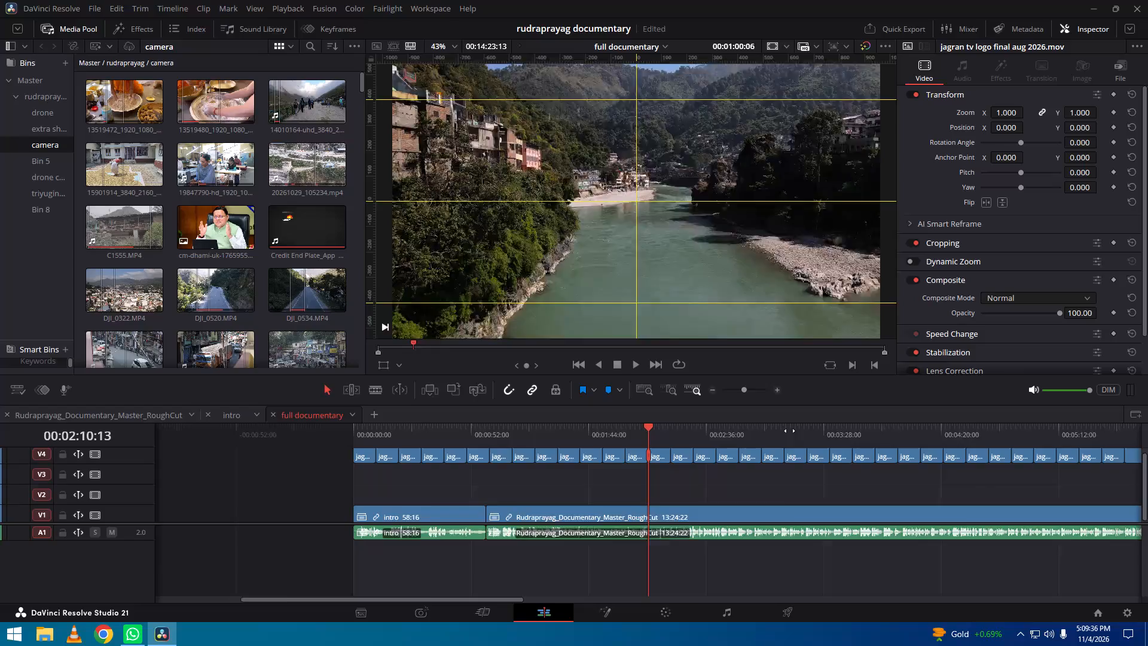
Scan the full documentary timeline from about 2:10 to the stone bull shot at about 4:06.
{"action": "left_click_drag", "start_coordinate": [897, 432], "coordinate": [802, 432]}
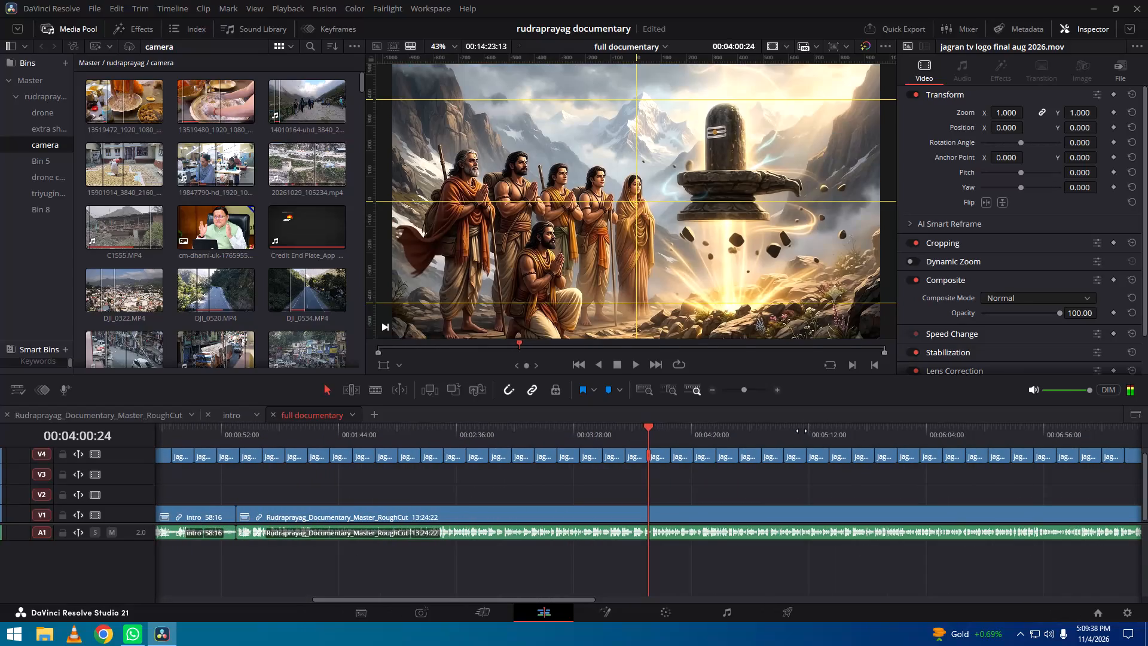
{"action": "left_click_drag", "start_coordinate": [801, 428], "coordinate": [774, 428]}
{"action": "scroll", "coordinate": [686, 507], "scroll_direction": "up", "scroll_amount": 13, "text": "alt"}
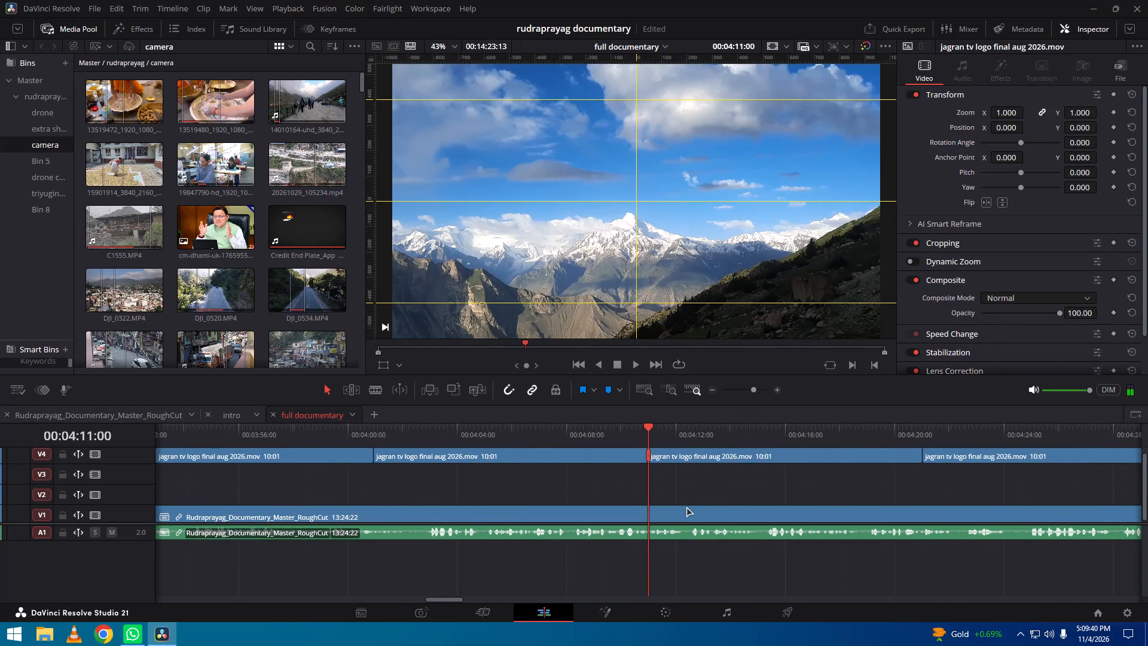
{"action": "scroll", "coordinate": [686, 507], "scroll_direction": "up", "scroll_amount": 5, "text": "alt"}
{"action": "left_click_drag", "start_coordinate": [606, 429], "coordinate": [780, 440]}
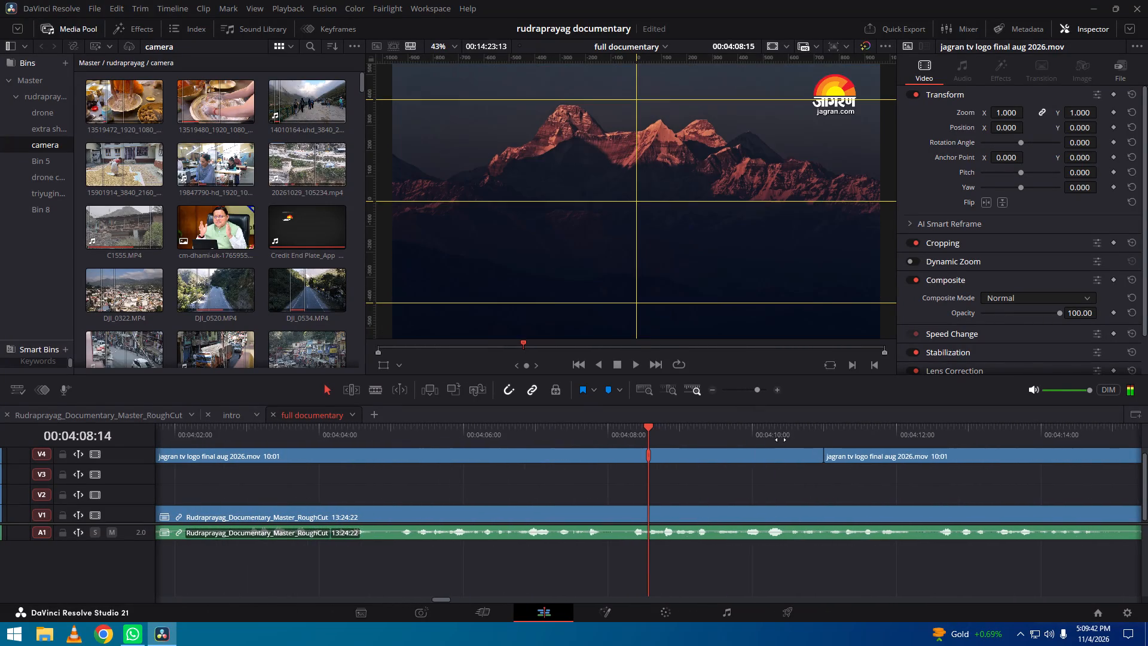
{"action": "scroll", "coordinate": [717, 480], "scroll_direction": "up", "scroll_amount": 5, "text": "alt"}
{"action": "left_click_drag", "start_coordinate": [579, 435], "coordinate": [872, 441]}
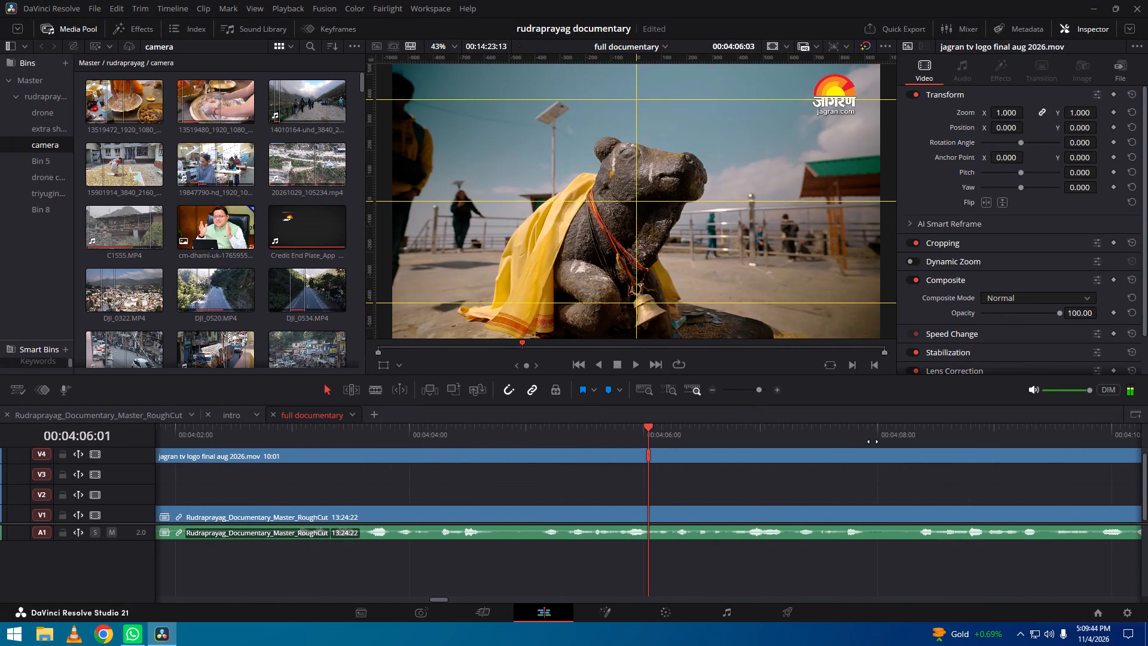
{"action": "left_click_drag", "start_coordinate": [872, 441], "coordinate": [873, 441]}
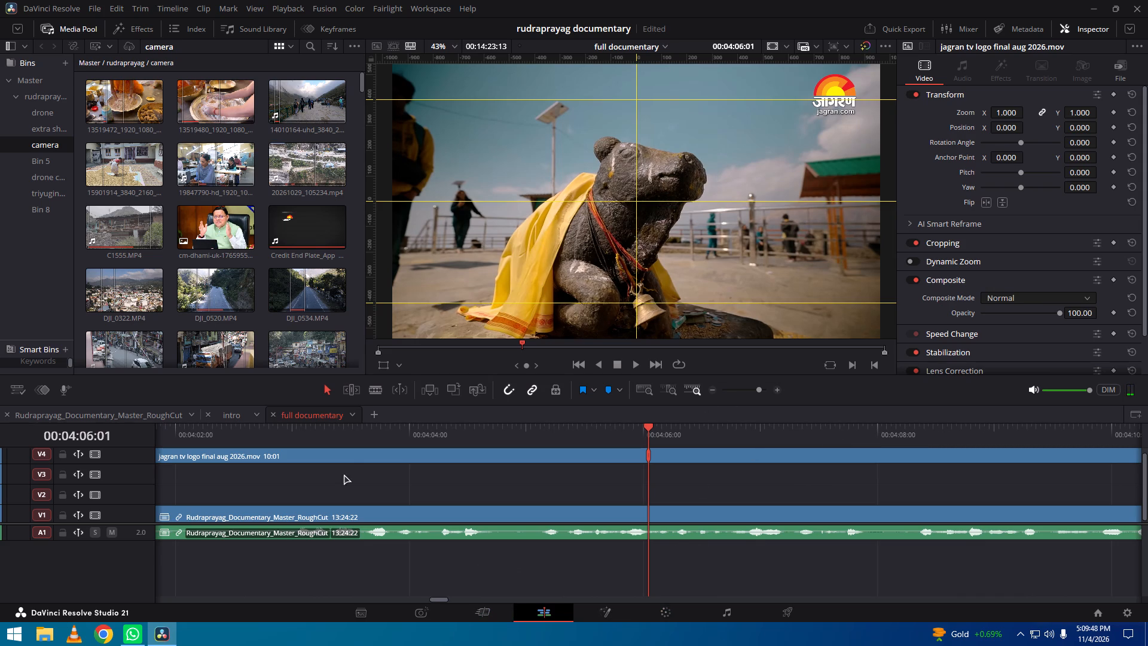
Switch to the Rudraprayag_Documentary_Master_RoughCut timeline and locate the start of the Tungnath Trek clip at about 3:06.
{"action": "left_click", "coordinate": [139, 415]}
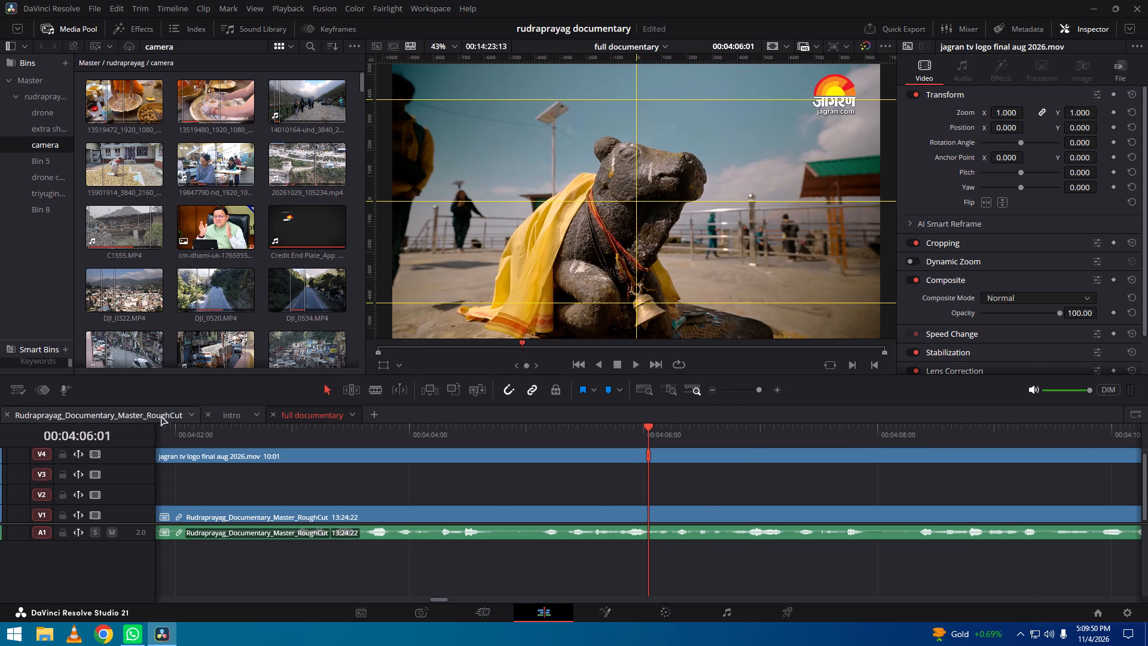
{"action": "scroll", "coordinate": [700, 512], "scroll_direction": "up", "scroll_amount": 7, "text": "alt"}
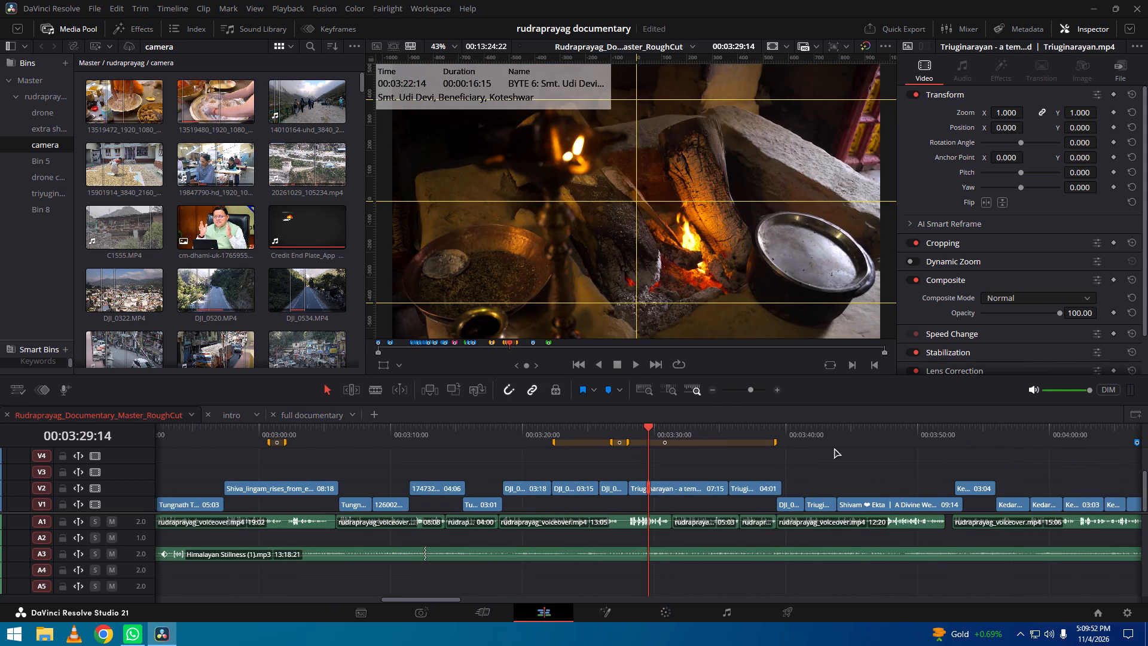
{"action": "left_click_drag", "start_coordinate": [872, 439], "coordinate": [681, 444]}
{"action": "key", "text": "space"}
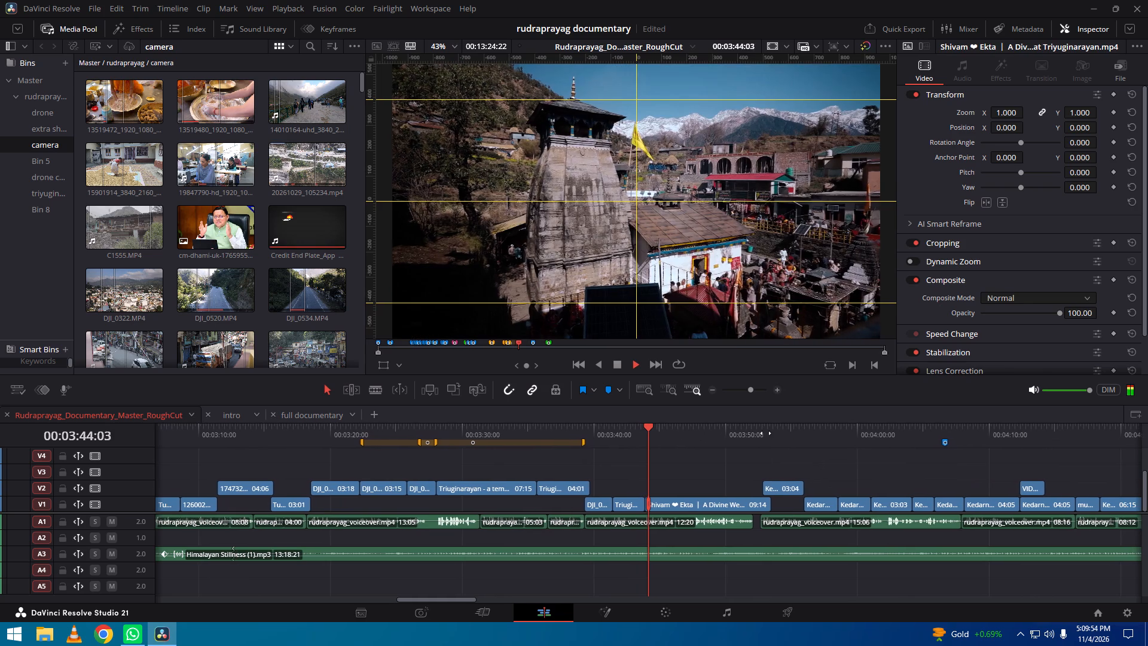
{"action": "left_click_drag", "start_coordinate": [764, 431], "coordinate": [752, 437]}
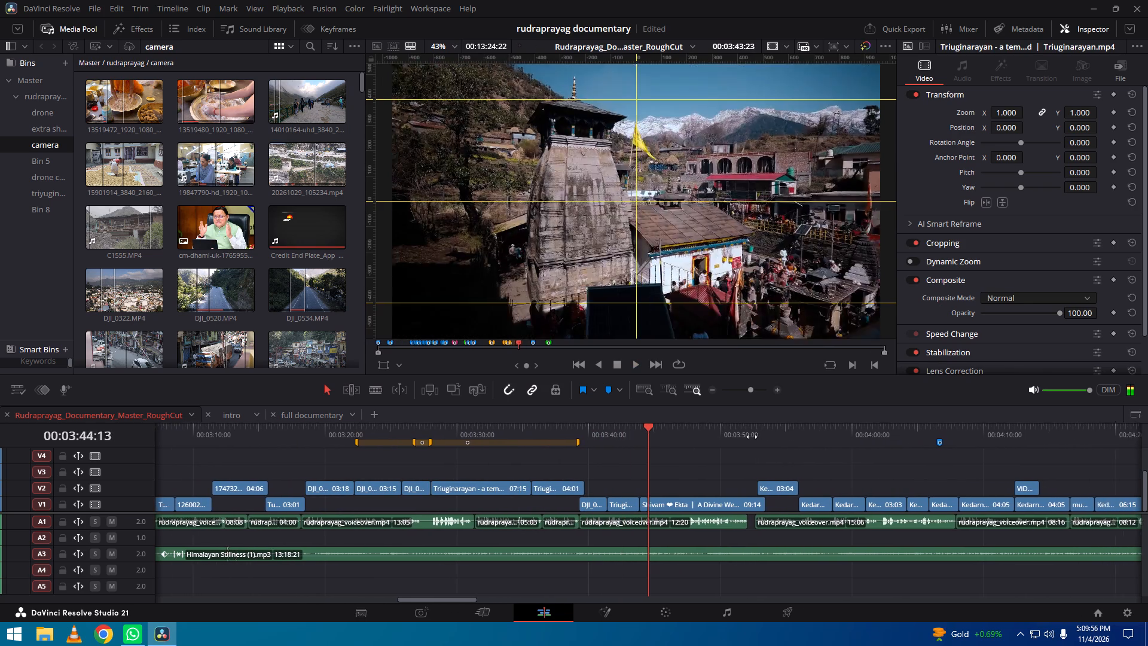
{"action": "left_click_drag", "start_coordinate": [752, 437], "coordinate": [864, 443]}
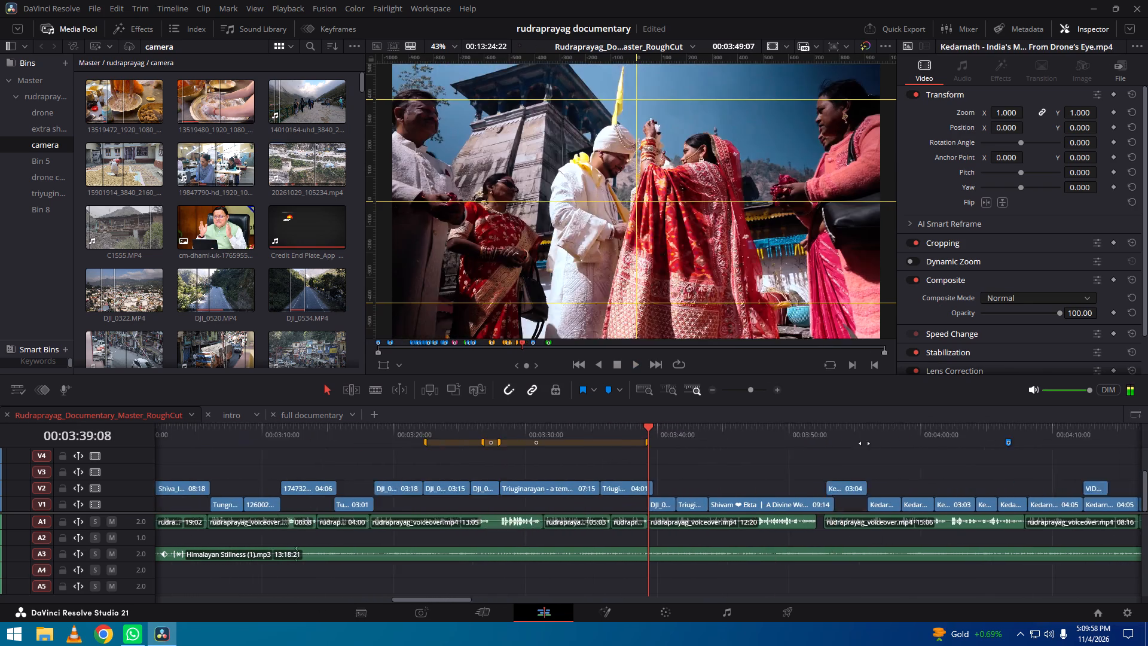
{"action": "left_click_drag", "start_coordinate": [864, 443], "coordinate": [1021, 459]}
{"action": "left_click_drag", "start_coordinate": [754, 429], "coordinate": [854, 429]}
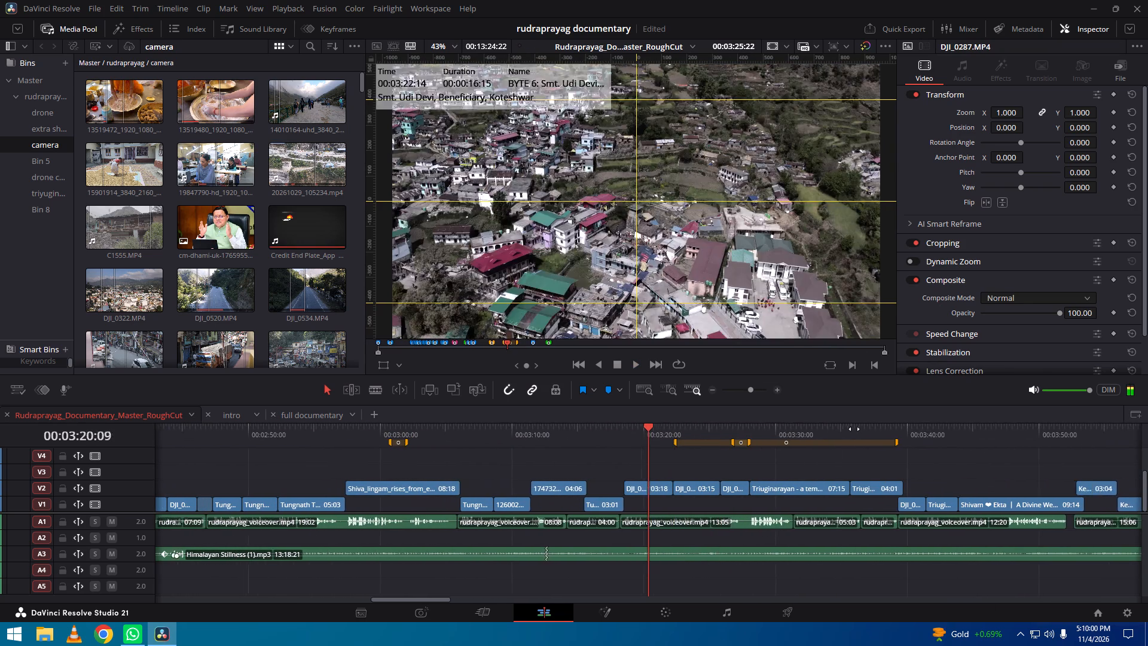
{"action": "left_click_drag", "start_coordinate": [854, 429], "coordinate": [964, 441]}
{"action": "key", "text": "space"}
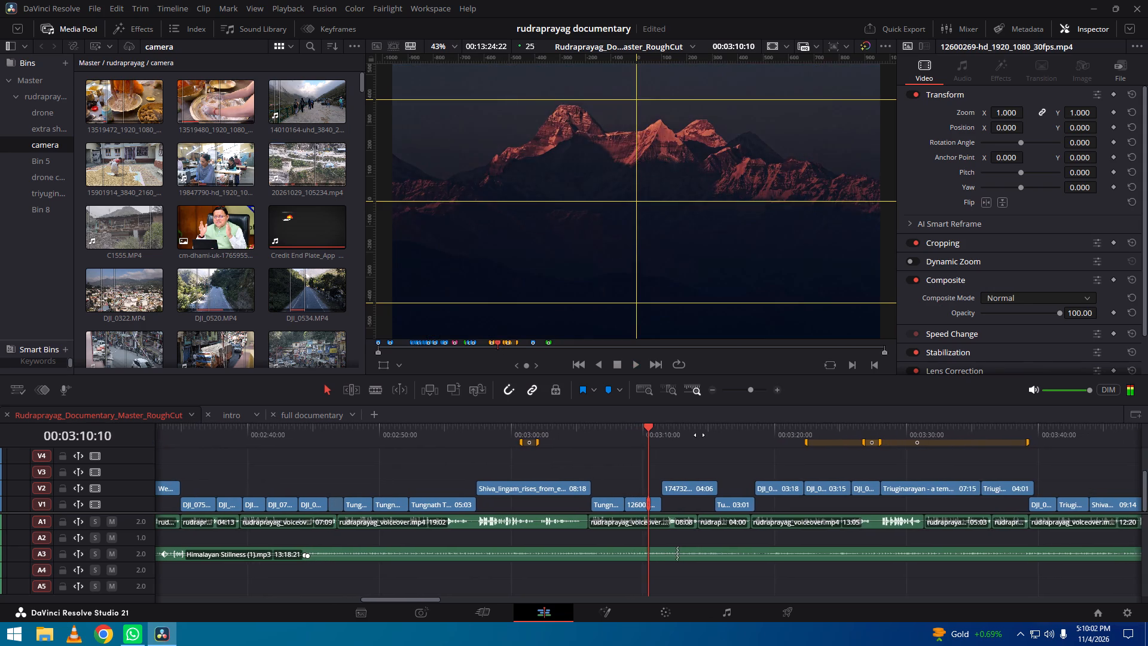
{"action": "left_click_drag", "start_coordinate": [703, 432], "coordinate": [755, 441]}
{"action": "key", "text": "space"}
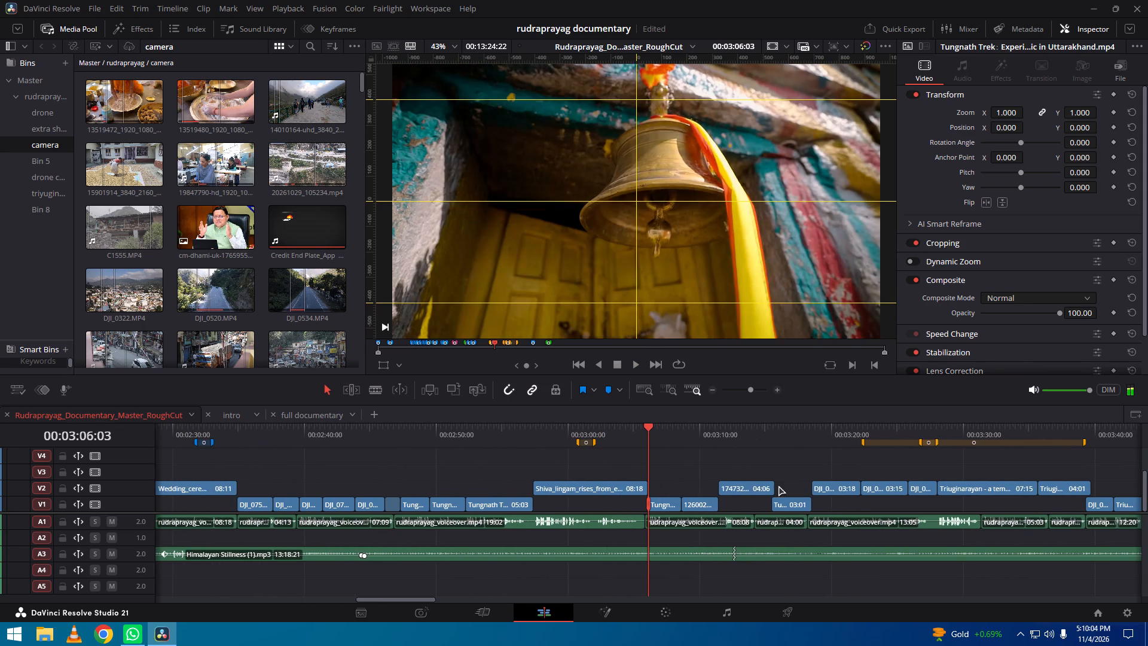
Play the Tungnath Trek clip repeatedly to examine the bell and stone bull shots up to the following mountain clip.
{"action": "scroll", "coordinate": [726, 495], "scroll_direction": "up", "scroll_amount": 11, "text": "alt"}
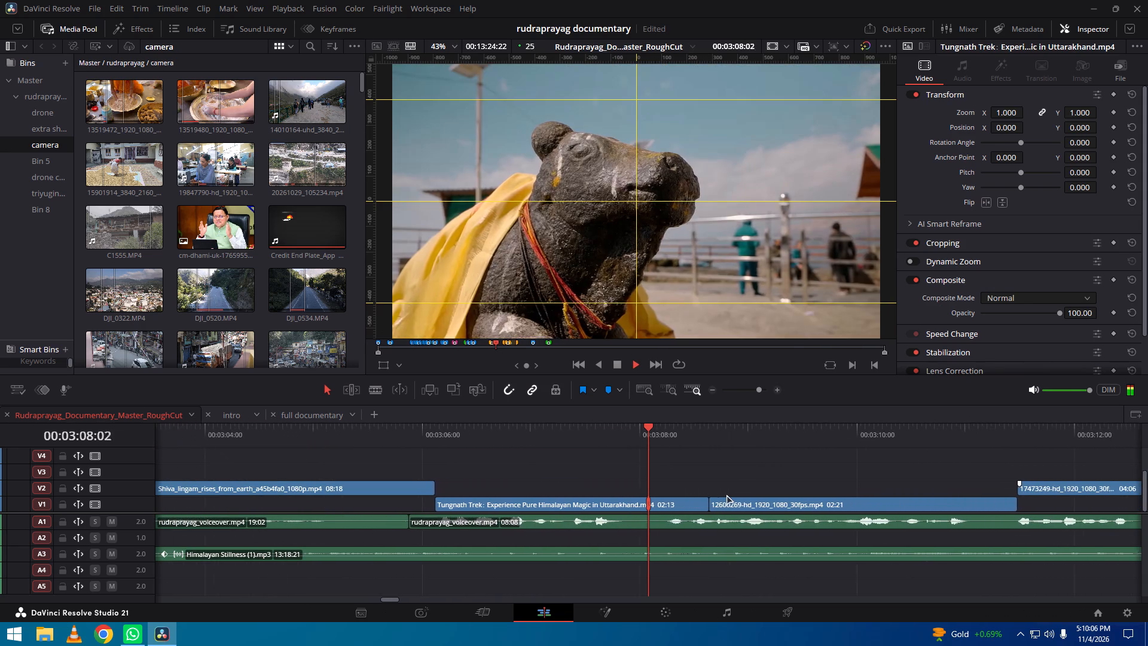
{"action": "key", "text": "space"}
{"action": "key", "text": "space"}
{"action": "key", "text": "space"}
{"action": "left_click_drag", "start_coordinate": [555, 433], "coordinate": [605, 433]}
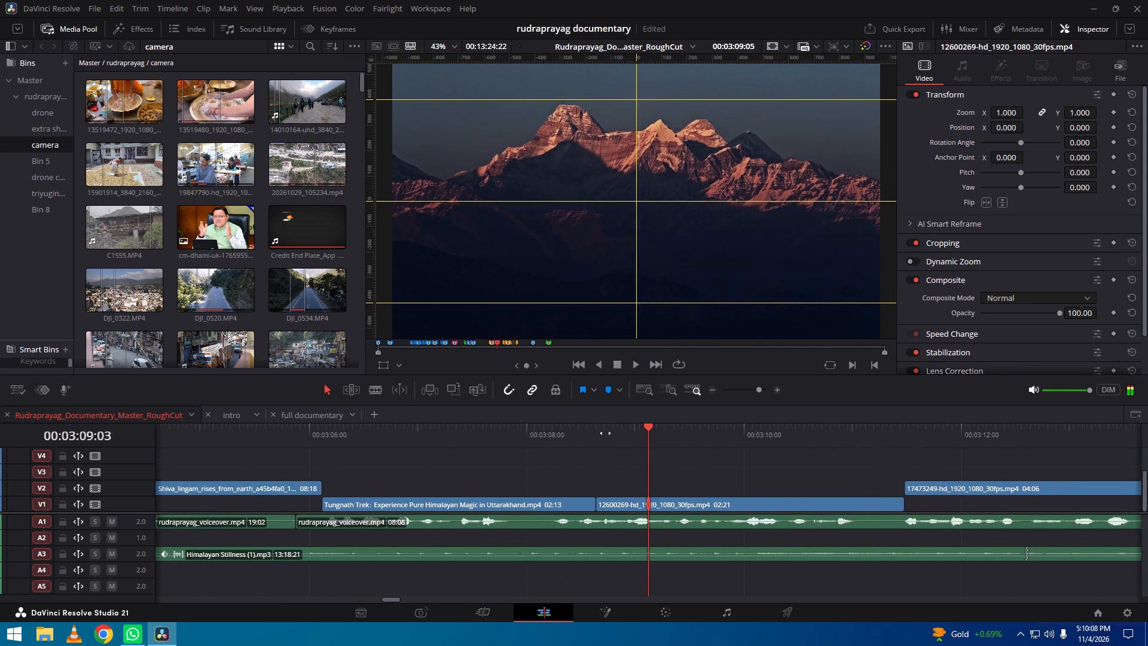
{"action": "left_click_drag", "start_coordinate": [605, 433], "coordinate": [881, 455]}
{"action": "key", "text": "space"}
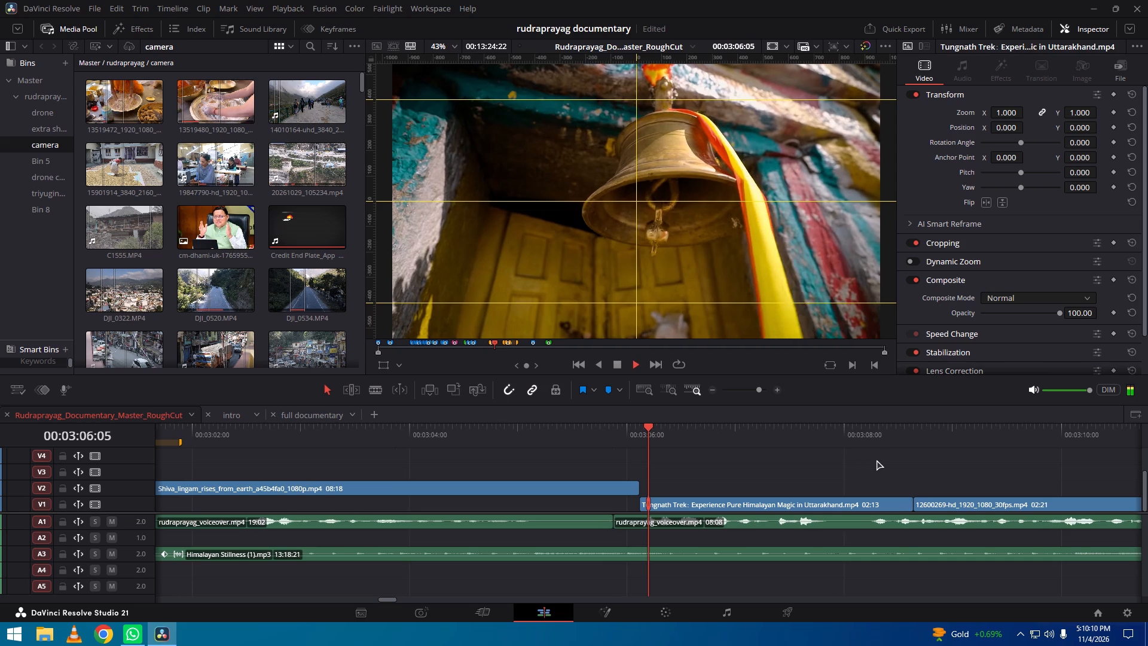
{"action": "scroll", "coordinate": [792, 487], "scroll_direction": "up", "scroll_amount": 5, "text": "alt"}
{"action": "key", "text": "space"}
{"action": "scroll", "coordinate": [561, 490], "scroll_direction": "up", "scroll_amount": 4, "text": "alt"}
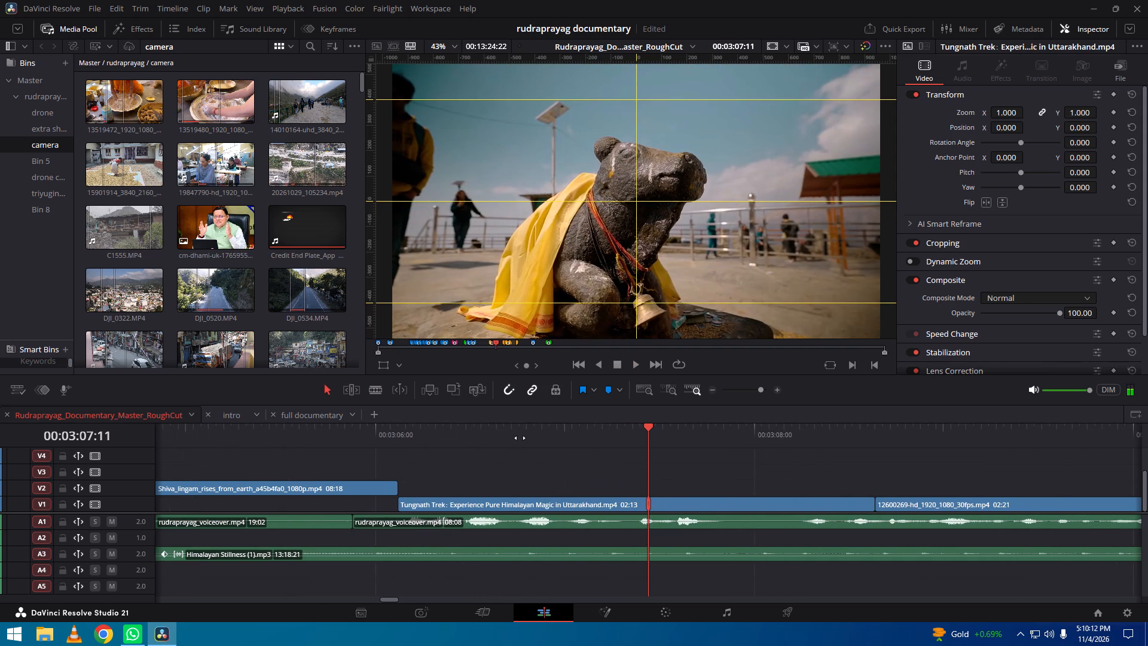
{"action": "left_click_drag", "start_coordinate": [520, 434], "coordinate": [757, 445]}
{"action": "left_click_drag", "start_coordinate": [735, 429], "coordinate": [756, 429]}
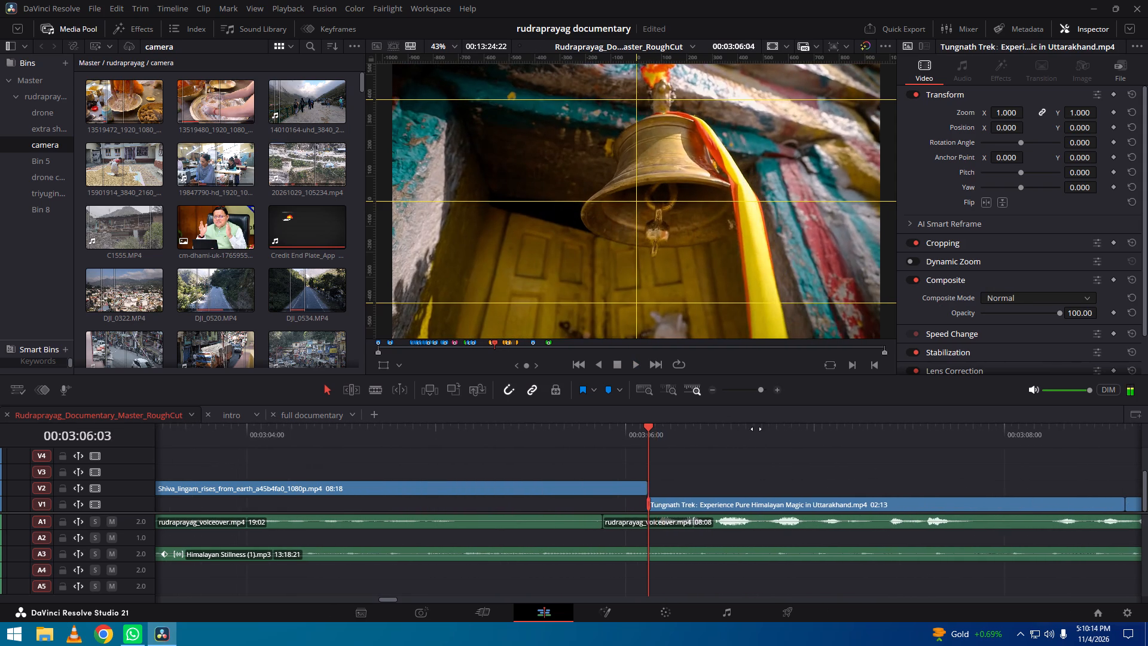
{"action": "left_click_drag", "start_coordinate": [756, 429], "coordinate": [984, 482]}
{"action": "key", "text": "space"}
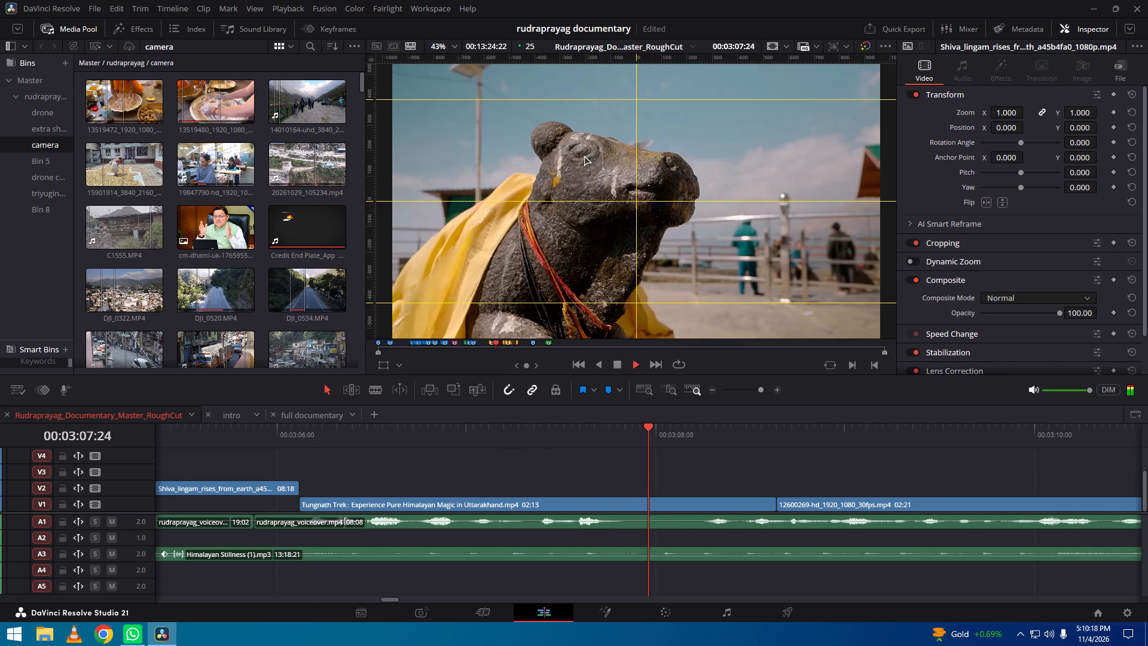
{"action": "key", "text": "space"}
Slip the Tungnath Trek clip on V1 to earlier source footage of the bell with the Trim tool, and review it.
{"action": "left_click", "coordinate": [362, 505]}
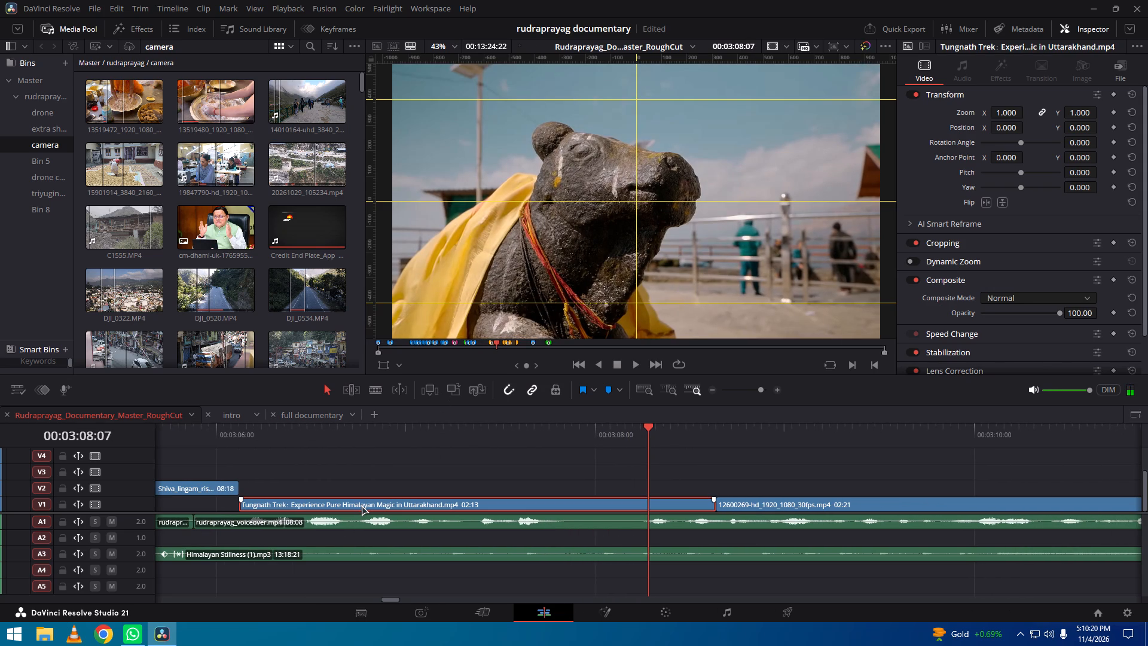
{"action": "key", "text": "t"}
{"action": "left_click_drag", "start_coordinate": [362, 499], "coordinate": [604, 502]}
{"action": "left_click_drag", "start_coordinate": [457, 429], "coordinate": [790, 430]}
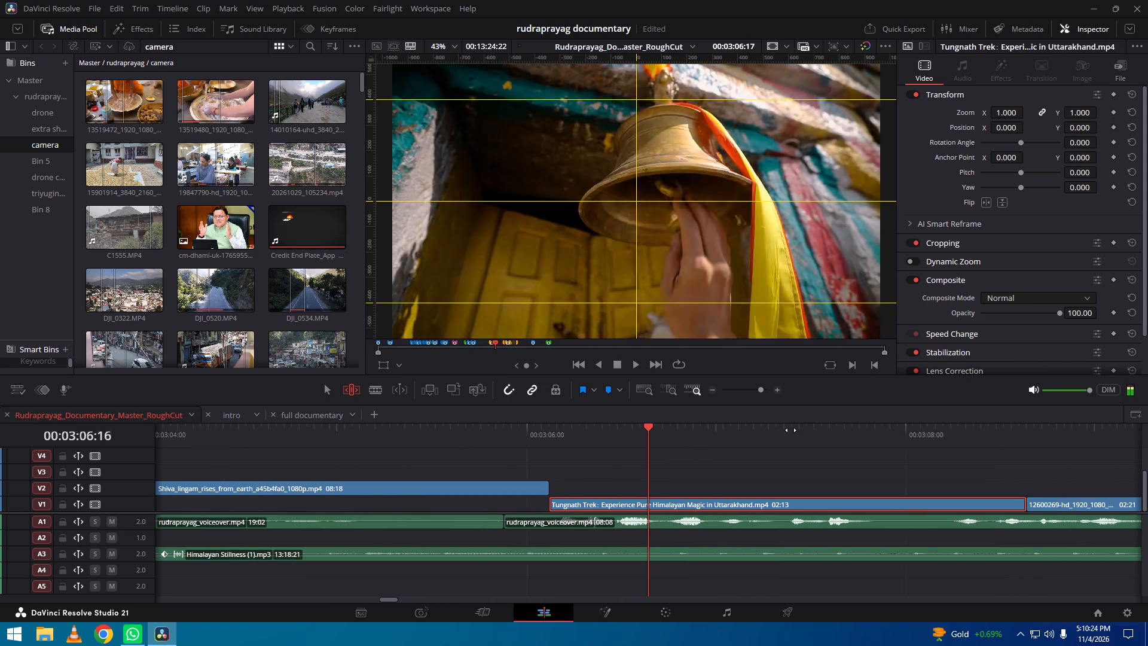
{"action": "left_click_drag", "start_coordinate": [790, 430], "coordinate": [865, 440]}
{"action": "key", "text": "space"}
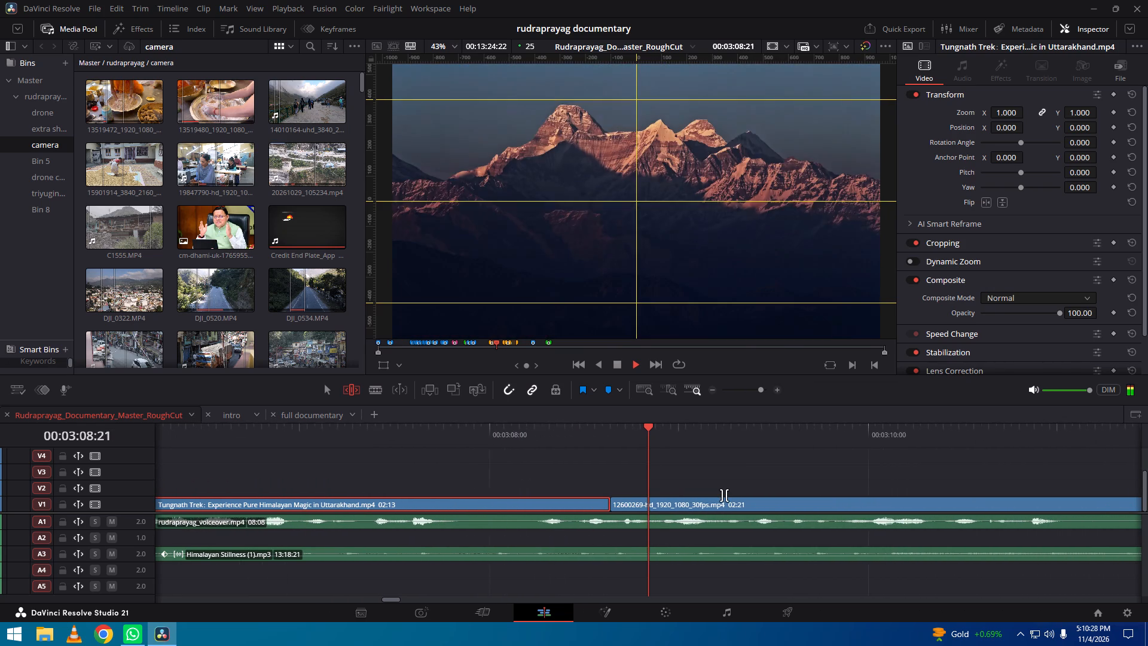
{"action": "key", "text": "space"}
Slip the Tungnath Trek clip further toward earlier bell footage, and play it from just before its start.
{"action": "left_click_drag", "start_coordinate": [441, 429], "coordinate": [795, 439]}
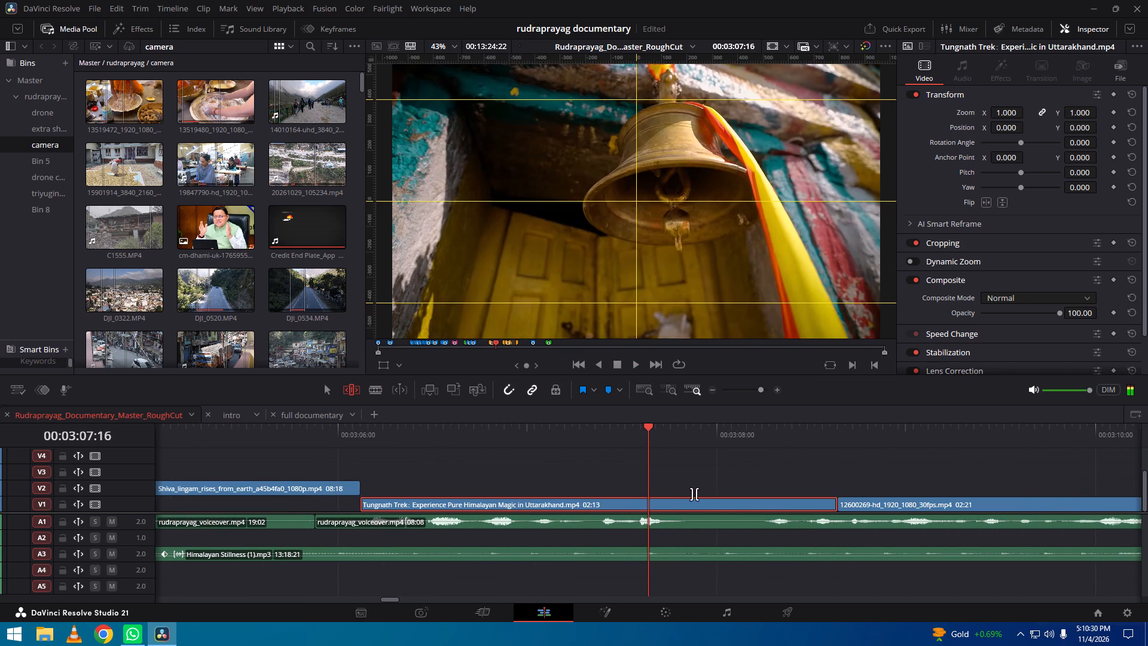
{"action": "left_click_drag", "start_coordinate": [663, 500], "coordinate": [818, 497]}
{"action": "left_click_drag", "start_coordinate": [710, 432], "coordinate": [1051, 474]}
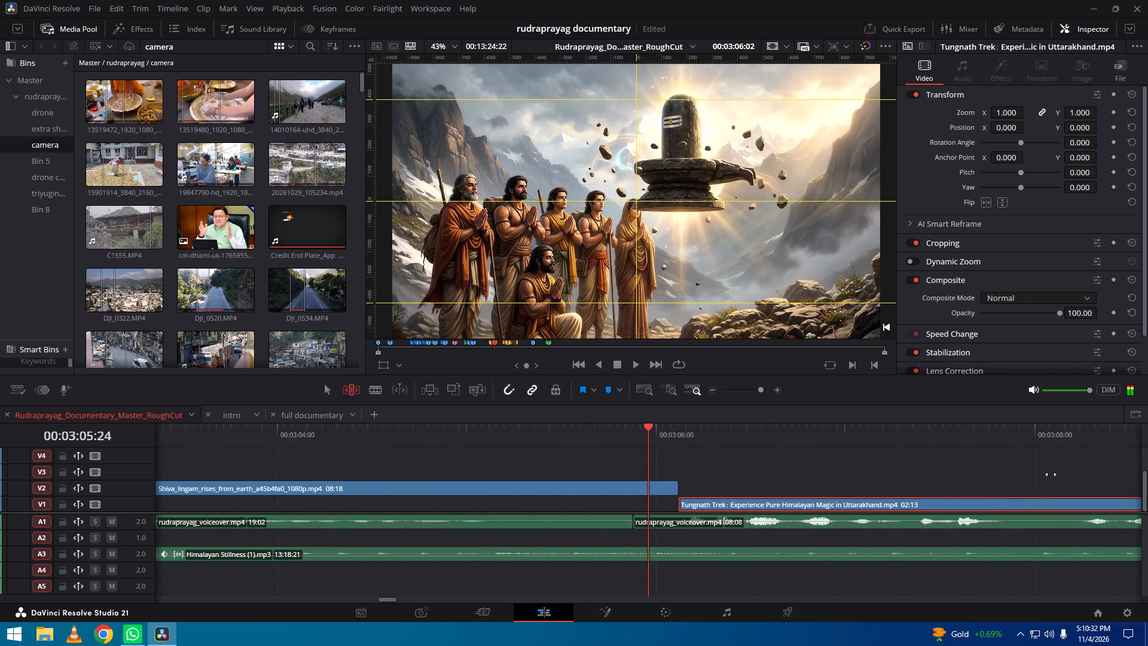
{"action": "left_click_drag", "start_coordinate": [1051, 474], "coordinate": [1051, 475]}
{"action": "key", "text": "space"}
{"action": "key", "text": "space"}
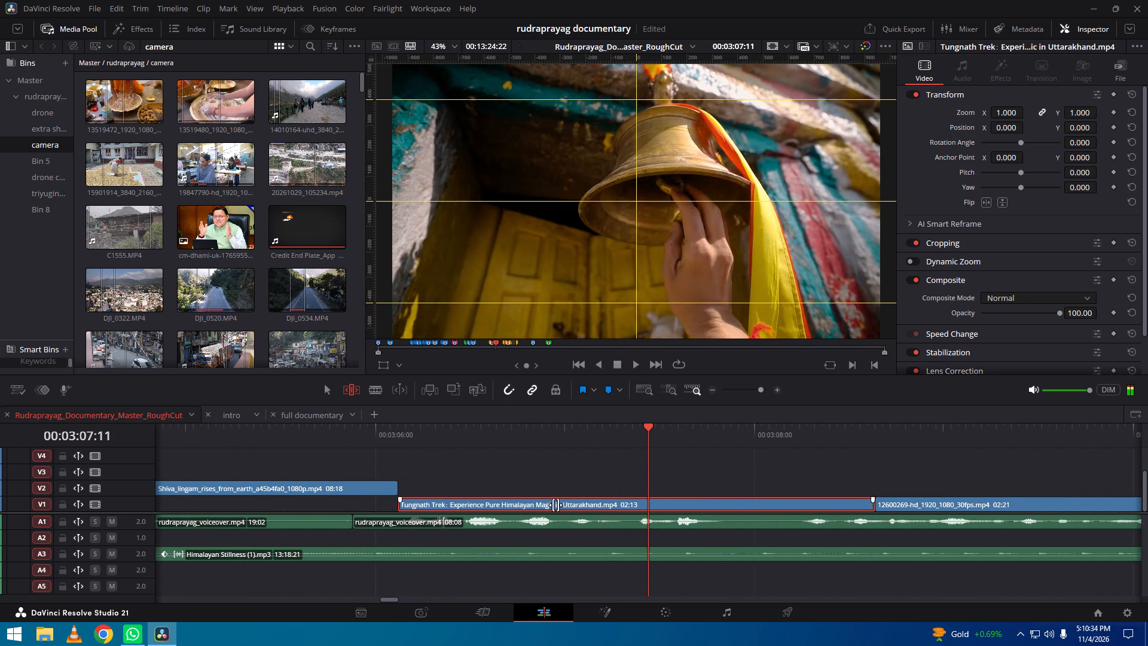
Slip the Tungnath Trek clip back toward later source footage in two adjustments, playing it after each one.
{"action": "left_click_drag", "start_coordinate": [533, 499], "coordinate": [411, 502]}
{"action": "left_click_drag", "start_coordinate": [433, 434], "coordinate": [771, 482]}
{"action": "key", "text": "space"}
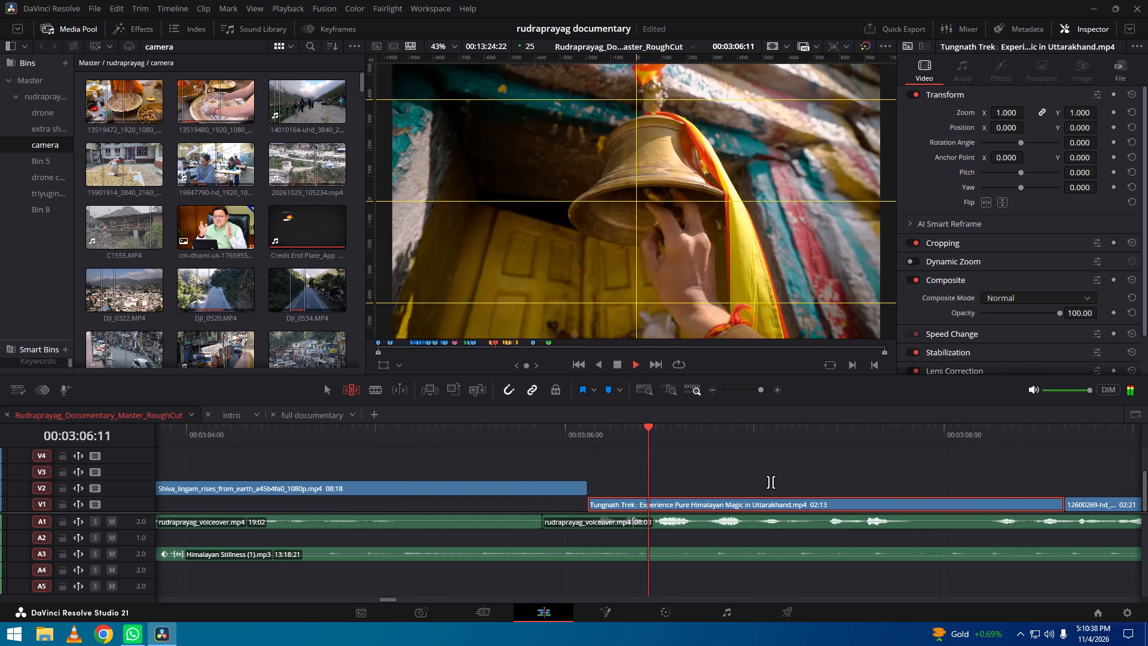
{"action": "key", "text": "space"}
{"action": "left_click_drag", "start_coordinate": [677, 501], "coordinate": [561, 501]}
{"action": "left_click_drag", "start_coordinate": [569, 435], "coordinate": [640, 435]}
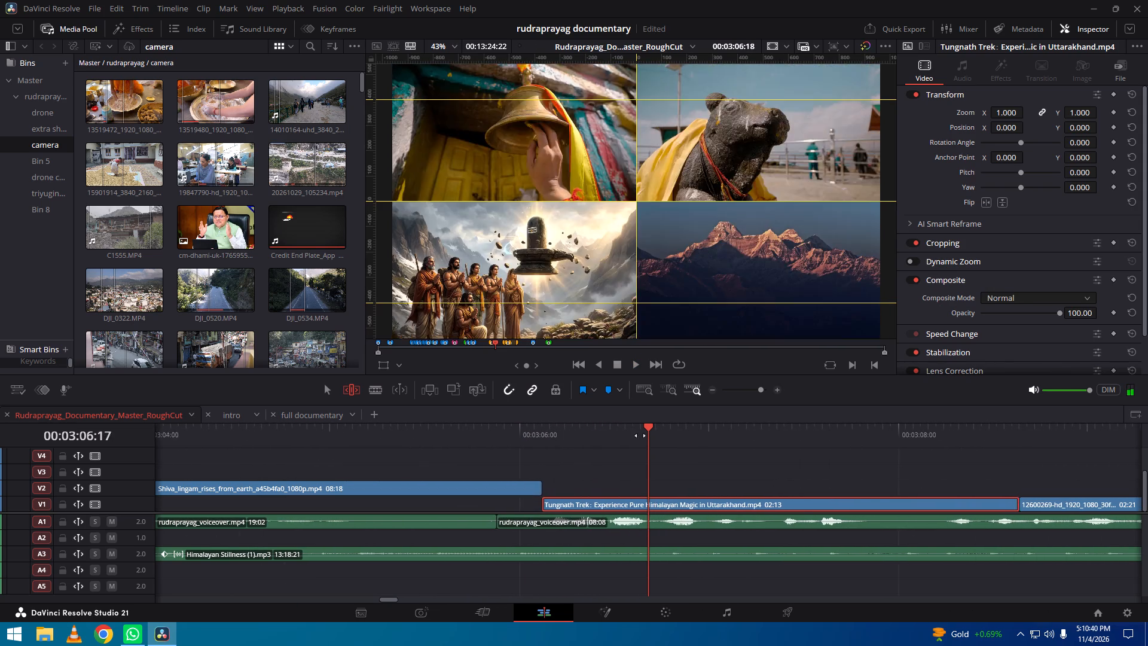
{"action": "left_click_drag", "start_coordinate": [640, 435], "coordinate": [701, 443]}
{"action": "key", "text": "space"}
{"action": "key", "text": "space"}
{"action": "key", "text": "space"}
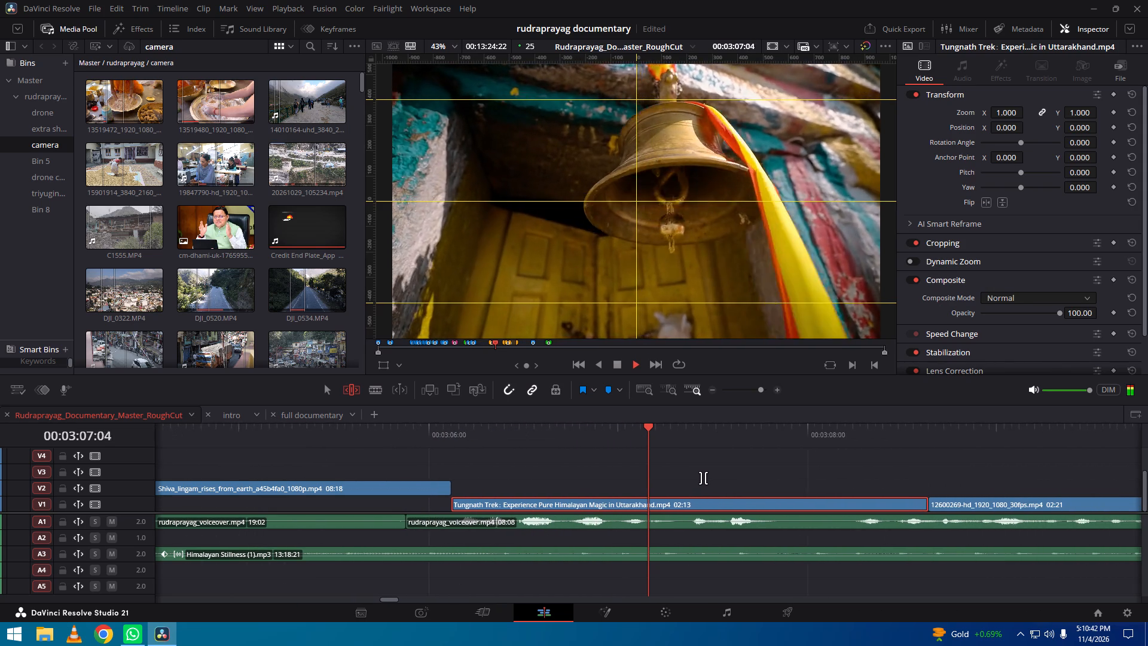
{"action": "key", "text": "space"}
{"action": "key", "text": "space"}
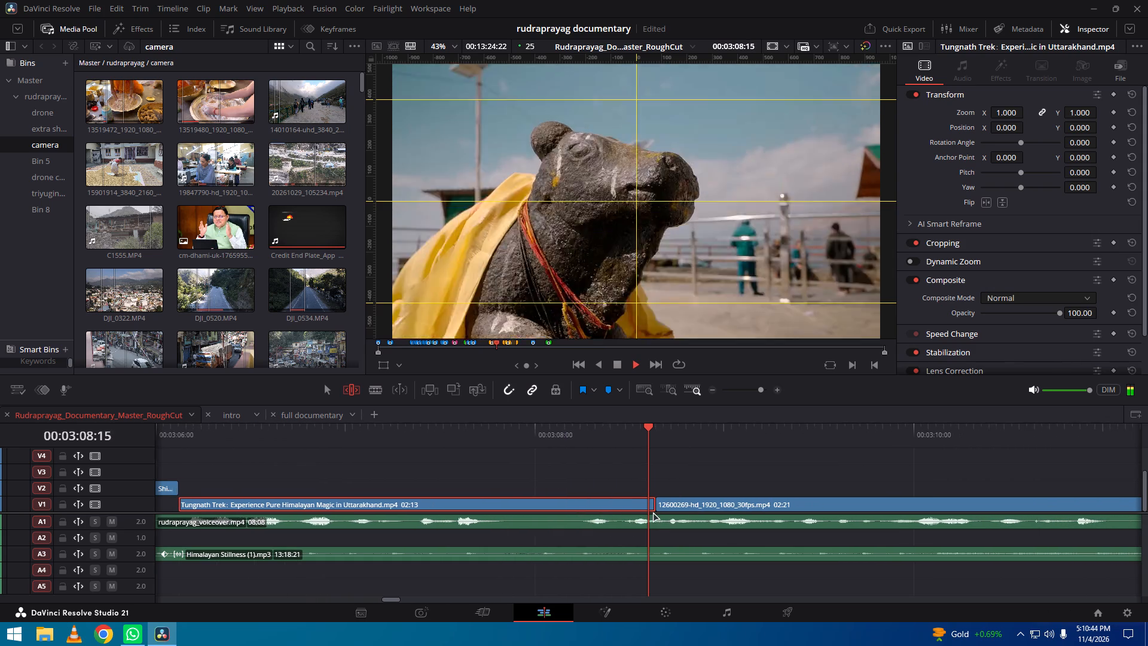
{"action": "key", "text": "space"}
Set the Tungnath Trek clip's speed to 80% and play it through into the mountain clip.
{"action": "left_click", "coordinate": [475, 504]}
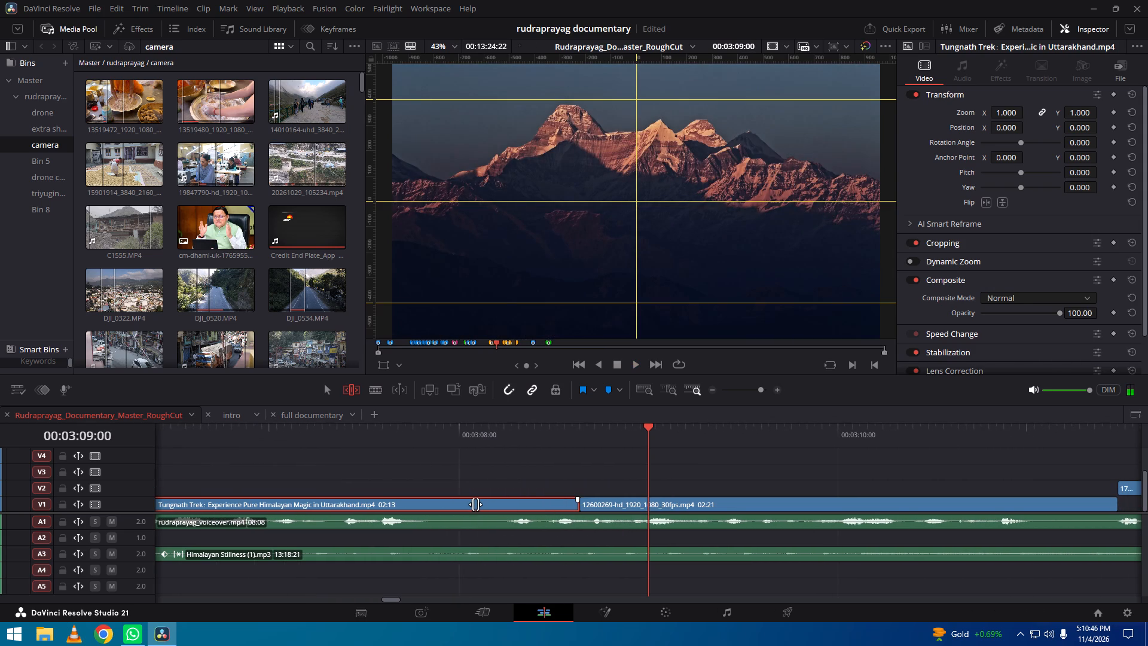
{"action": "key", "text": "ctrl+r"}
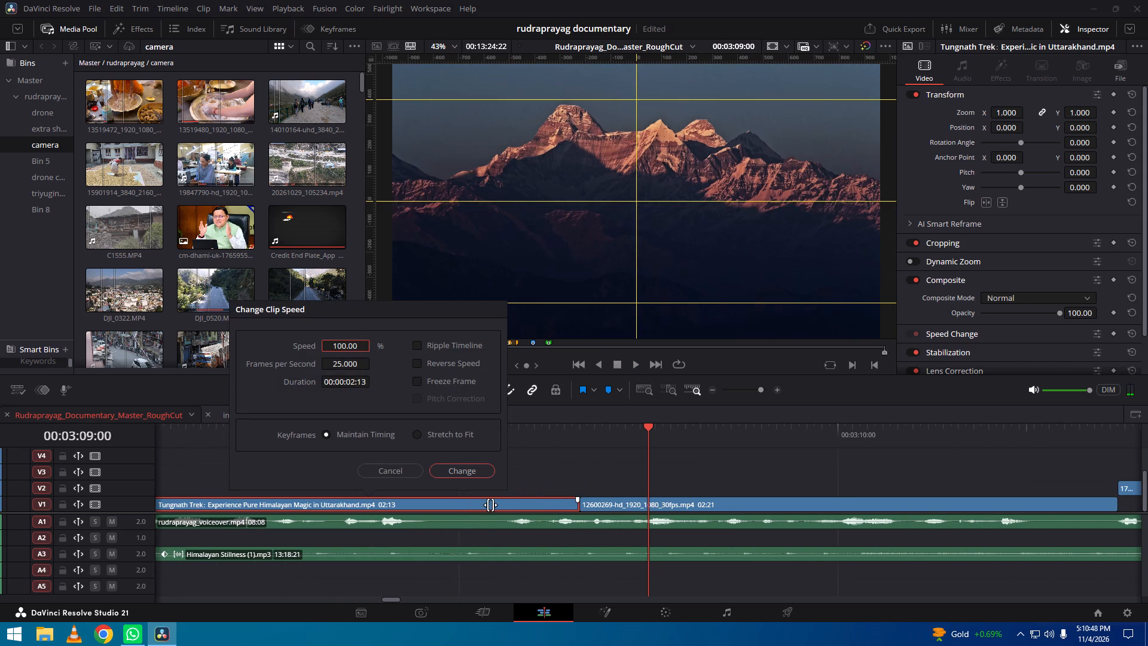
{"action": "type", "text": "80"}
{"action": "key", "text": "Return"}
{"action": "left_click_drag", "start_coordinate": [498, 437], "coordinate": [645, 452]}
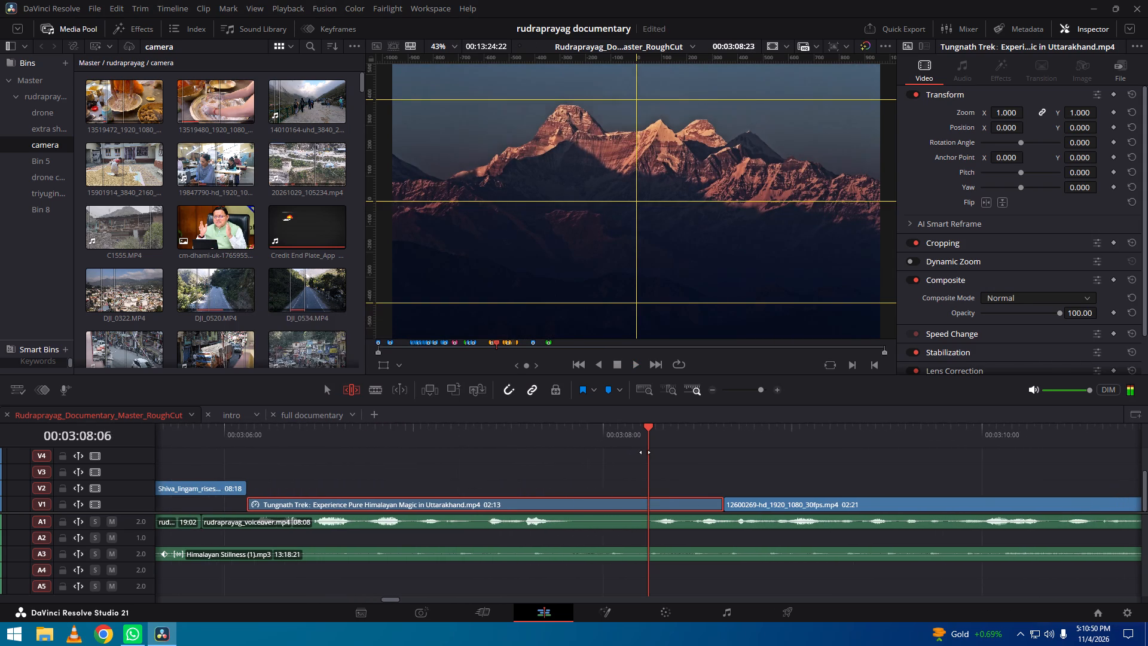
{"action": "left_click_drag", "start_coordinate": [645, 452], "coordinate": [645, 452]}
{"action": "key", "text": "space"}
{"action": "key", "text": "space"}
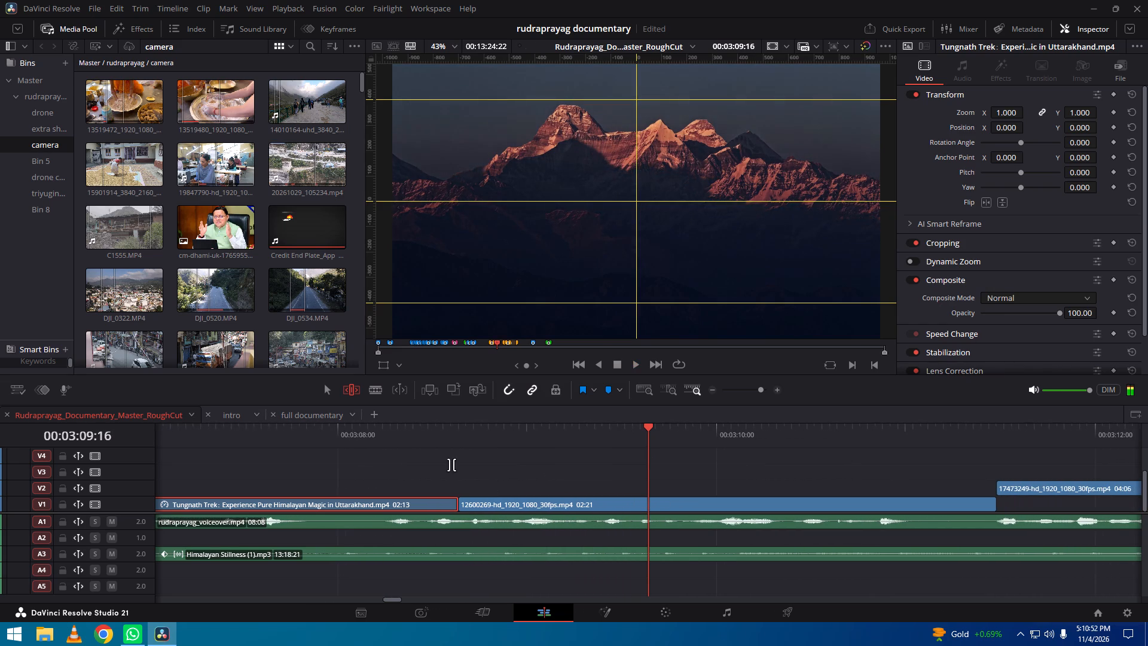
Switch to the full documentary timeline and skim from the bell shot to the misty mountain shot near 00:05:43.
{"action": "left_click", "coordinate": [309, 409]}
{"action": "scroll", "coordinate": [765, 489], "scroll_direction": "down", "scroll_amount": 4, "text": "alt"}
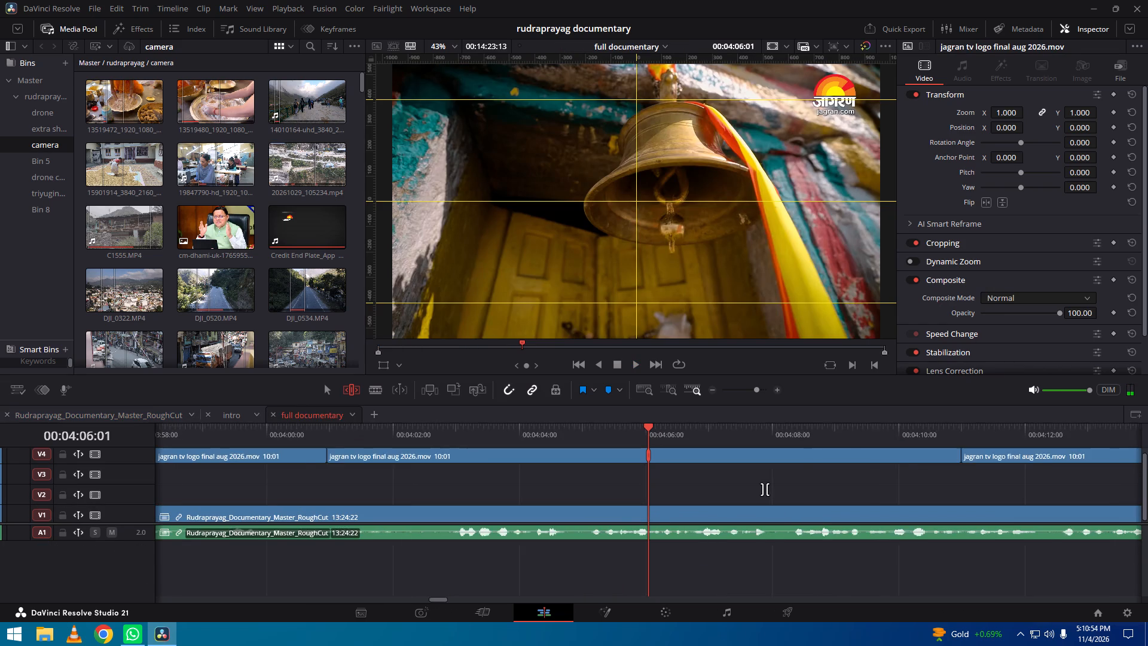
{"action": "scroll", "coordinate": [765, 489], "scroll_direction": "down", "scroll_amount": 6, "text": "alt"}
{"action": "key", "text": "p"}
{"action": "left_click_drag", "start_coordinate": [817, 434], "coordinate": [121, 433]}
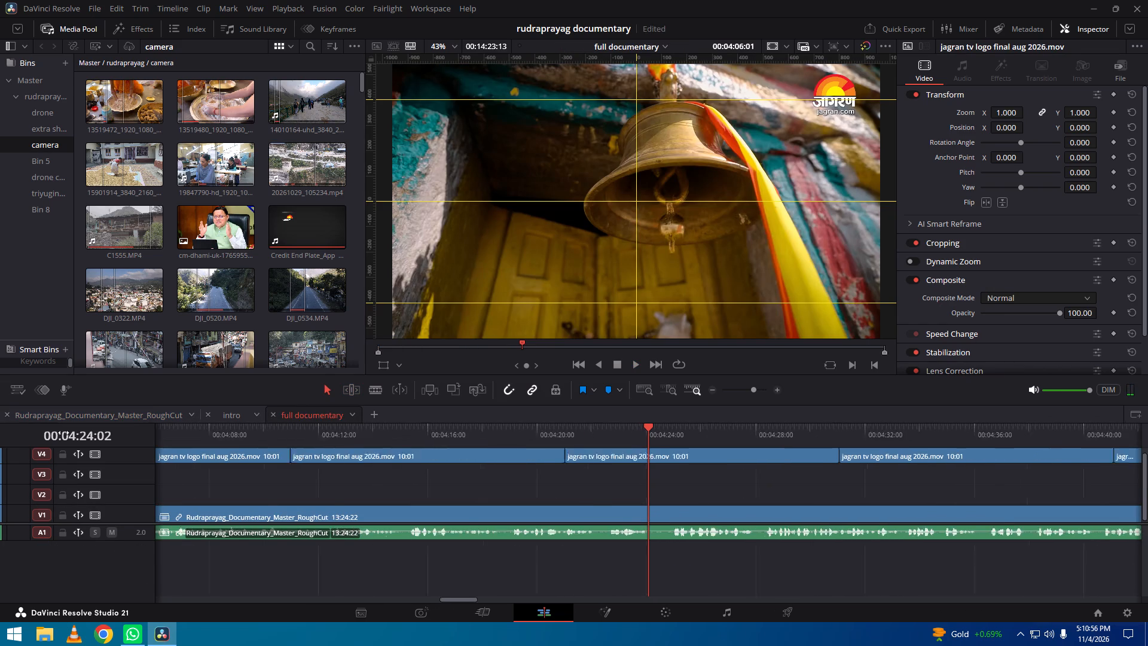
{"action": "left_click_drag", "start_coordinate": [871, 435], "coordinate": [183, 402]}
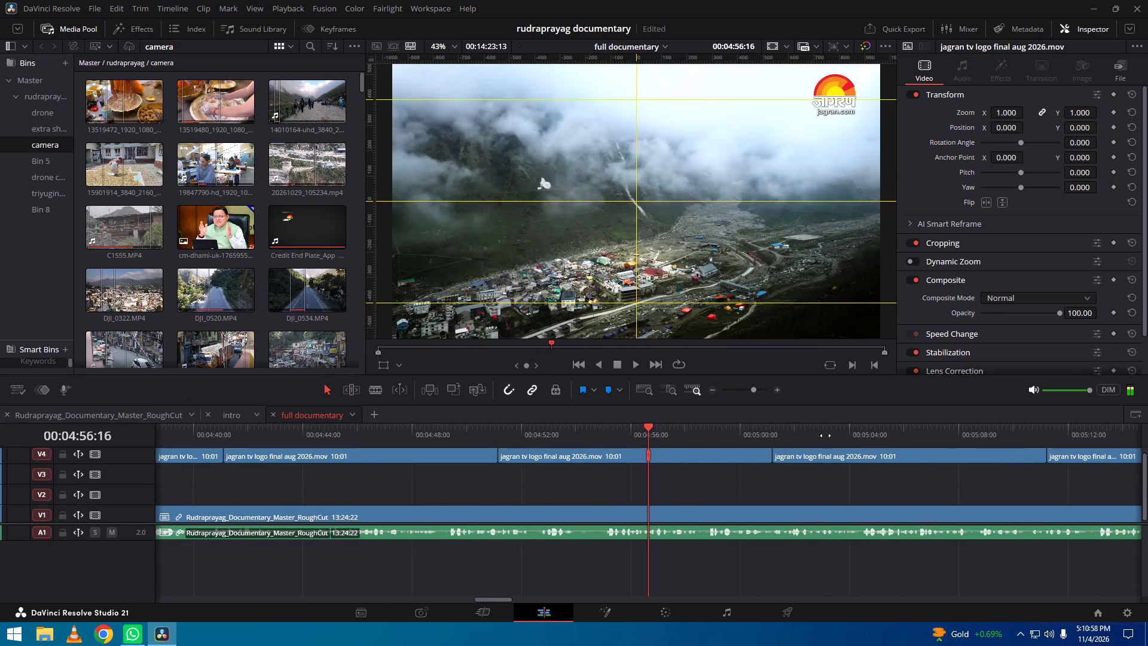
{"action": "left_click_drag", "start_coordinate": [825, 435], "coordinate": [43, 432]}
{"action": "left_click_drag", "start_coordinate": [773, 432], "coordinate": [381, 432]}
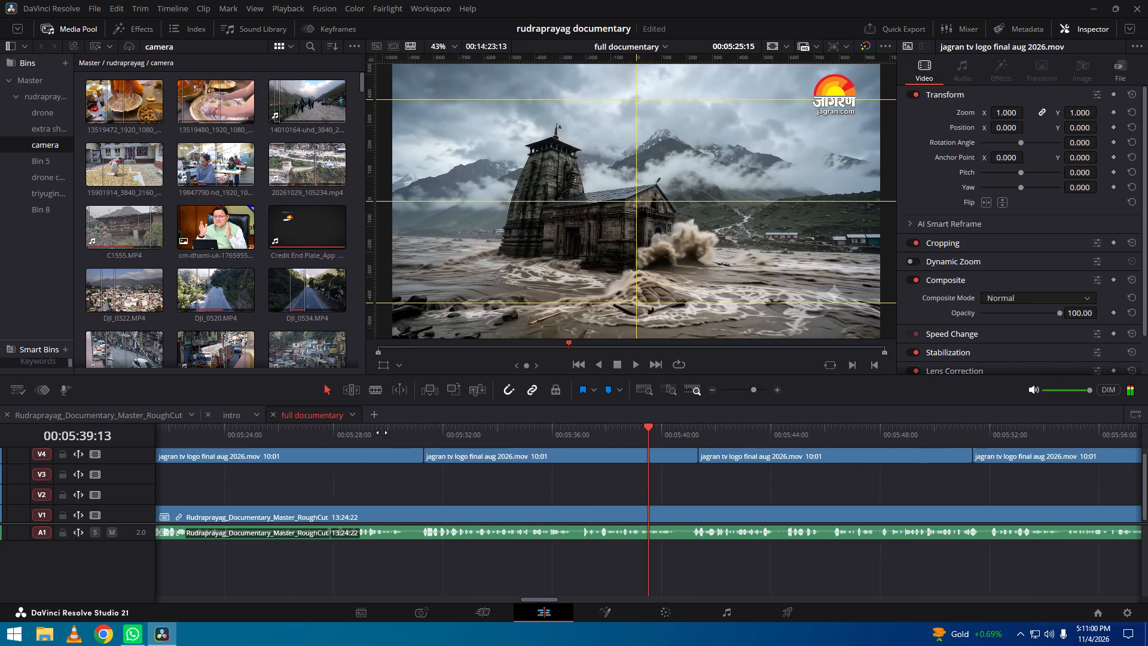
{"action": "left_click_drag", "start_coordinate": [381, 432], "coordinate": [381, 433]}
{"action": "left_click_drag", "start_coordinate": [746, 430], "coordinate": [648, 434]}
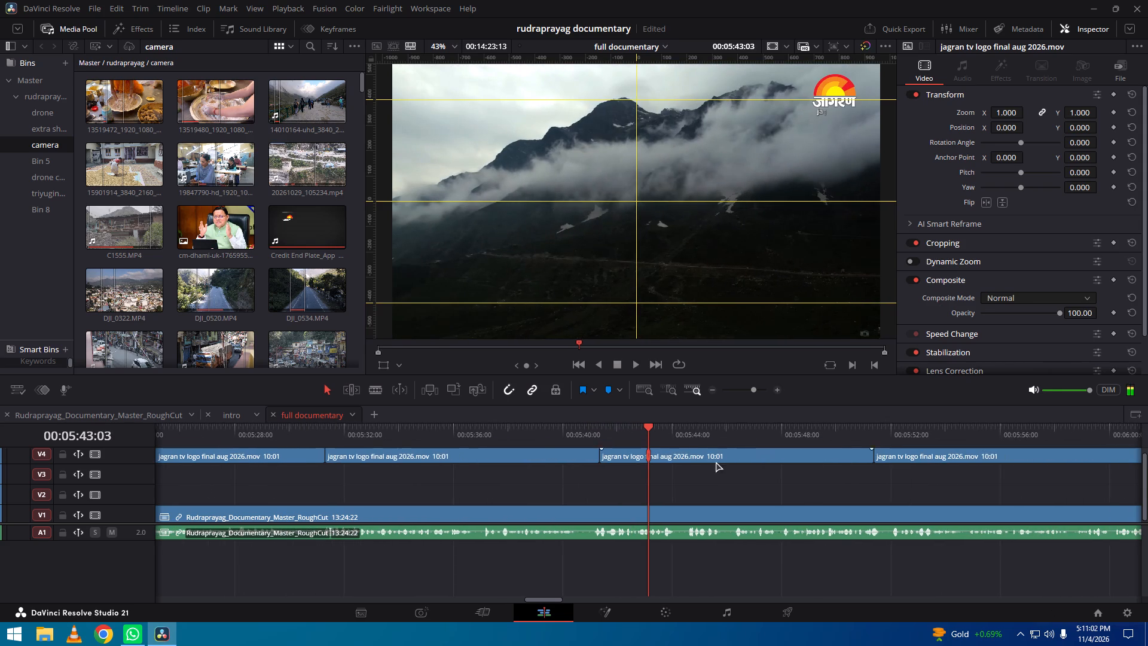
Play the full documentary around 00:05:46 to 00:05:48 twice, checking the cut from the aerial river shot to the stream.
{"action": "scroll", "coordinate": [709, 466], "scroll_direction": "up", "scroll_amount": 4, "text": "alt"}
{"action": "left_click_drag", "start_coordinate": [740, 435], "coordinate": [538, 440]}
{"action": "key", "text": "space"}
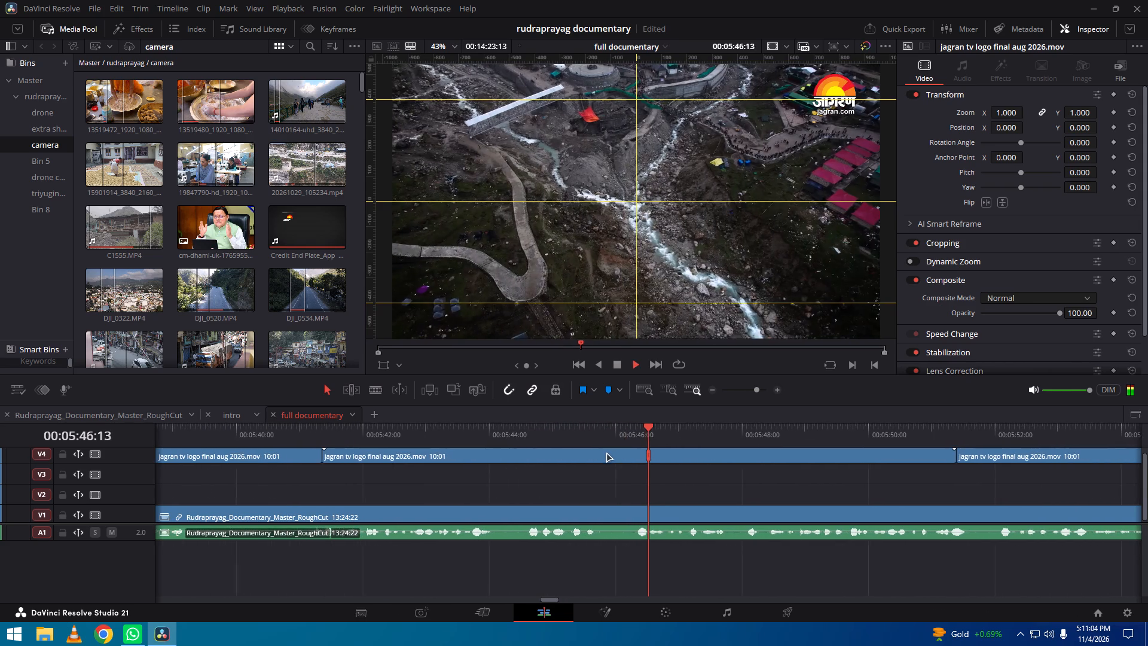
{"action": "scroll", "coordinate": [641, 460], "scroll_direction": "up", "scroll_amount": 4, "text": "alt"}
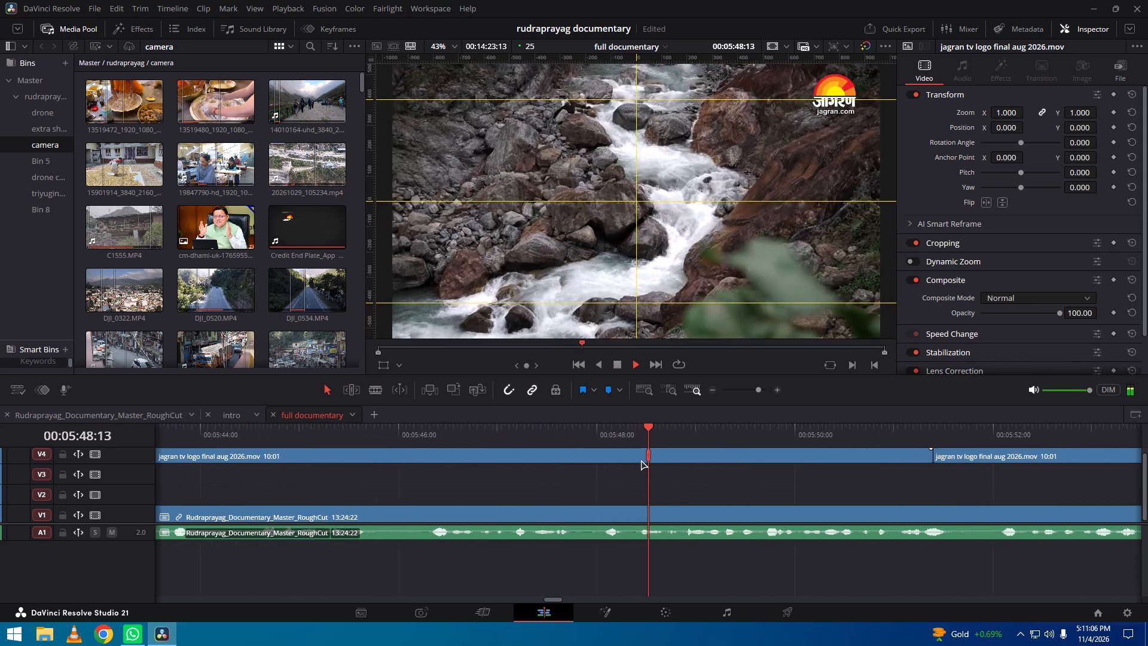
{"action": "key", "text": "space"}
{"action": "left_click_drag", "start_coordinate": [627, 435], "coordinate": [755, 440]}
{"action": "key", "text": "space"}
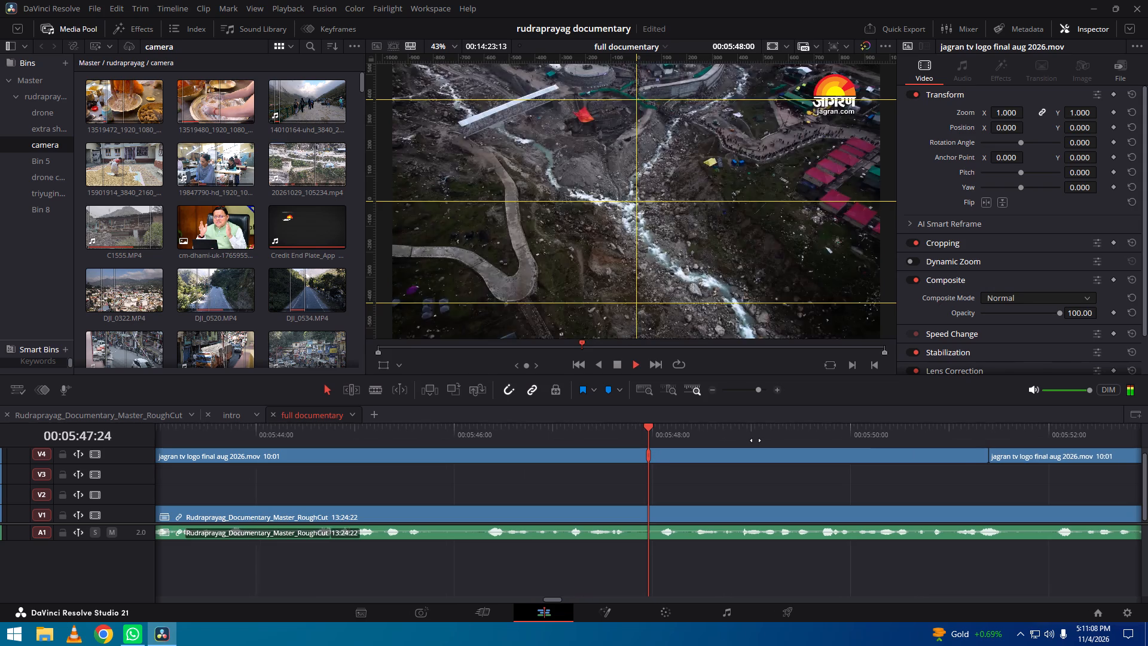
{"action": "key", "text": "space"}
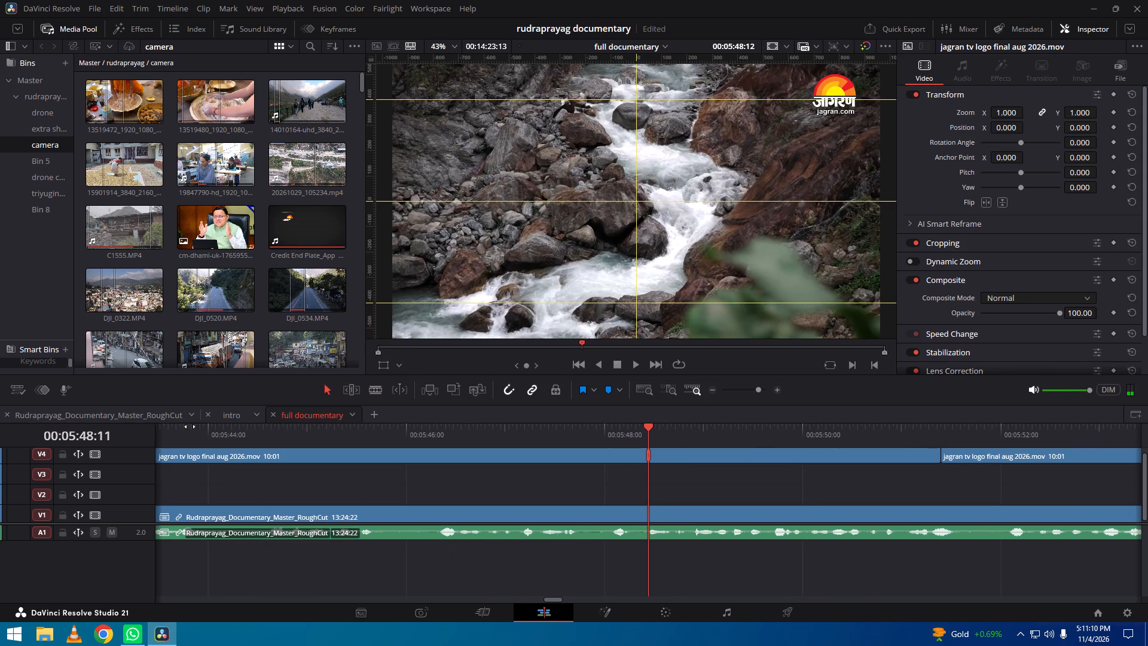
Return to the Rudraprayag_Documentary_Master_RoughCut timeline and skim ahead to the Kedarnath temple shot near 00:04:04.
{"action": "left_click", "coordinate": [127, 414]}
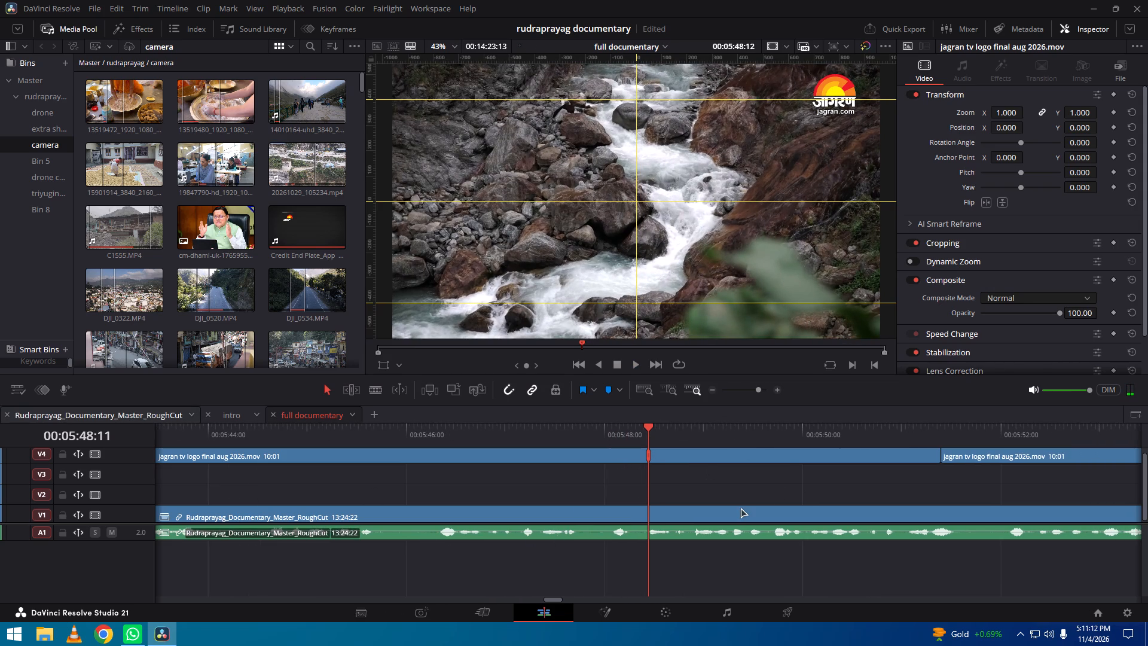
{"action": "scroll", "coordinate": [832, 517], "scroll_direction": "down", "scroll_amount": 7, "text": "alt"}
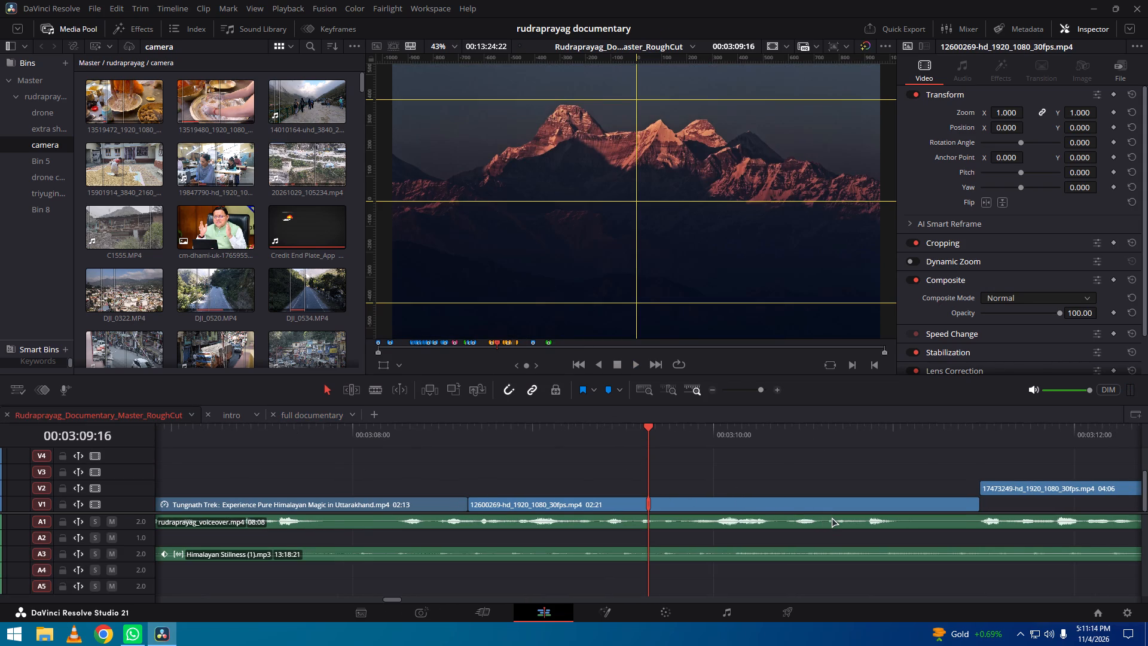
{"action": "scroll", "coordinate": [832, 517], "scroll_direction": "down", "scroll_amount": 4, "text": "alt"}
{"action": "scroll", "coordinate": [751, 514], "scroll_direction": "down", "scroll_amount": 2, "text": "alt"}
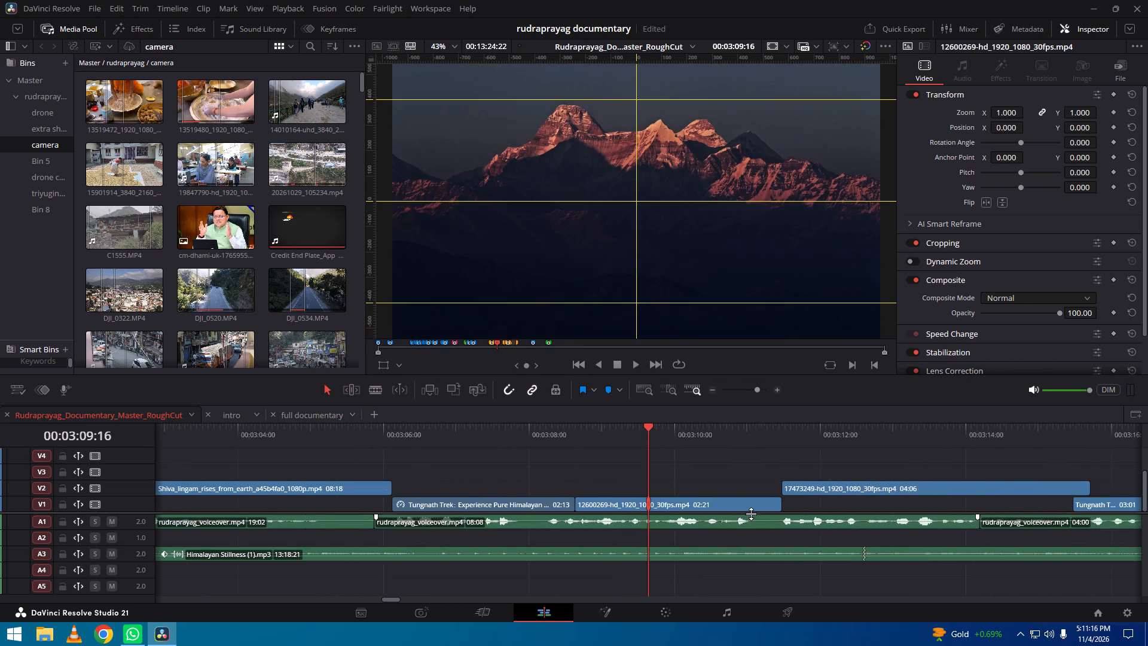
{"action": "scroll", "coordinate": [751, 514], "scroll_direction": "down", "scroll_amount": 8, "text": "alt"}
{"action": "left_click_drag", "start_coordinate": [827, 423], "coordinate": [712, 427]}
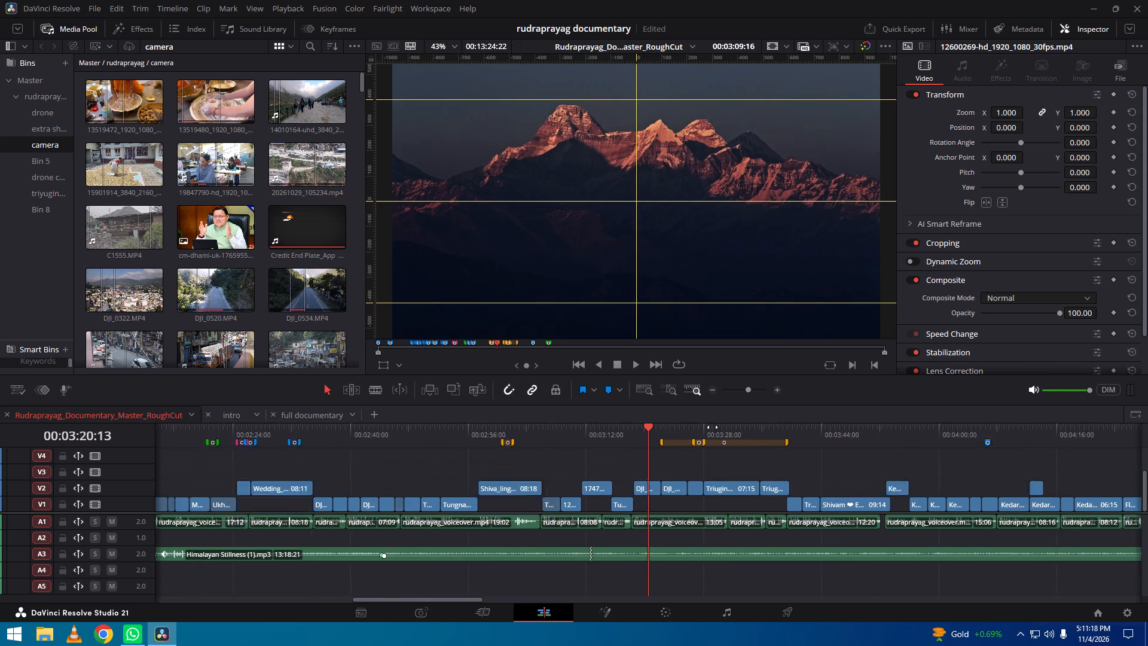
{"action": "left_click_drag", "start_coordinate": [712, 427], "coordinate": [477, 427]}
{"action": "left_click_drag", "start_coordinate": [754, 431], "coordinate": [701, 434]}
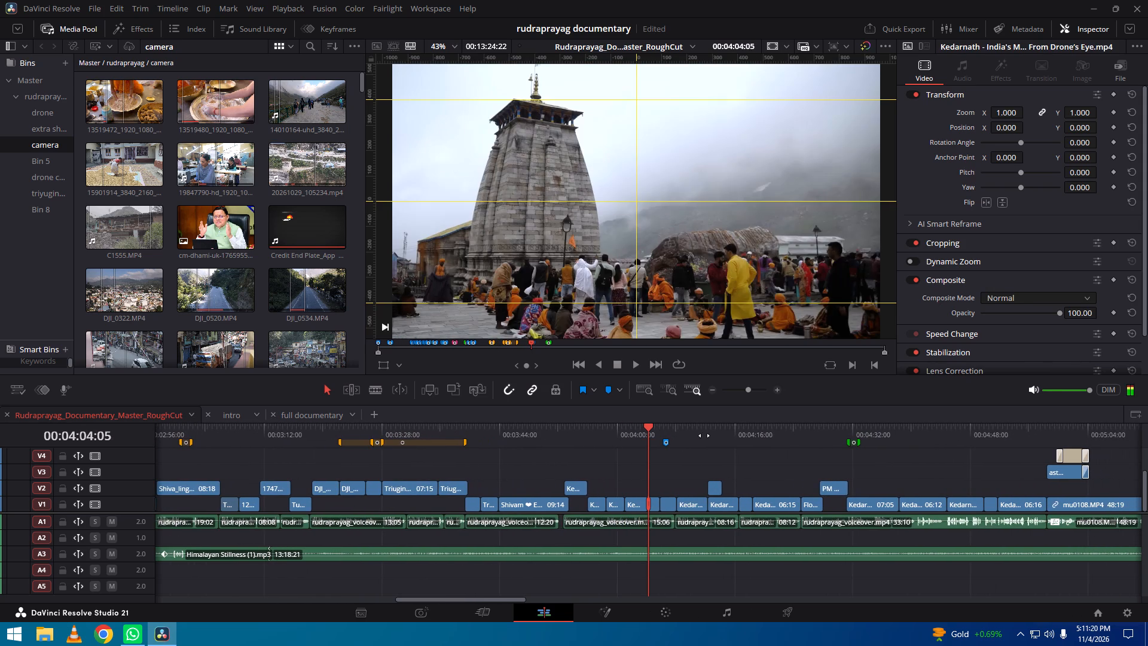
Play the rough cut's Kedarnath section in forward jumps to find the aerial river shot near 00:04:46.
{"action": "key", "text": "space"}
{"action": "left_click_drag", "start_coordinate": [789, 434], "coordinate": [764, 435]}
{"action": "left_click_drag", "start_coordinate": [790, 437], "coordinate": [764, 437]}
{"action": "left_click_drag", "start_coordinate": [761, 428], "coordinate": [722, 428]}
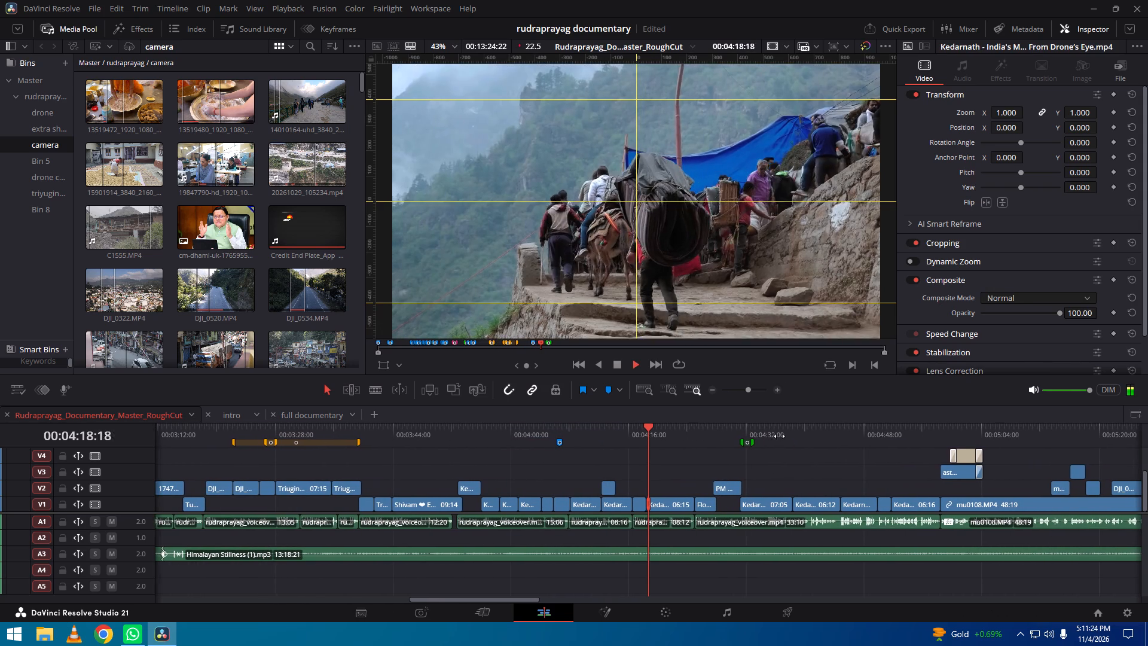
{"action": "left_click_drag", "start_coordinate": [779, 436], "coordinate": [750, 436]}
{"action": "left_click_drag", "start_coordinate": [769, 438], "coordinate": [743, 438]}
{"action": "left_click_drag", "start_coordinate": [772, 438], "coordinate": [748, 438]}
{"action": "left_click_drag", "start_coordinate": [780, 436], "coordinate": [672, 435]}
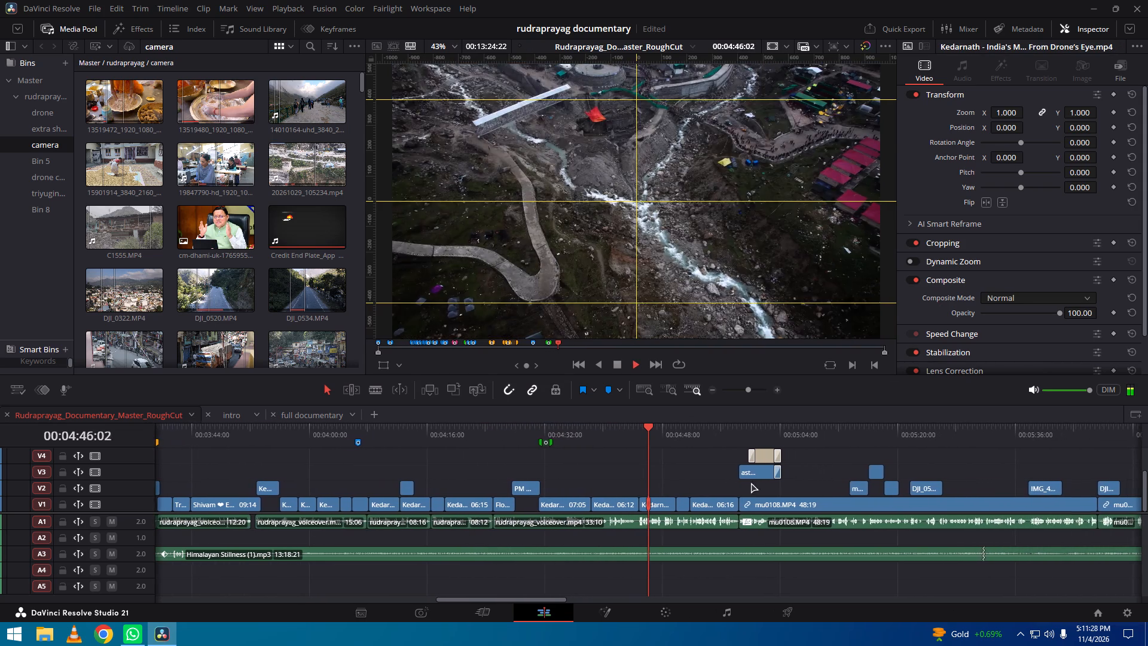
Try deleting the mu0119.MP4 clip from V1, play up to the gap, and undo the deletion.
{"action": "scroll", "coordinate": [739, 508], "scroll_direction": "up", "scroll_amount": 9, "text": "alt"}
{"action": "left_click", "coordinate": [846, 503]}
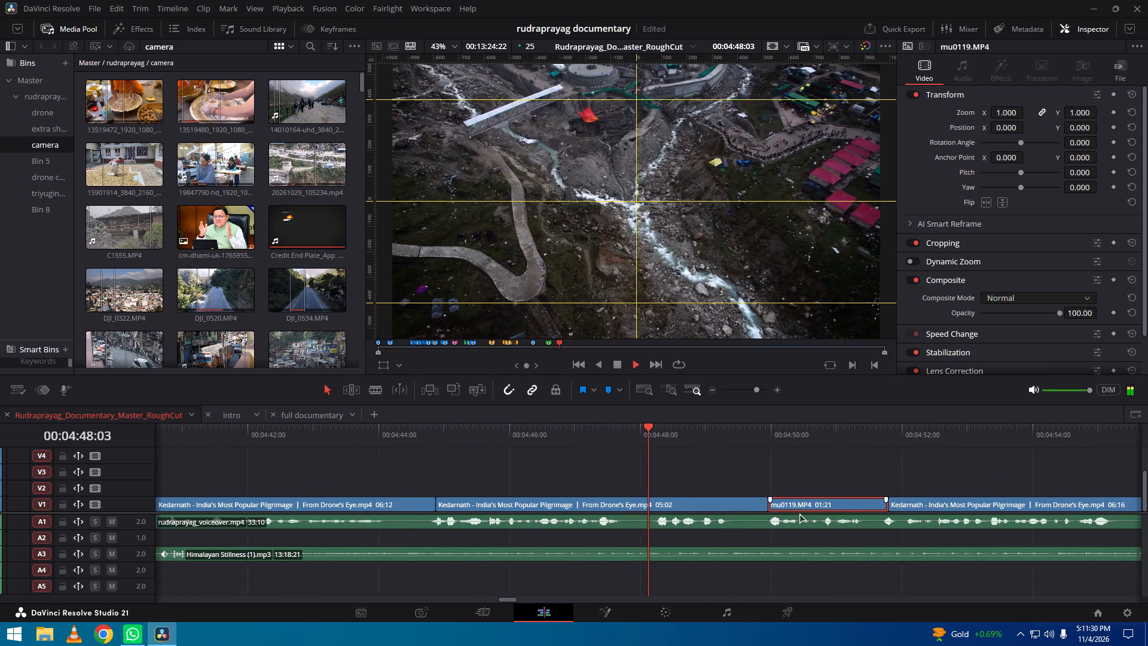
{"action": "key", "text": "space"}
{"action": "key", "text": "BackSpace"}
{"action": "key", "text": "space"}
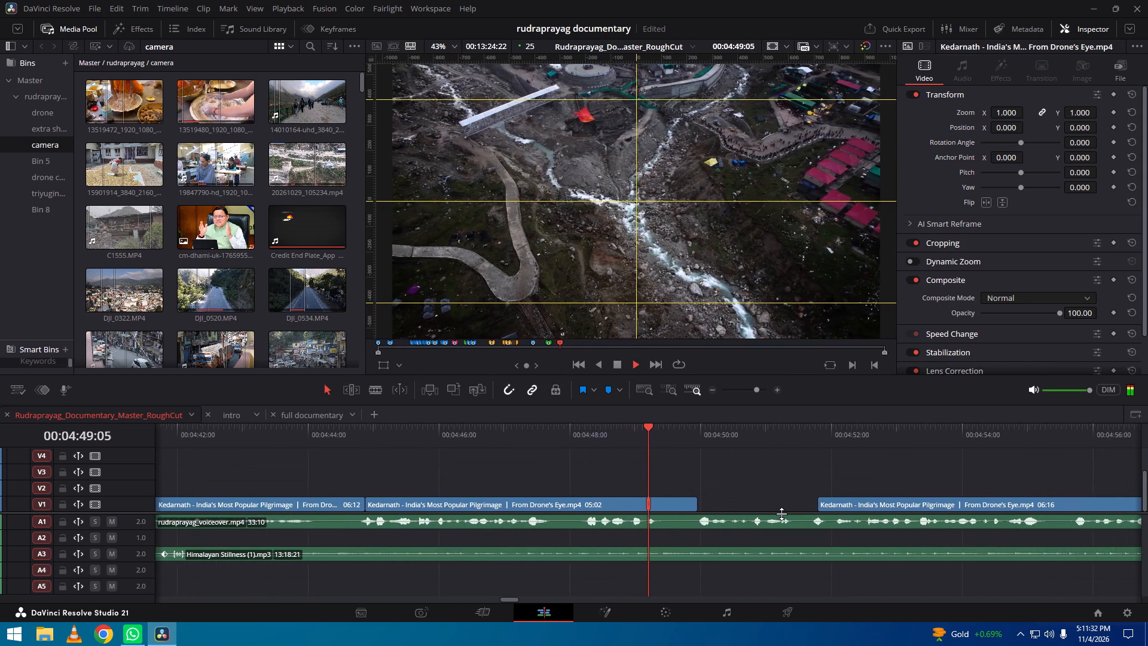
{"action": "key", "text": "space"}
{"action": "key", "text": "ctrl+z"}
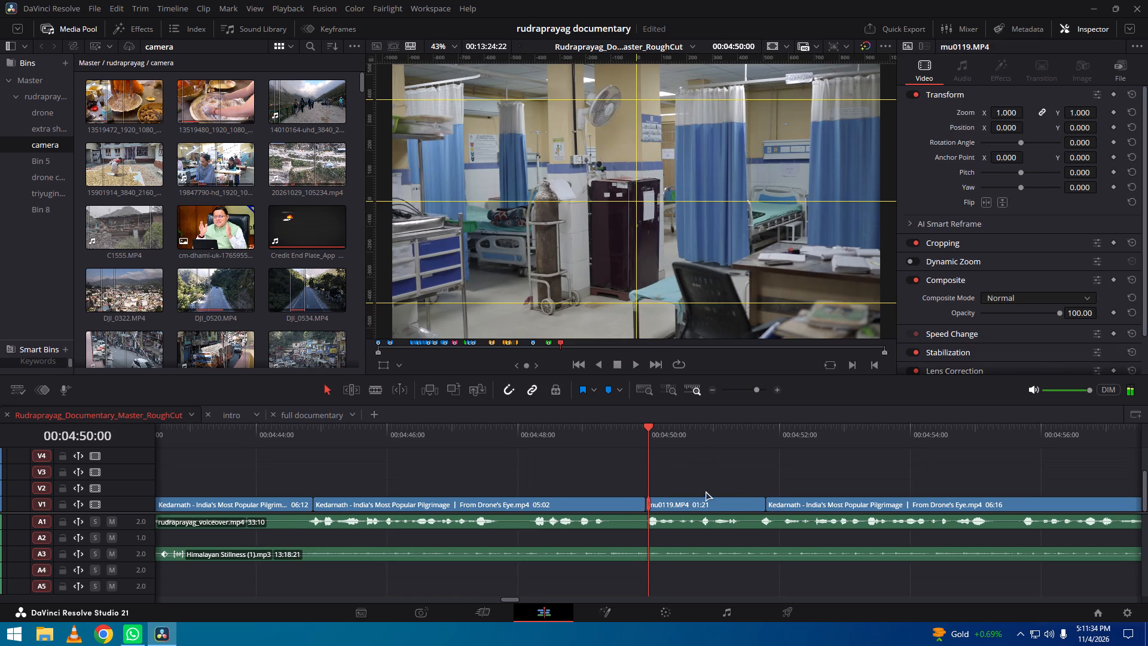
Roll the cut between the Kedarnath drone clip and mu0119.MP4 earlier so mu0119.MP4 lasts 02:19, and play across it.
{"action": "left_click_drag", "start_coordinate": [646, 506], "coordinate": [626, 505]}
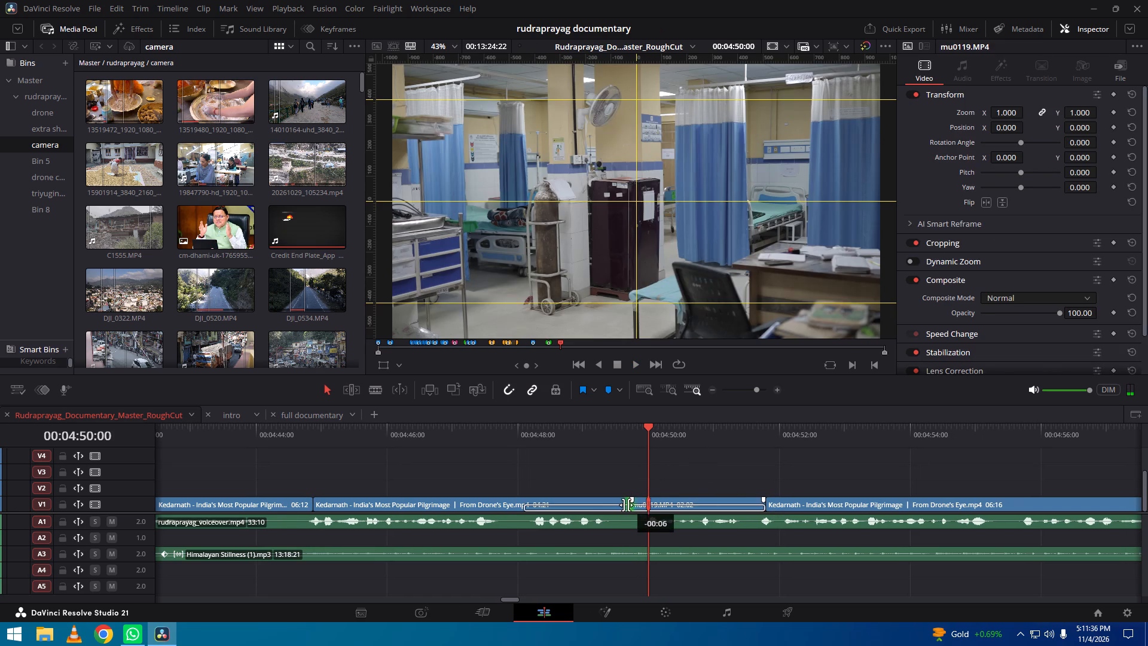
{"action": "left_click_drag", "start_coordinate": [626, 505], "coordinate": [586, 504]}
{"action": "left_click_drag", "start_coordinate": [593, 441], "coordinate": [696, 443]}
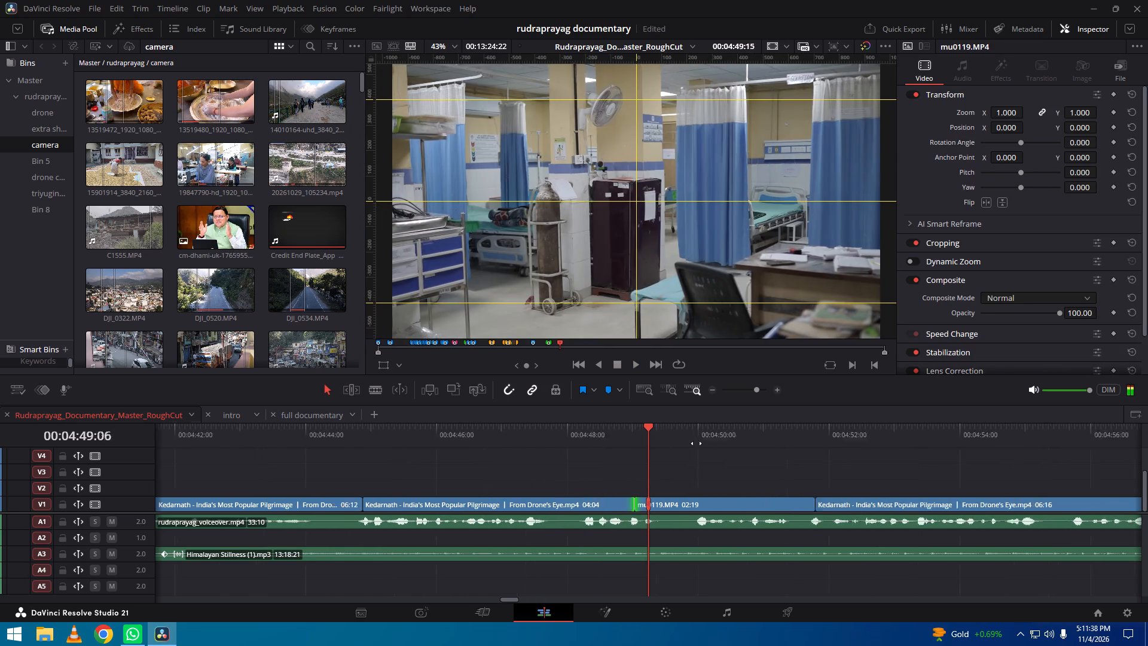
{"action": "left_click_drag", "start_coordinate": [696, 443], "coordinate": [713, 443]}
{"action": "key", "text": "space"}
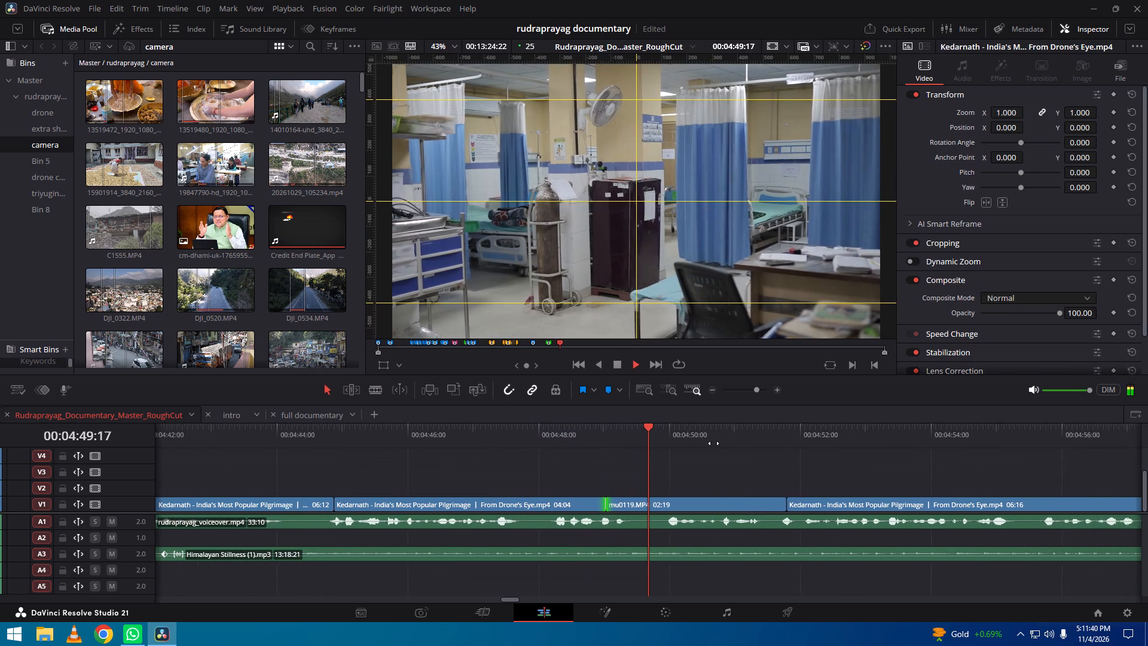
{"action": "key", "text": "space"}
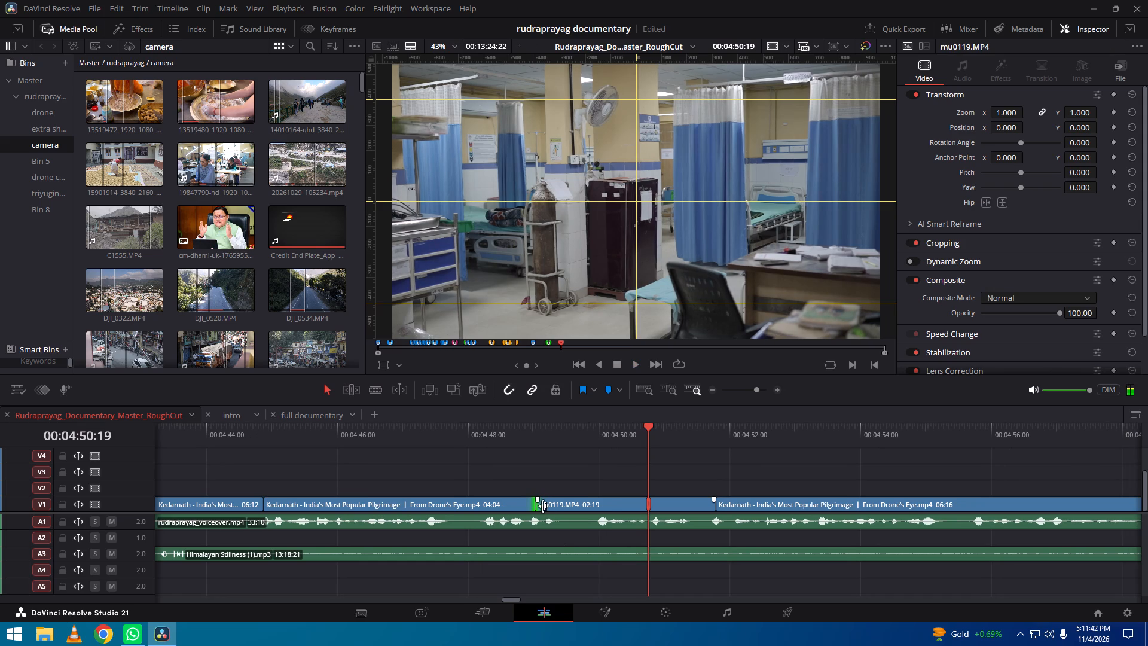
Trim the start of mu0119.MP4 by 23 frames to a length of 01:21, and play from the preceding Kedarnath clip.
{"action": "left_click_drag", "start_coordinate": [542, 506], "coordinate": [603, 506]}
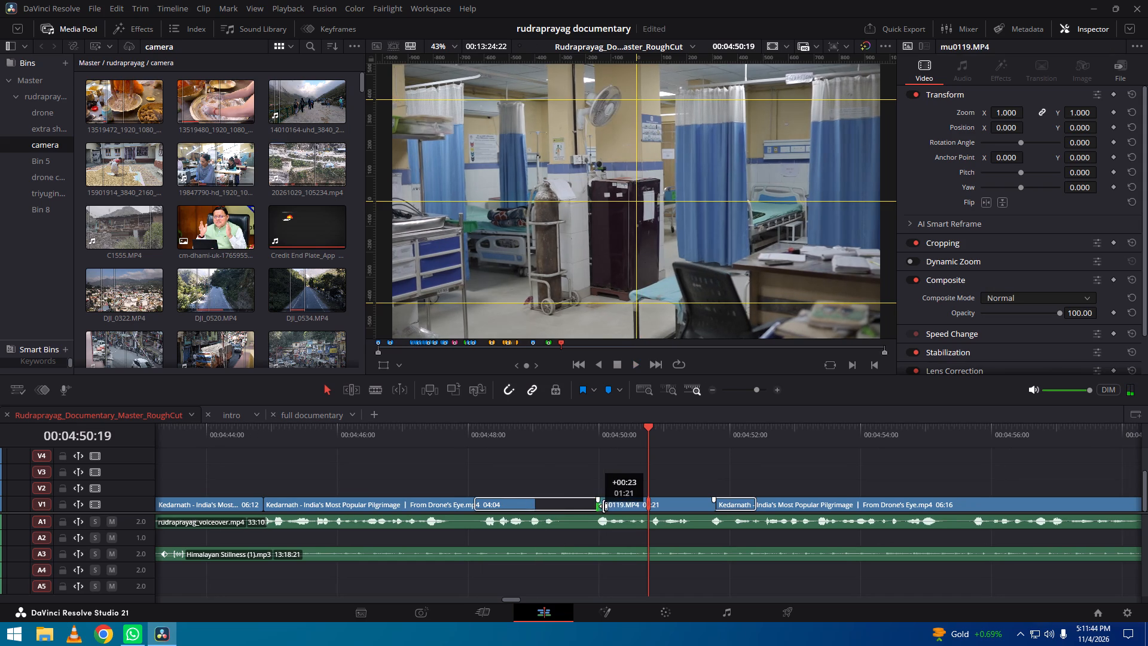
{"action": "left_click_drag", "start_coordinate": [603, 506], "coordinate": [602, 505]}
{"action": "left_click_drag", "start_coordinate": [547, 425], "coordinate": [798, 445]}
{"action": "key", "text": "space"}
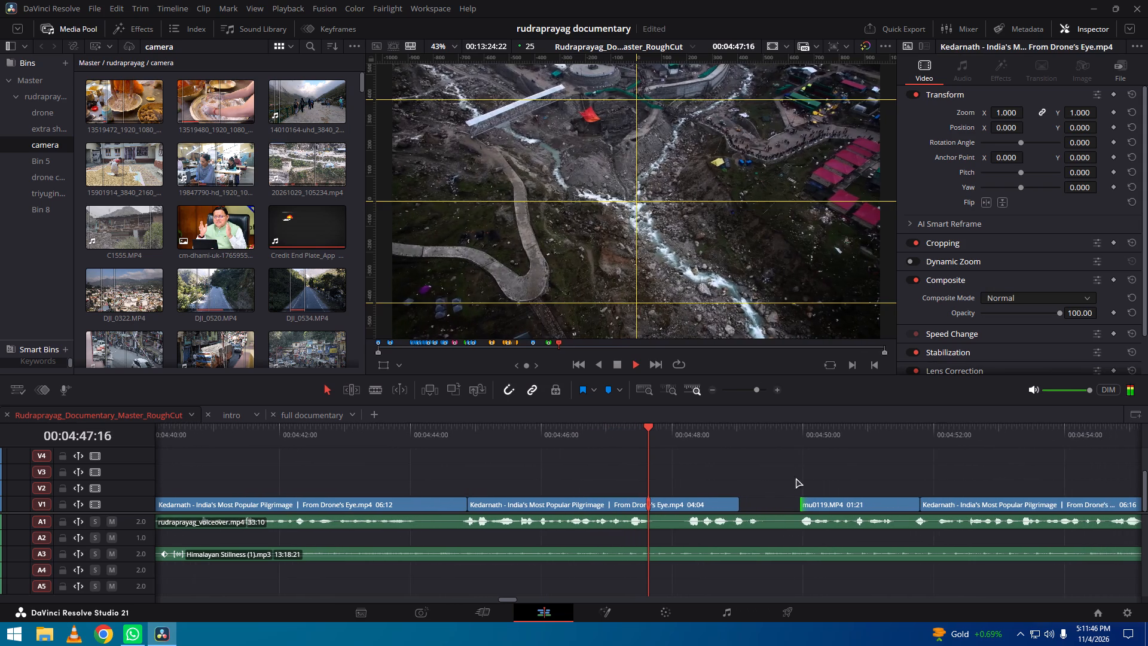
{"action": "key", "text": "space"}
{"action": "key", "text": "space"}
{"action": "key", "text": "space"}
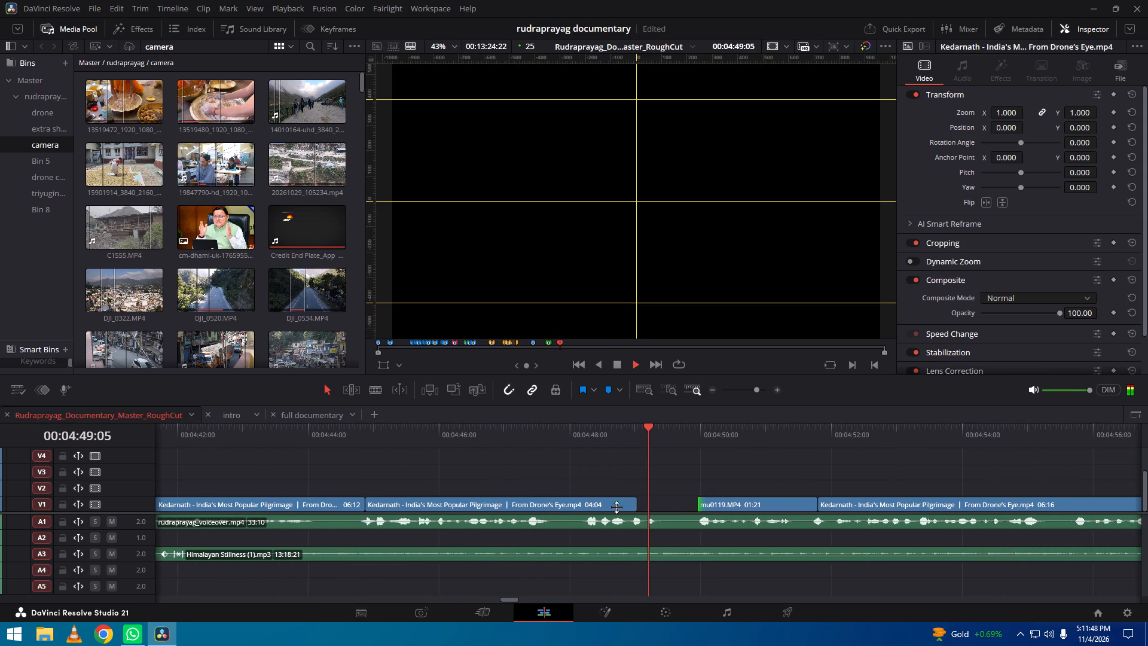
Fill the gap before mu0119.MP4 by moving the preceding Kedarnath clip against it and extending it to 05:02, and play the section.
{"action": "left_click_drag", "start_coordinate": [628, 507], "coordinate": [572, 511]}
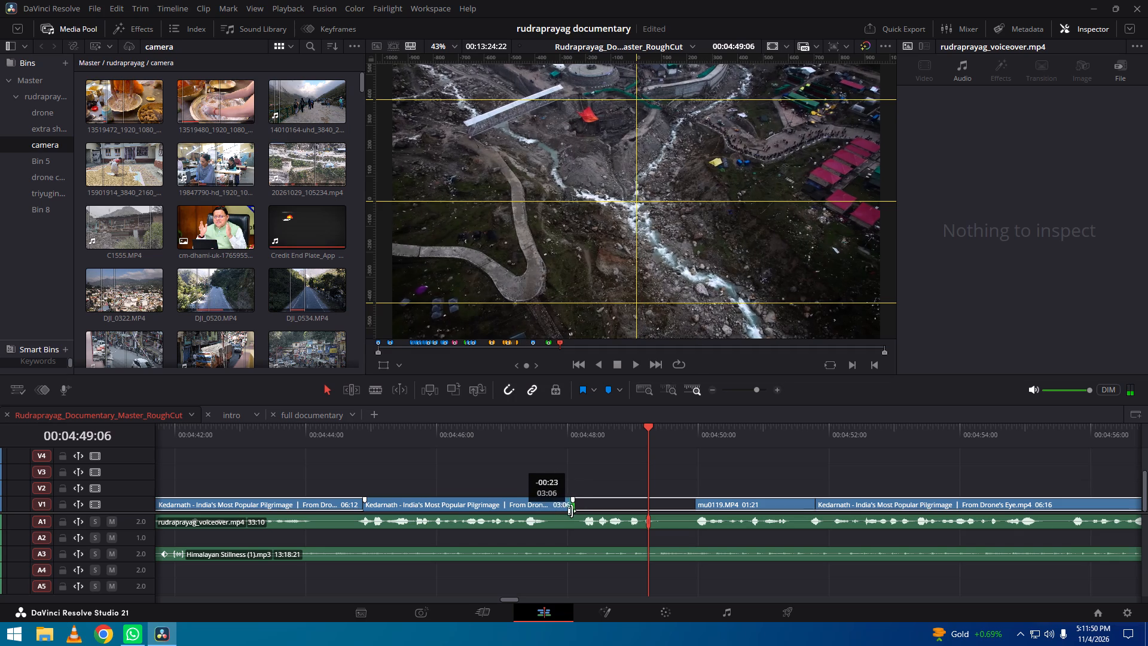
{"action": "left_click_drag", "start_coordinate": [572, 511], "coordinate": [652, 500]}
{"action": "left_click_drag", "start_coordinate": [624, 499], "coordinate": [663, 502]}
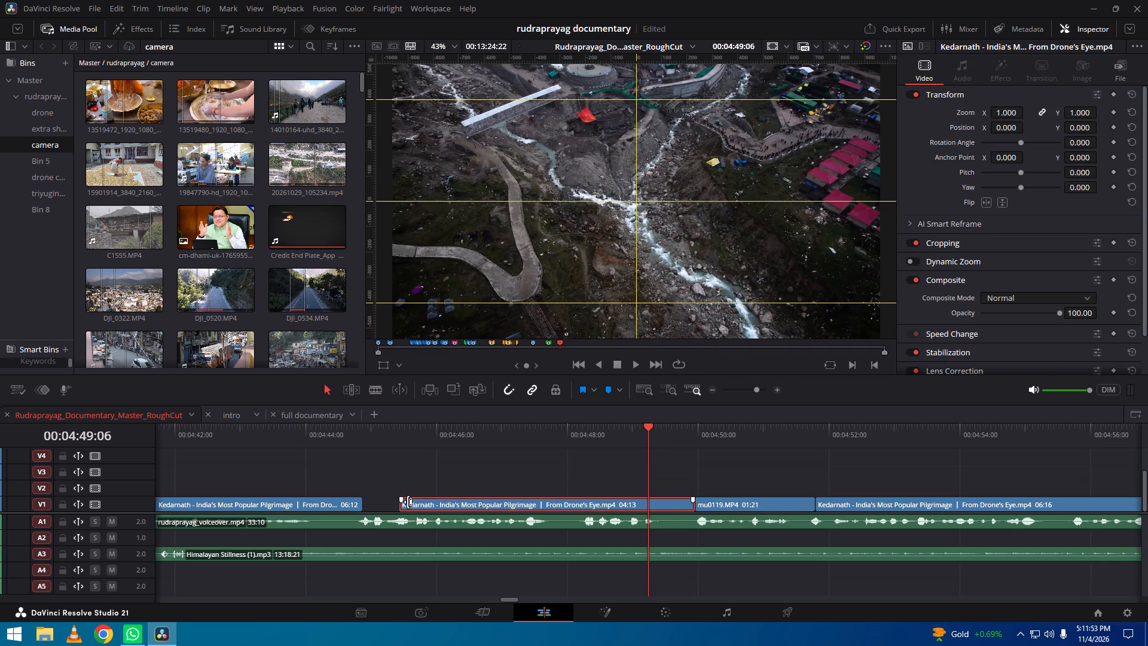
{"action": "left_click_drag", "start_coordinate": [406, 502], "coordinate": [372, 496]}
{"action": "left_click_drag", "start_coordinate": [398, 432], "coordinate": [677, 453]}
{"action": "key", "text": "space"}
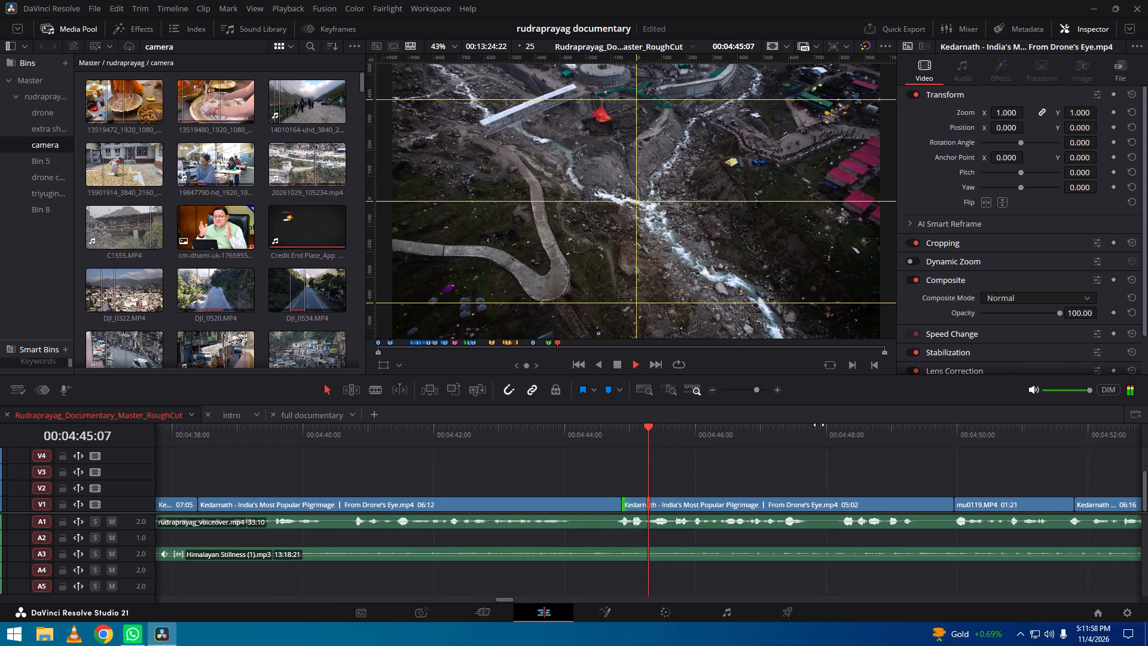
{"action": "left_click_drag", "start_coordinate": [966, 437], "coordinate": [743, 437]}
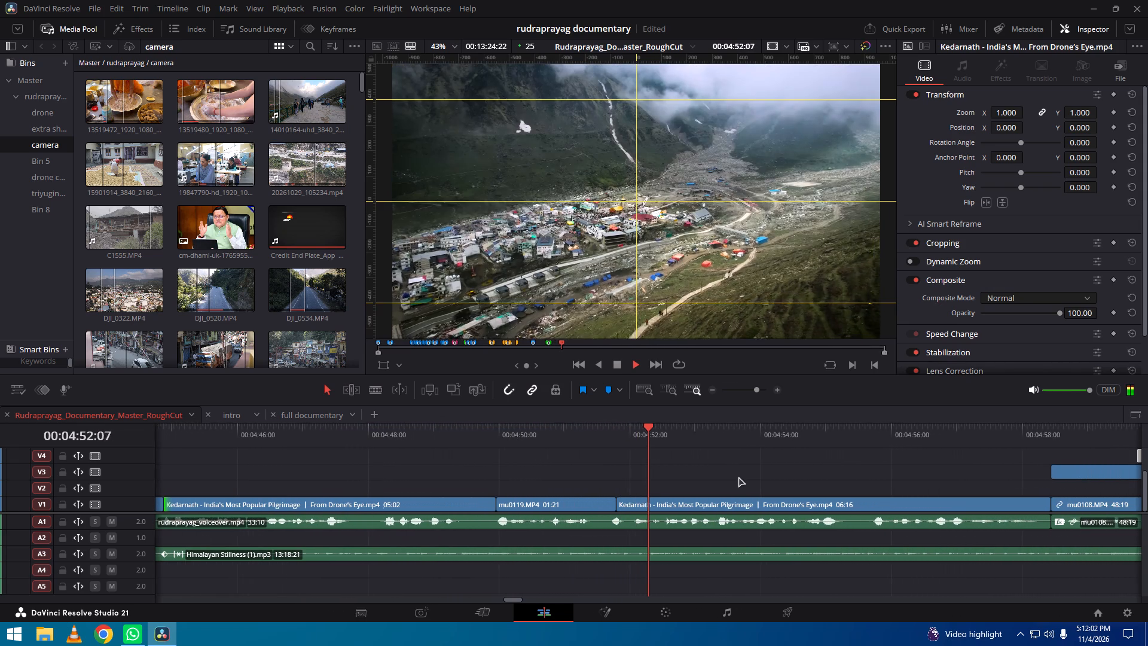
{"action": "key", "text": "space"}
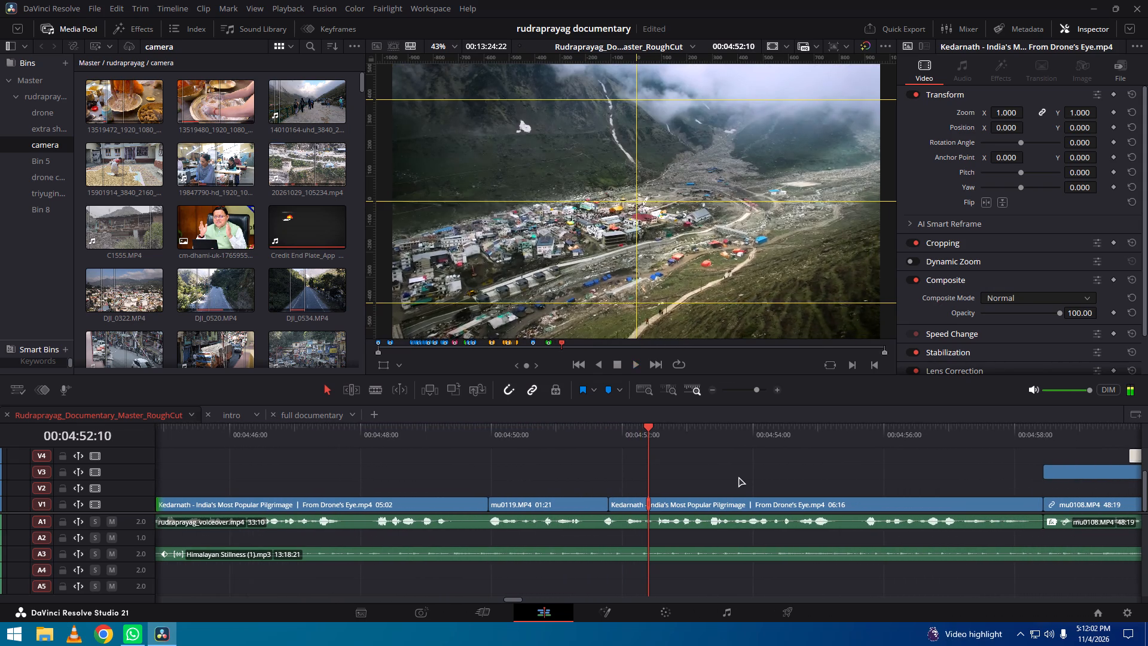
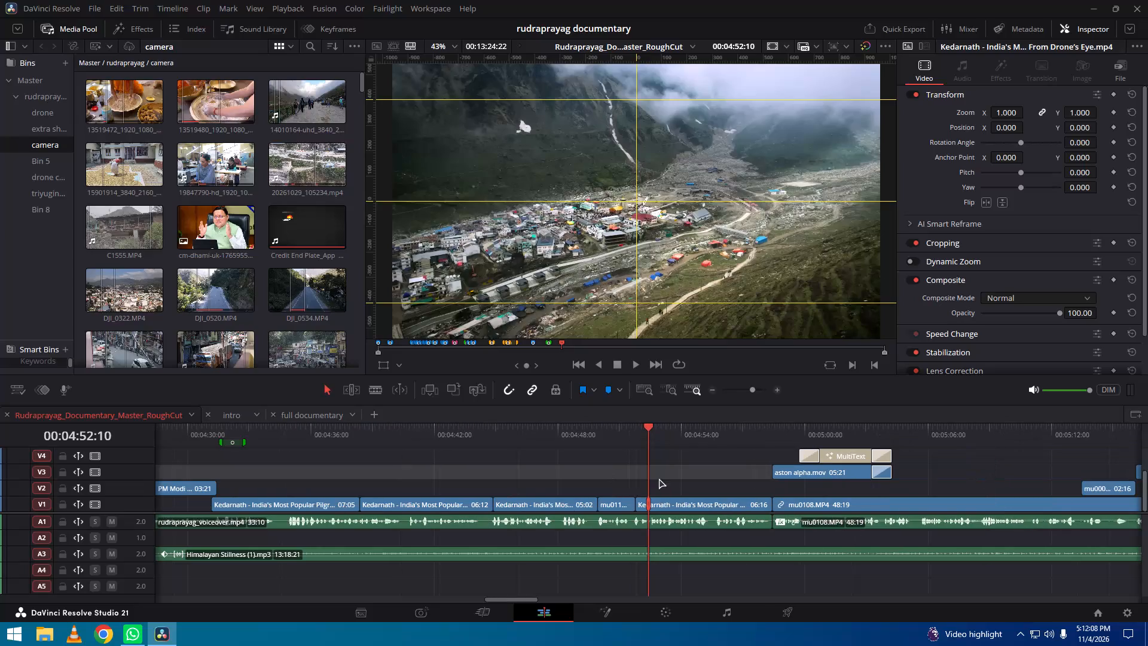
Save the project.
{"action": "key", "text": "ctrl+s"}
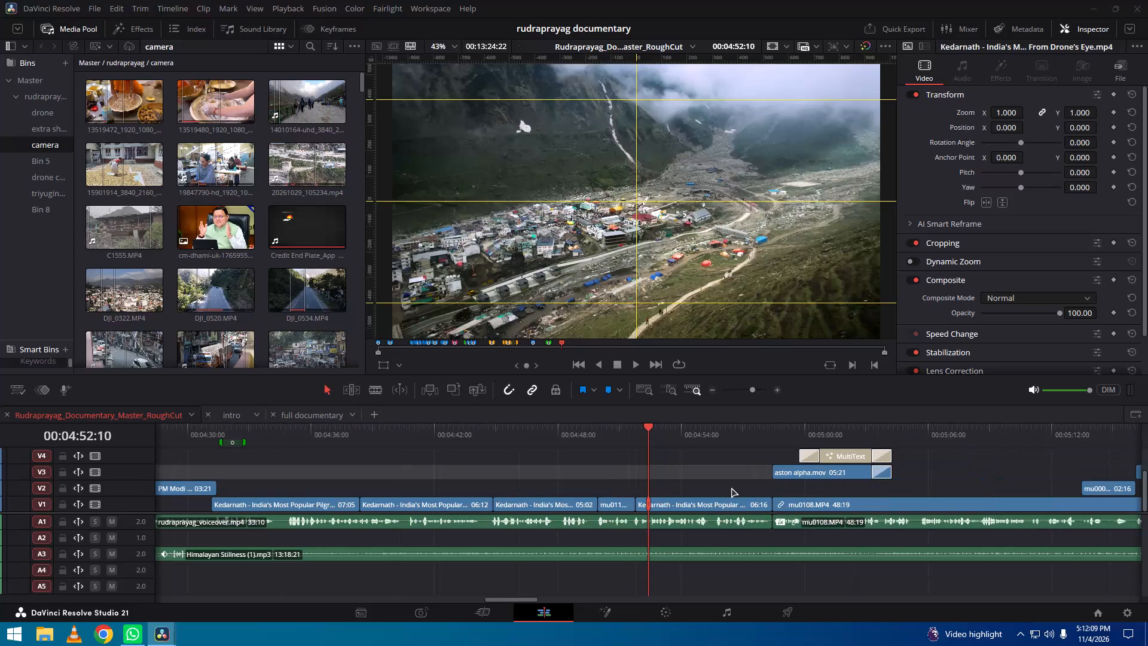
Skim the rough cut from the Kedarnath drone clip at 04:52 through the mu0108.MP4 interview and its cutaways to about 06:20.
{"action": "scroll", "coordinate": [731, 487], "scroll_direction": "down", "scroll_amount": 3, "text": "alt"}
{"action": "left_click", "coordinate": [738, 491]}
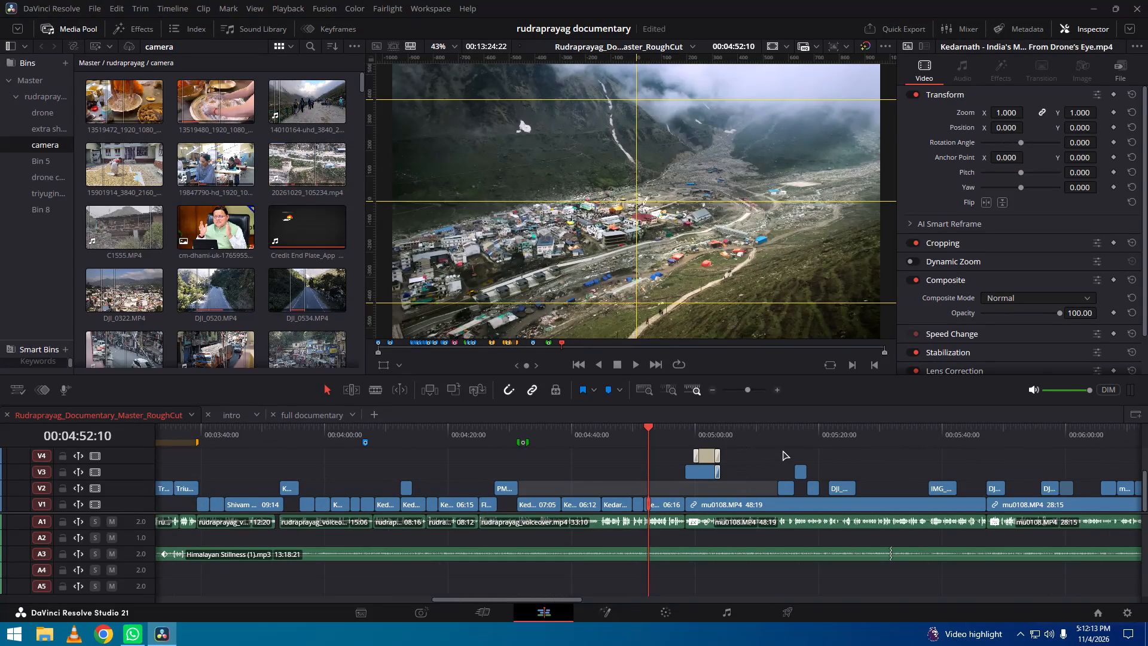
{"action": "scroll", "coordinate": [783, 450], "scroll_direction": "up", "scroll_amount": 4, "text": "alt"}
{"action": "key", "text": "space"}
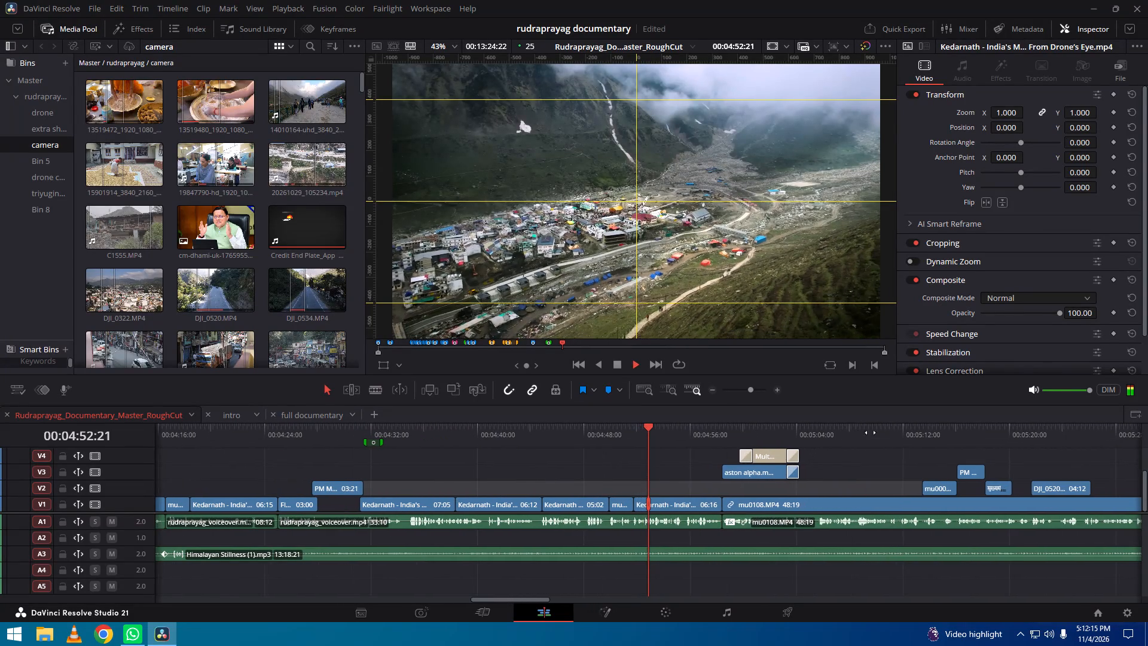
{"action": "key", "text": "space"}
{"action": "left_click_drag", "start_coordinate": [889, 435], "coordinate": [612, 452]}
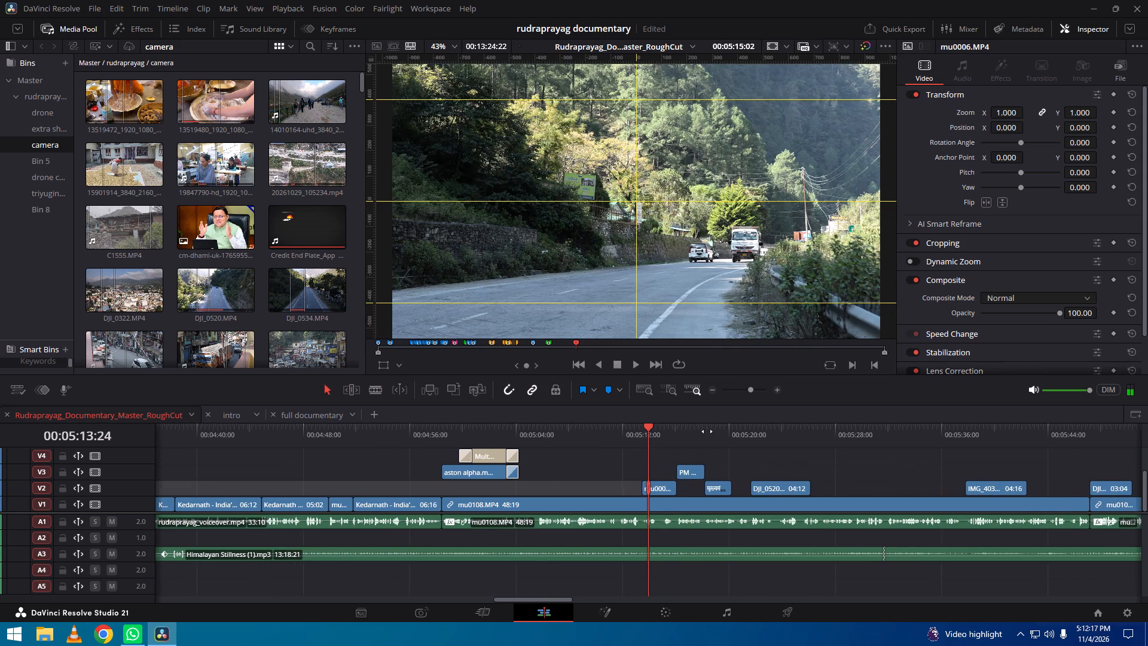
{"action": "left_click_drag", "start_coordinate": [720, 428], "coordinate": [647, 431]}
{"action": "left_click_drag", "start_coordinate": [766, 431], "coordinate": [714, 441]}
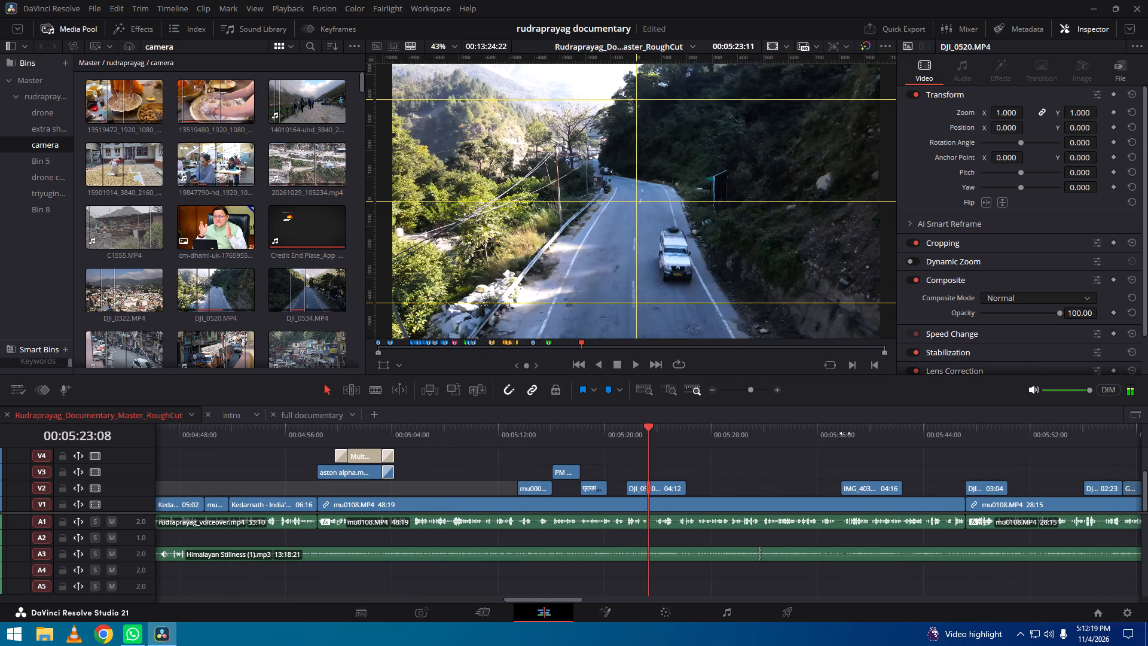
{"action": "left_click_drag", "start_coordinate": [852, 430], "coordinate": [618, 441]}
{"action": "left_click_drag", "start_coordinate": [796, 435], "coordinate": [677, 437]}
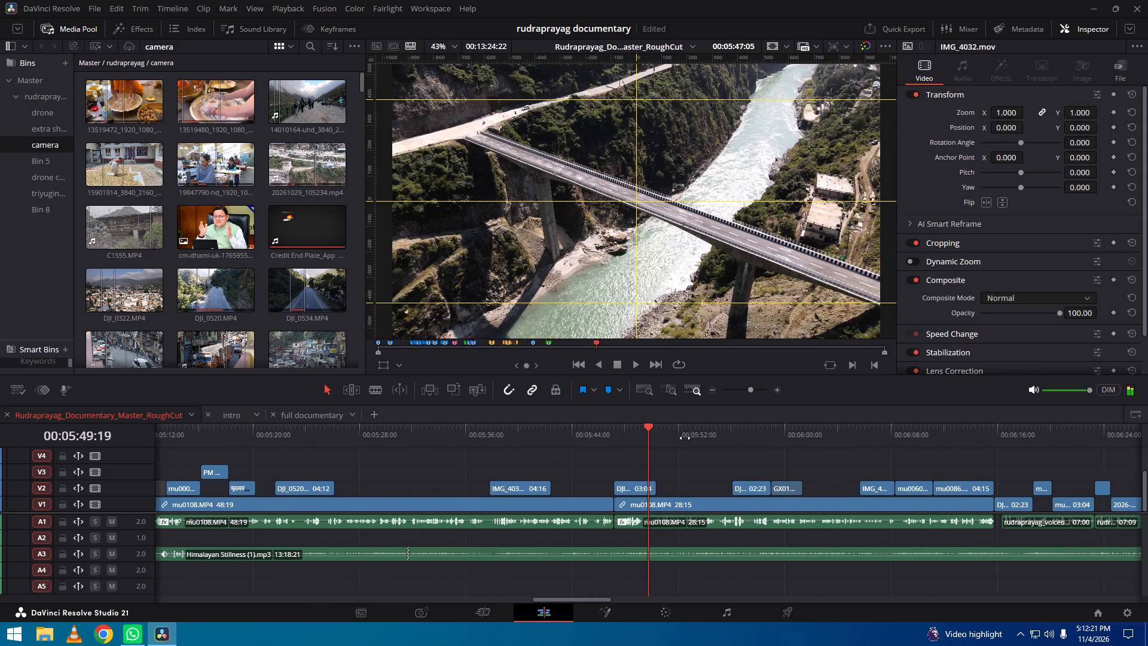
{"action": "left_click_drag", "start_coordinate": [795, 430], "coordinate": [680, 440]}
{"action": "left_click_drag", "start_coordinate": [711, 437], "coordinate": [682, 437]}
{"action": "left_click_drag", "start_coordinate": [734, 435], "coordinate": [713, 435]}
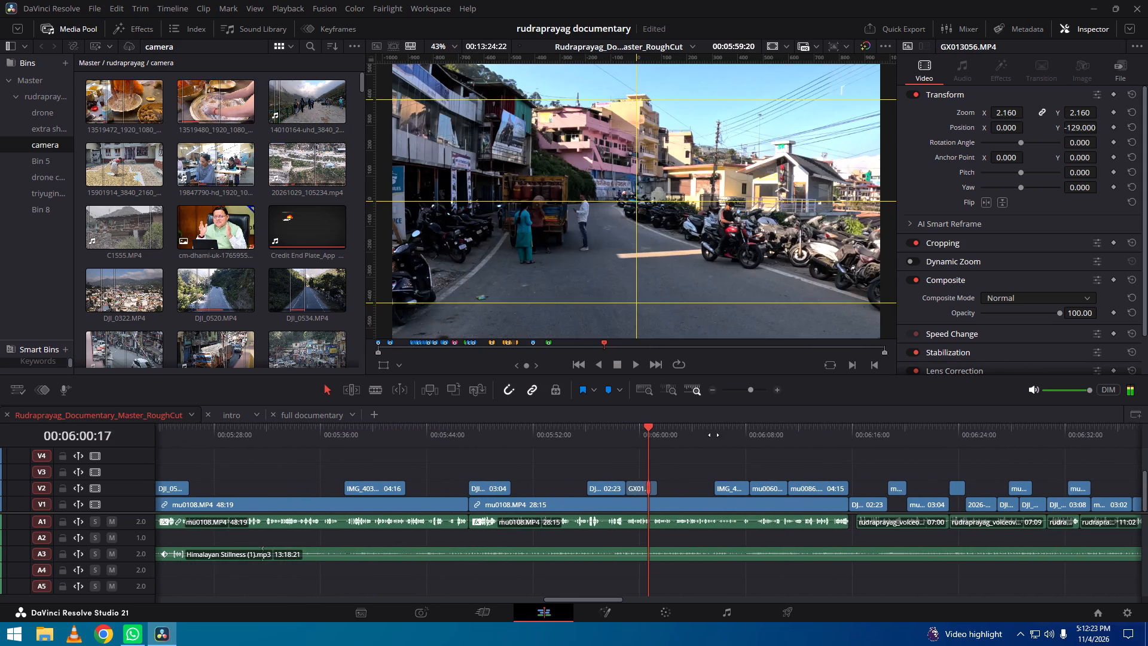
{"action": "left_click_drag", "start_coordinate": [713, 435], "coordinate": [650, 435]}
{"action": "left_click_drag", "start_coordinate": [718, 435], "coordinate": [622, 438]}
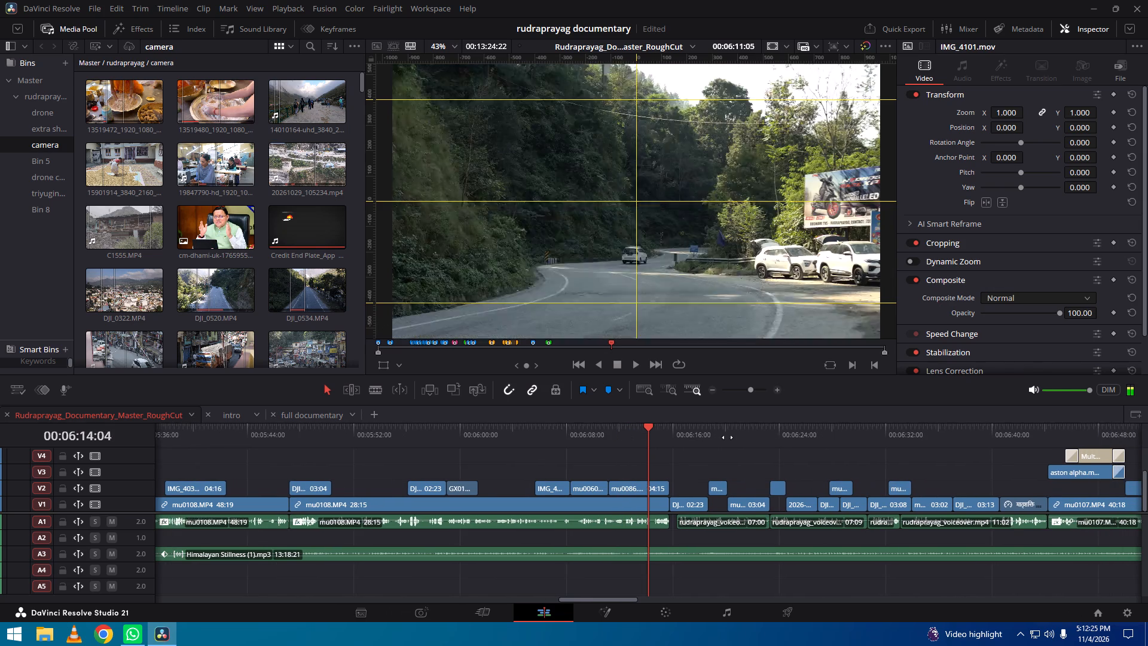
{"action": "left_click_drag", "start_coordinate": [732, 437], "coordinate": [642, 433]}
{"action": "scroll", "coordinate": [903, 476], "scroll_direction": "down", "scroll_amount": 5, "text": "alt"}
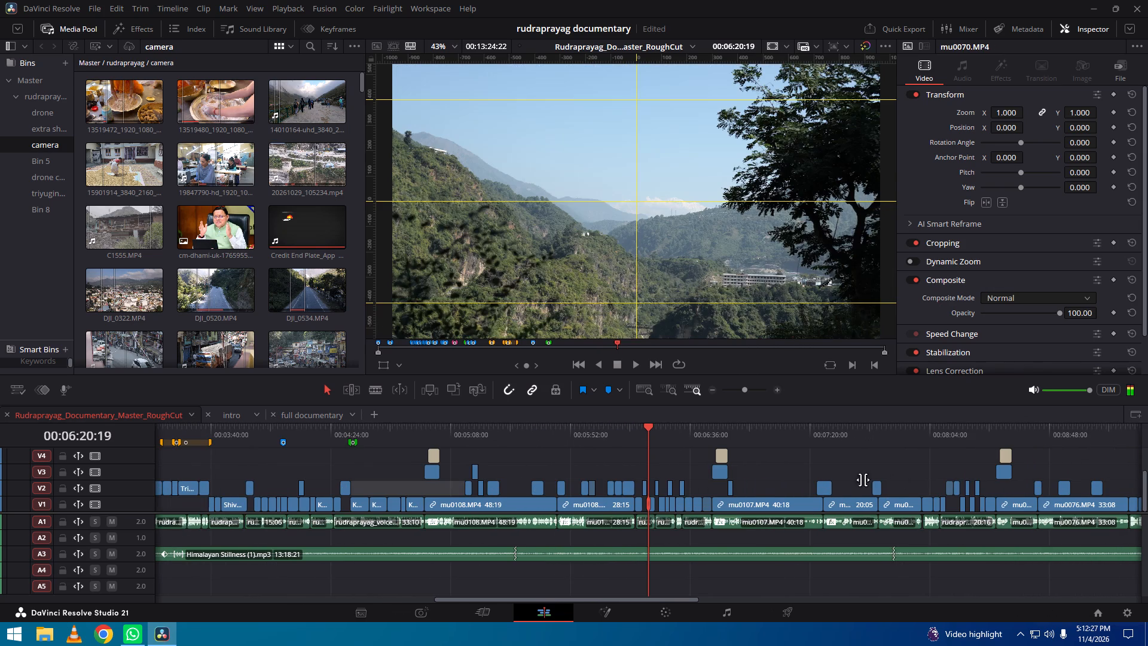
Review the rough cut backwards from about 06:20 to the early interview section near 00:56, checking the cutaways along the way.
{"action": "left_click_drag", "start_coordinate": [489, 435], "coordinate": [762, 434]}
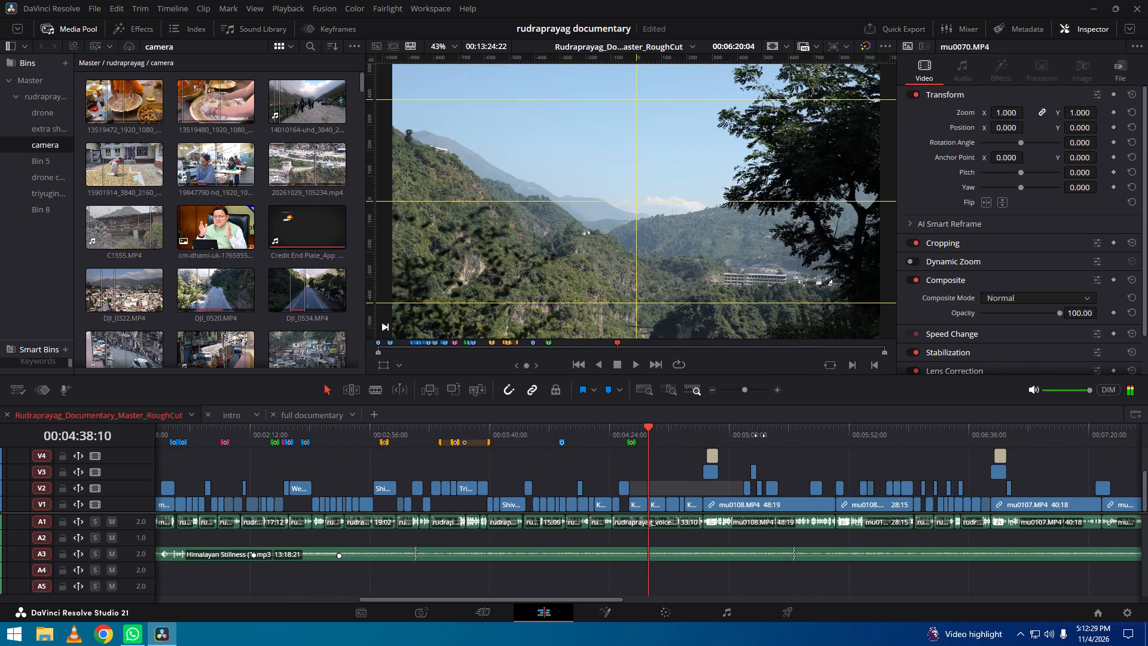
{"action": "left_click_drag", "start_coordinate": [686, 440], "coordinate": [749, 440]}
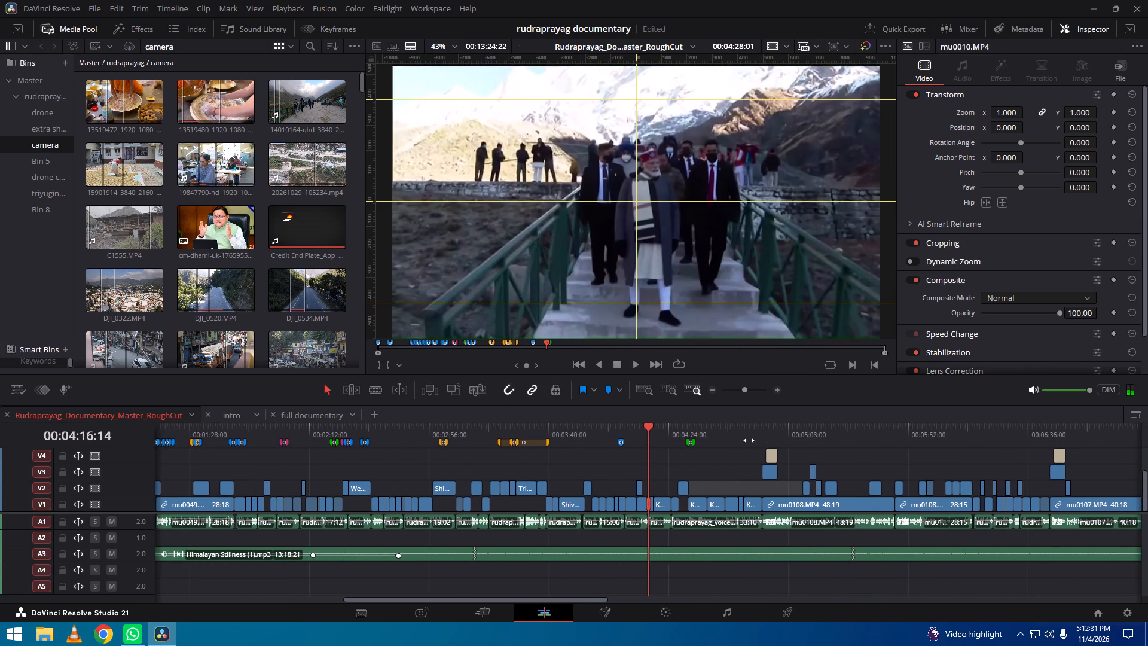
{"action": "left_click_drag", "start_coordinate": [749, 440], "coordinate": [758, 440]}
{"action": "left_click_drag", "start_coordinate": [728, 438], "coordinate": [784, 441]}
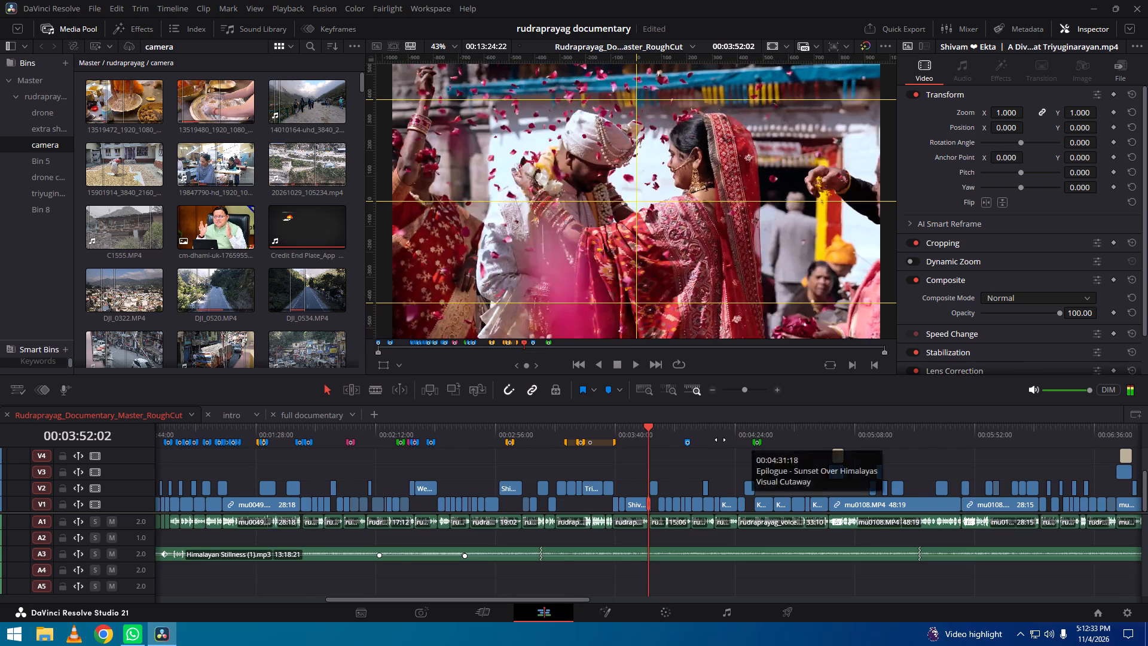
{"action": "left_click_drag", "start_coordinate": [720, 440], "coordinate": [834, 441]}
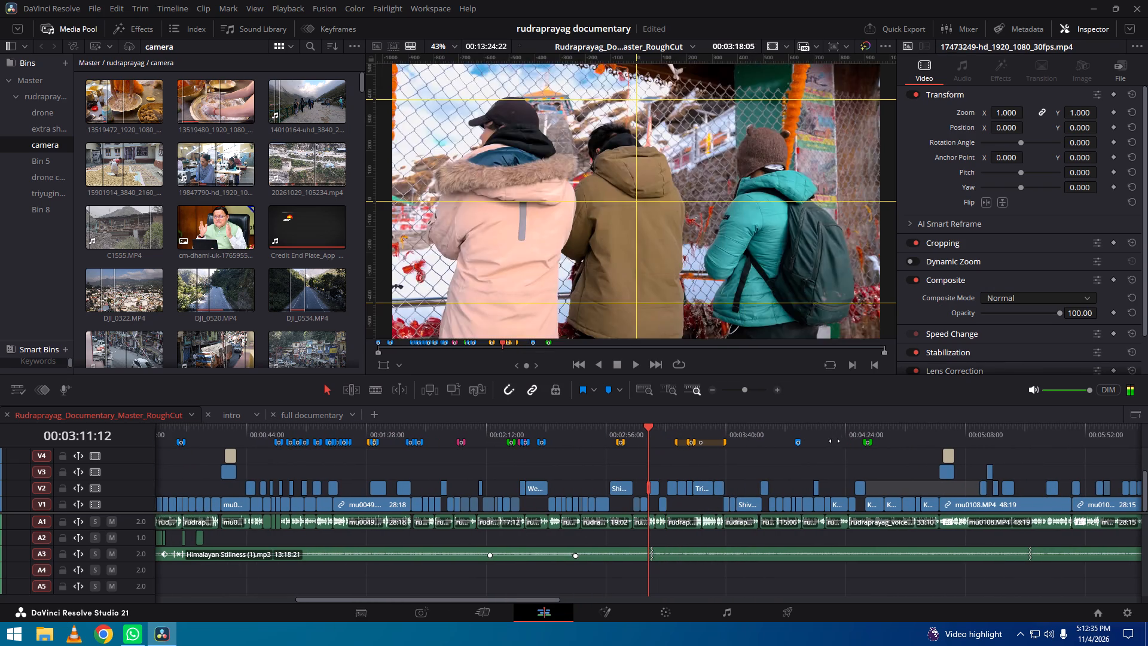
{"action": "left_click_drag", "start_coordinate": [834, 441], "coordinate": [833, 441]}
{"action": "left_click_drag", "start_coordinate": [761, 437], "coordinate": [799, 440]}
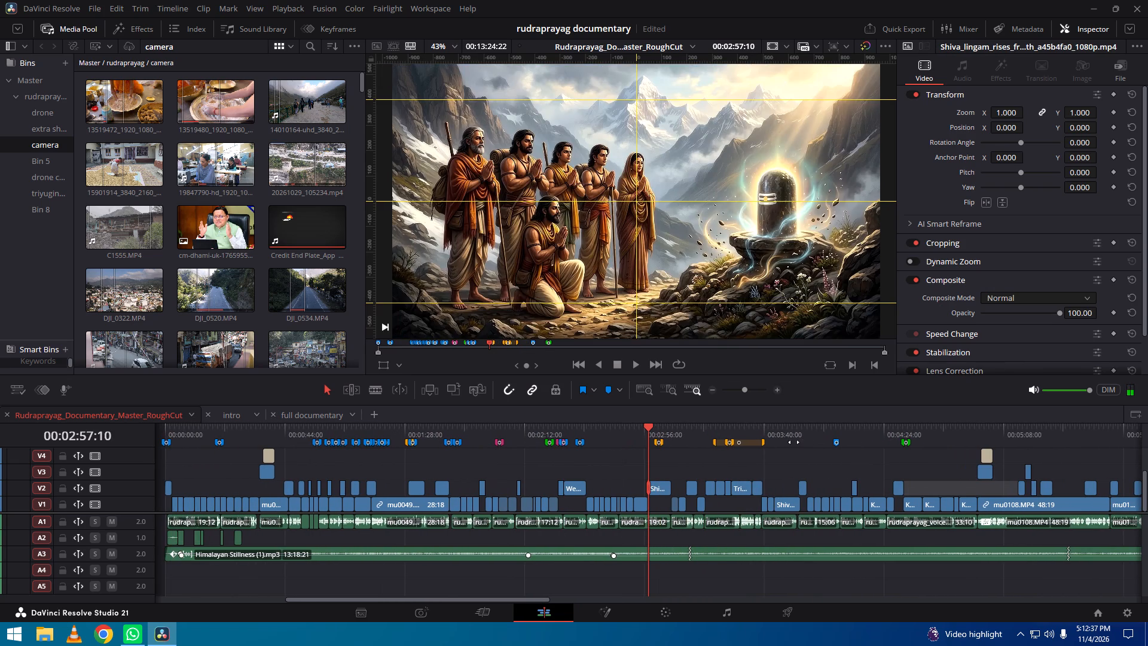
{"action": "left_click_drag", "start_coordinate": [722, 434], "coordinate": [800, 442]}
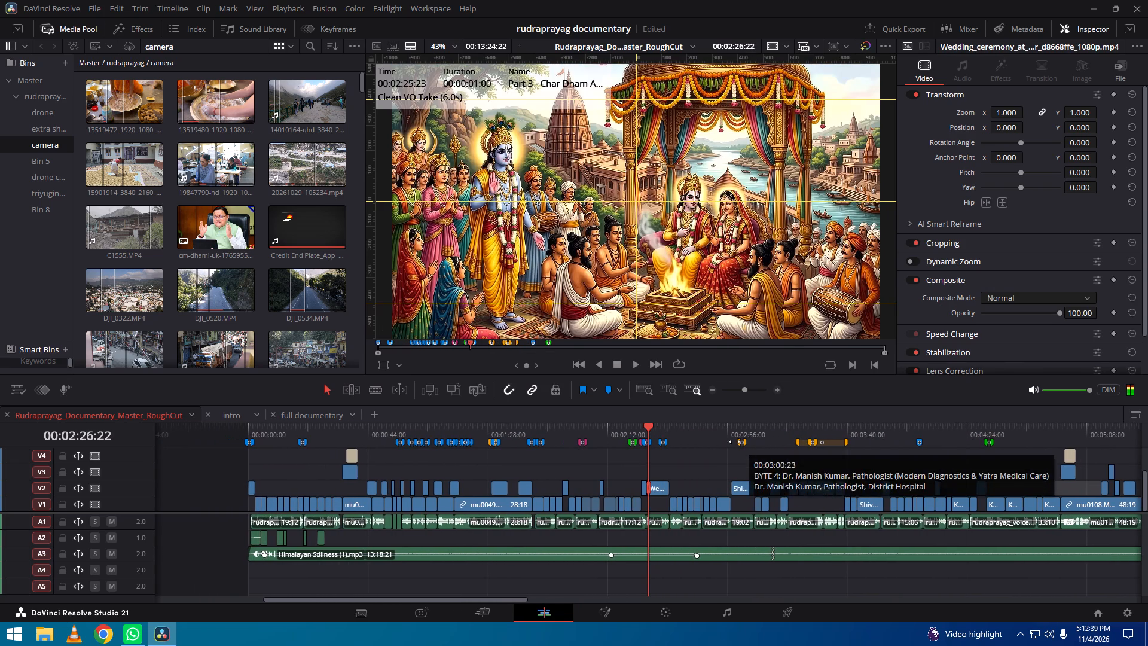
{"action": "left_click_drag", "start_coordinate": [725, 434], "coordinate": [784, 439]}
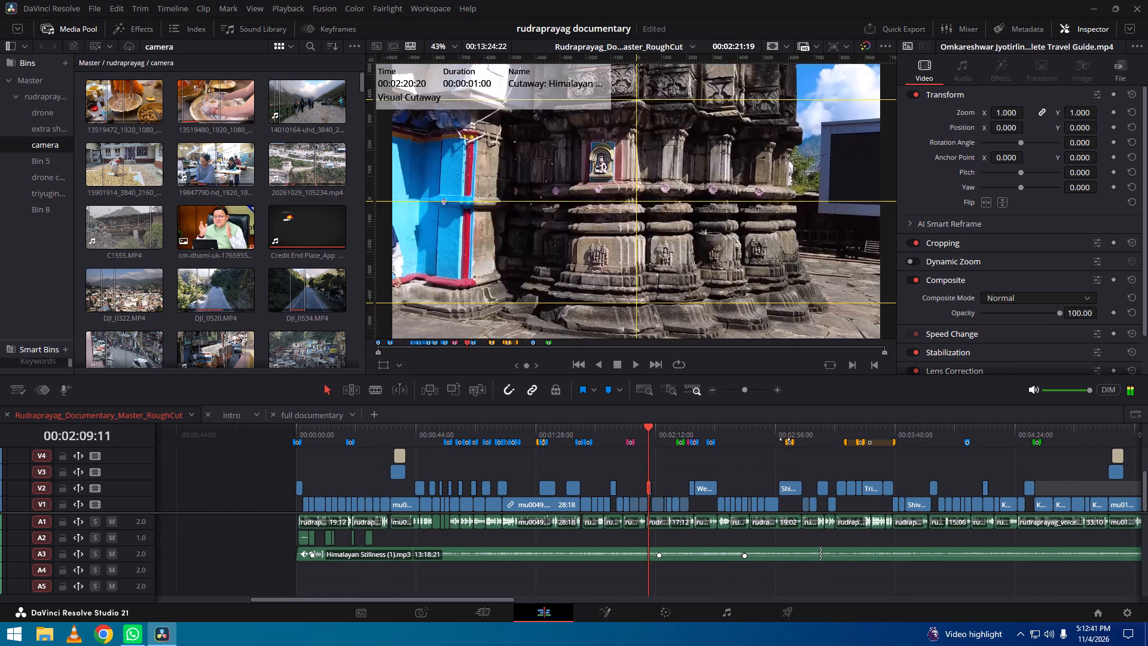
{"action": "left_click_drag", "start_coordinate": [784, 439], "coordinate": [772, 443]}
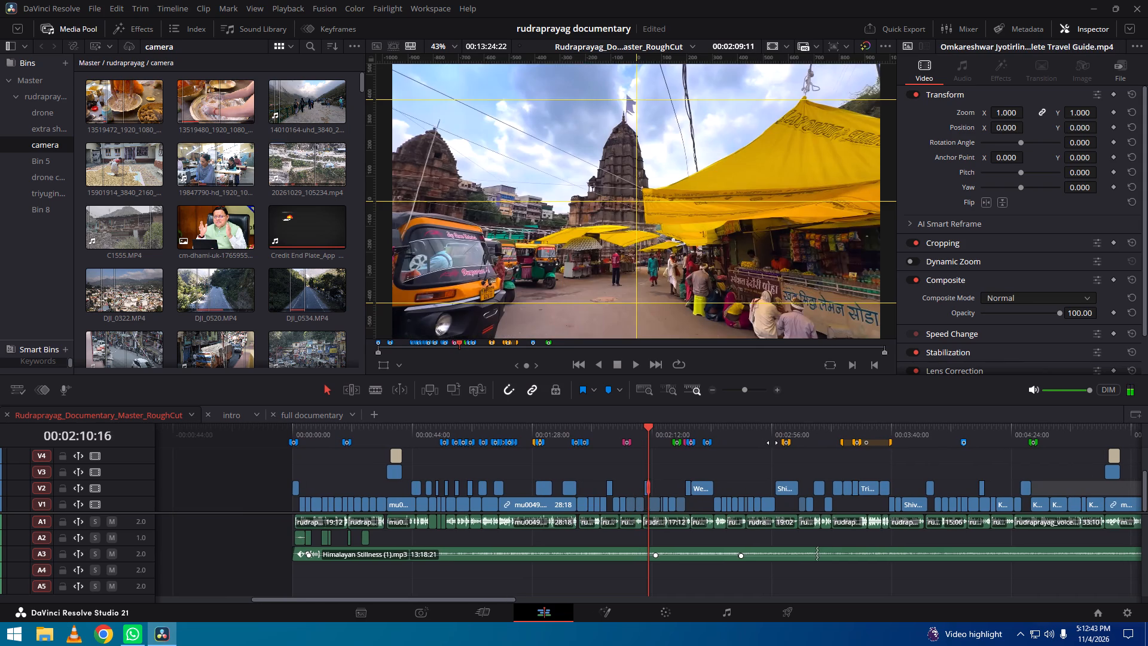
{"action": "left_click_drag", "start_coordinate": [772, 443], "coordinate": [774, 443]}
{"action": "left_click_drag", "start_coordinate": [725, 436], "coordinate": [760, 437]}
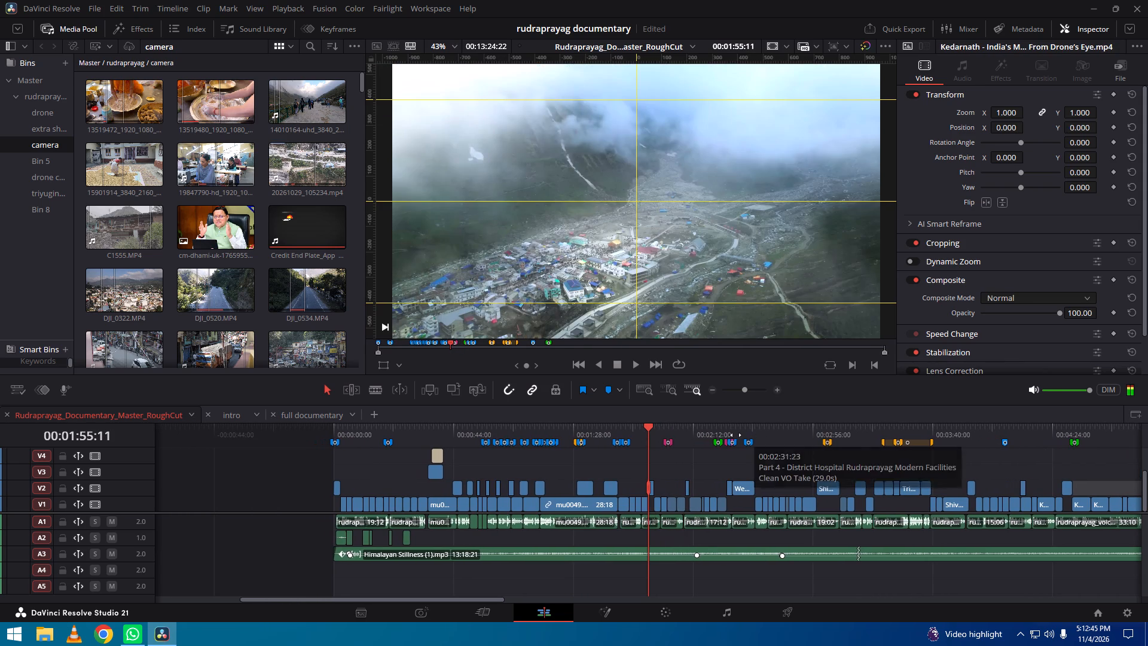
{"action": "left_click_drag", "start_coordinate": [735, 435], "coordinate": [787, 436]}
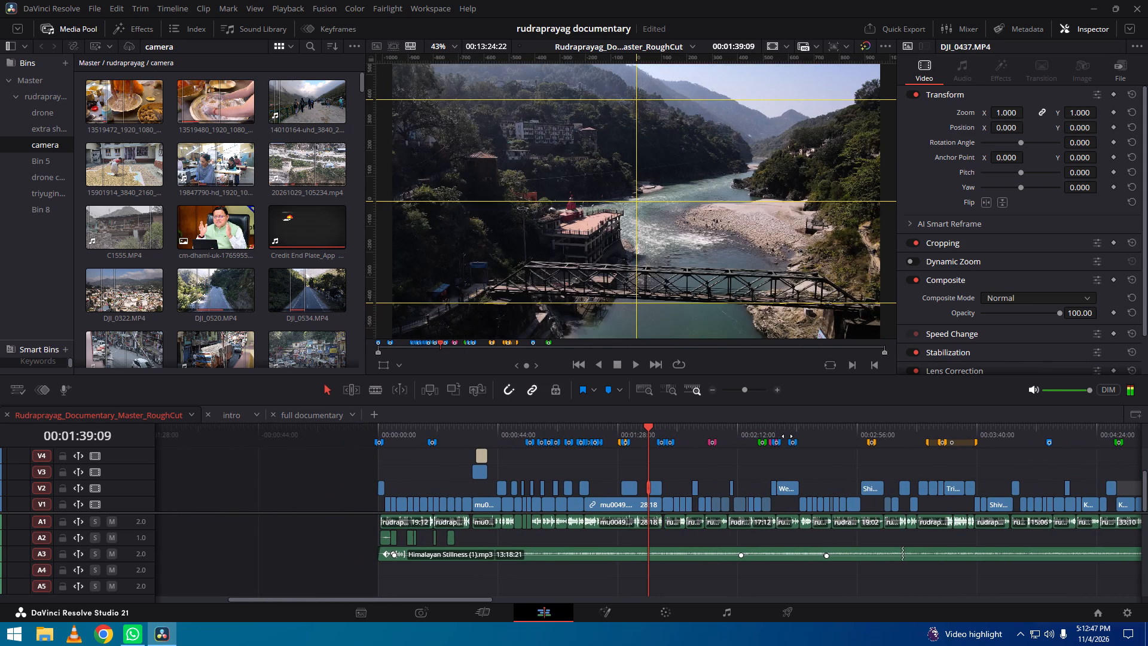
{"action": "left_click_drag", "start_coordinate": [787, 436], "coordinate": [799, 437]}
{"action": "left_click_drag", "start_coordinate": [747, 430], "coordinate": [766, 430]}
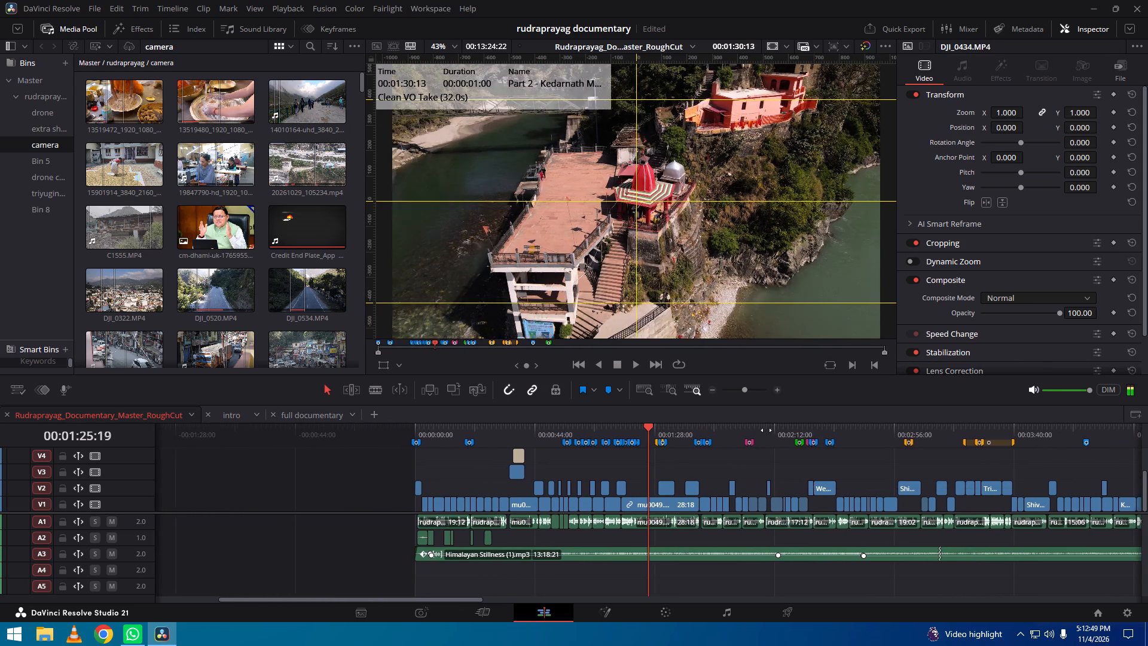
{"action": "left_click_drag", "start_coordinate": [766, 430], "coordinate": [789, 434]}
{"action": "left_click_drag", "start_coordinate": [757, 431], "coordinate": [772, 434]}
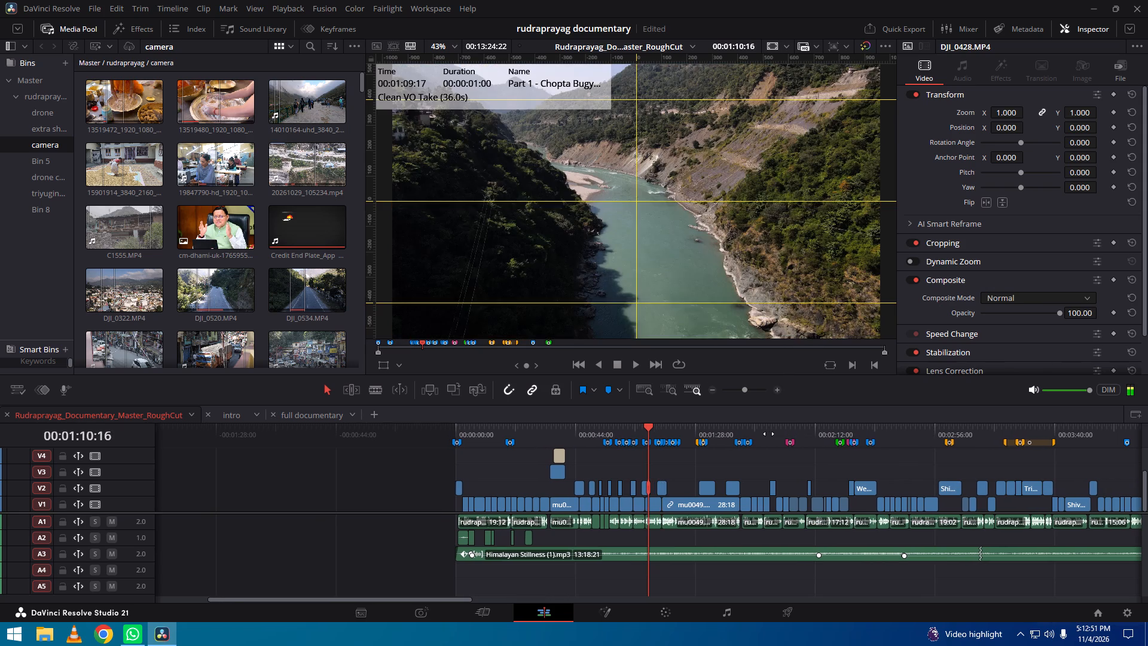
{"action": "left_click_drag", "start_coordinate": [752, 434], "coordinate": [770, 434]}
{"action": "left_click_drag", "start_coordinate": [760, 434], "coordinate": [768, 434]}
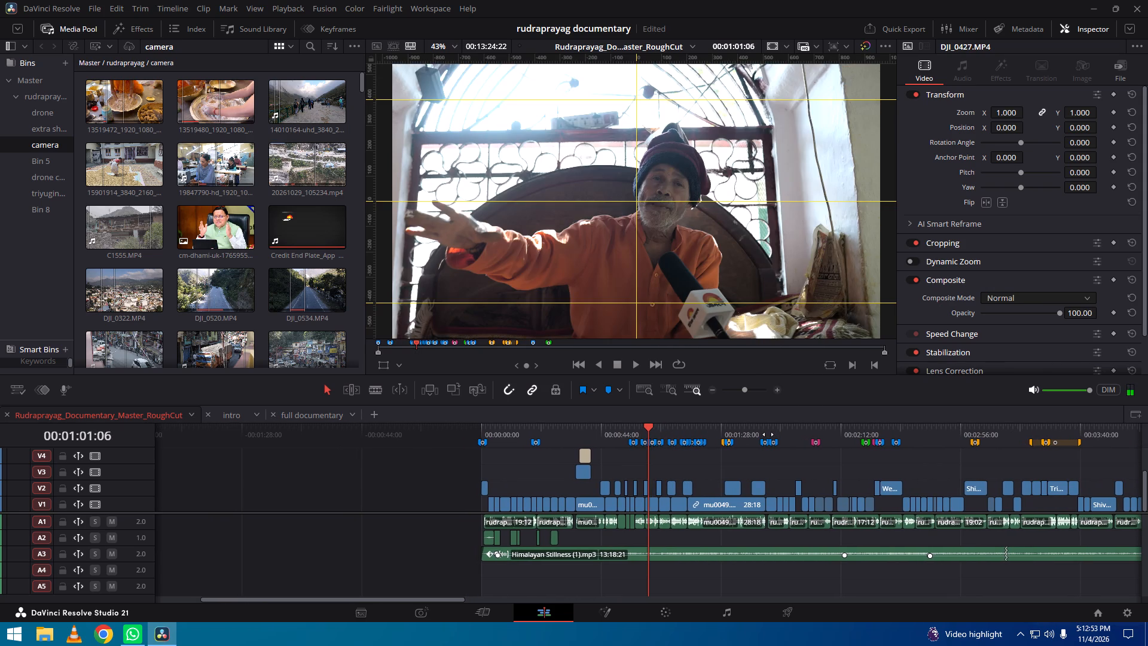
{"action": "left_click_drag", "start_coordinate": [768, 434], "coordinate": [785, 434]}
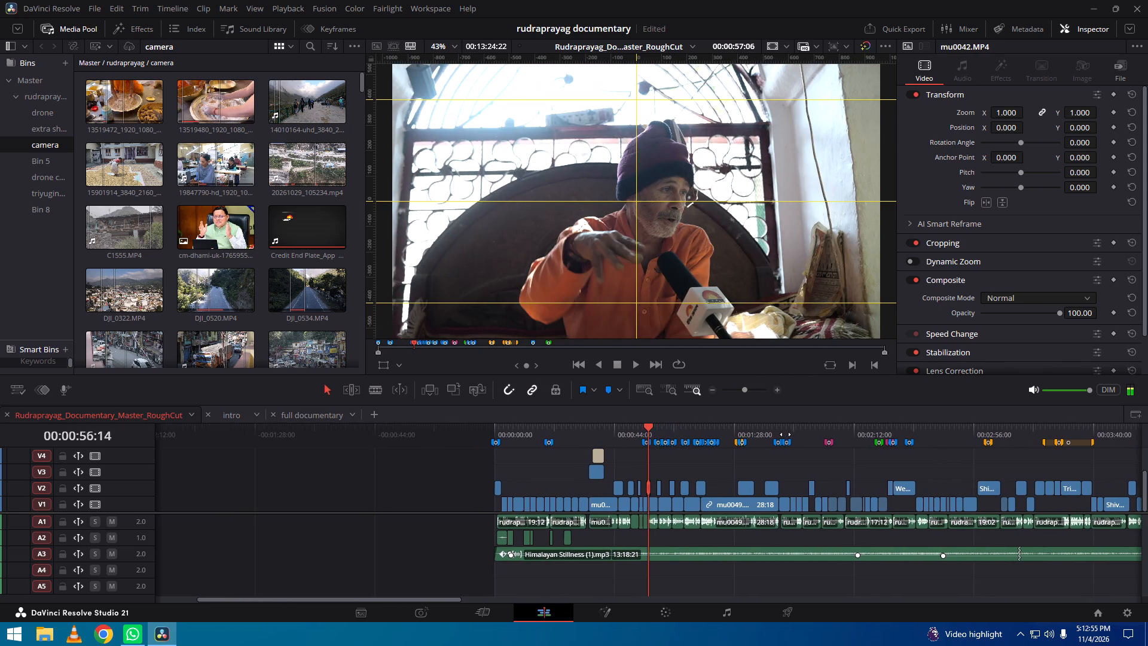
Return to the mu0108.MP4 interview section and examine its cutaways from about 05:13 to 05:58, playing short parts.
{"action": "left_click_drag", "start_coordinate": [785, 434], "coordinate": [354, 434]}
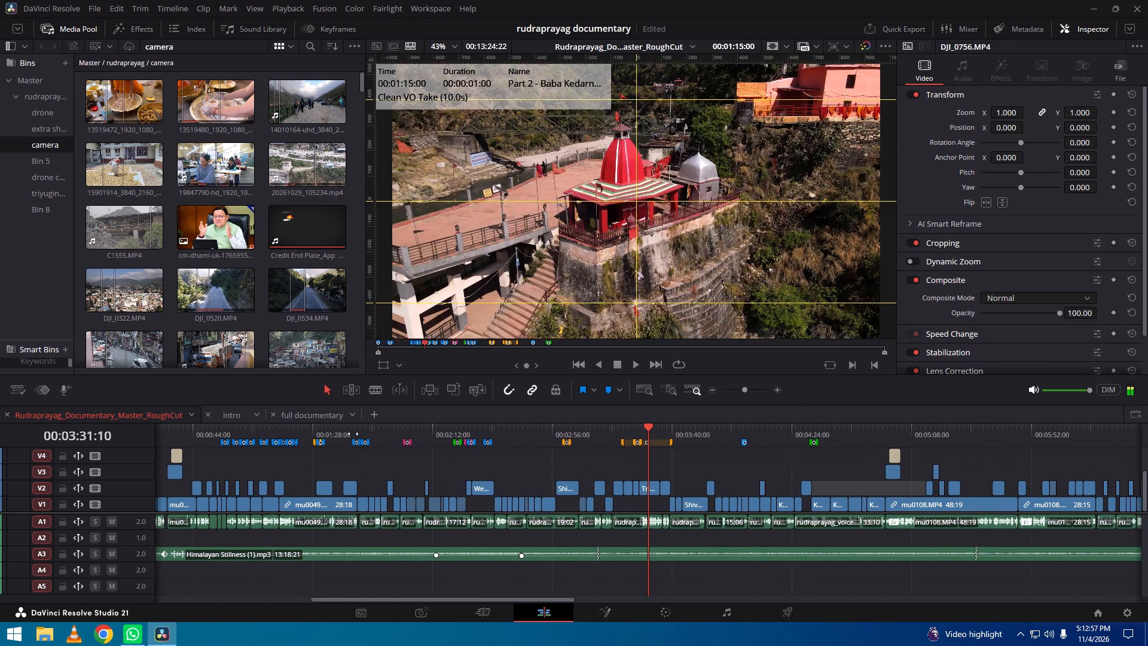
{"action": "left_click_drag", "start_coordinate": [875, 431], "coordinate": [599, 426]}
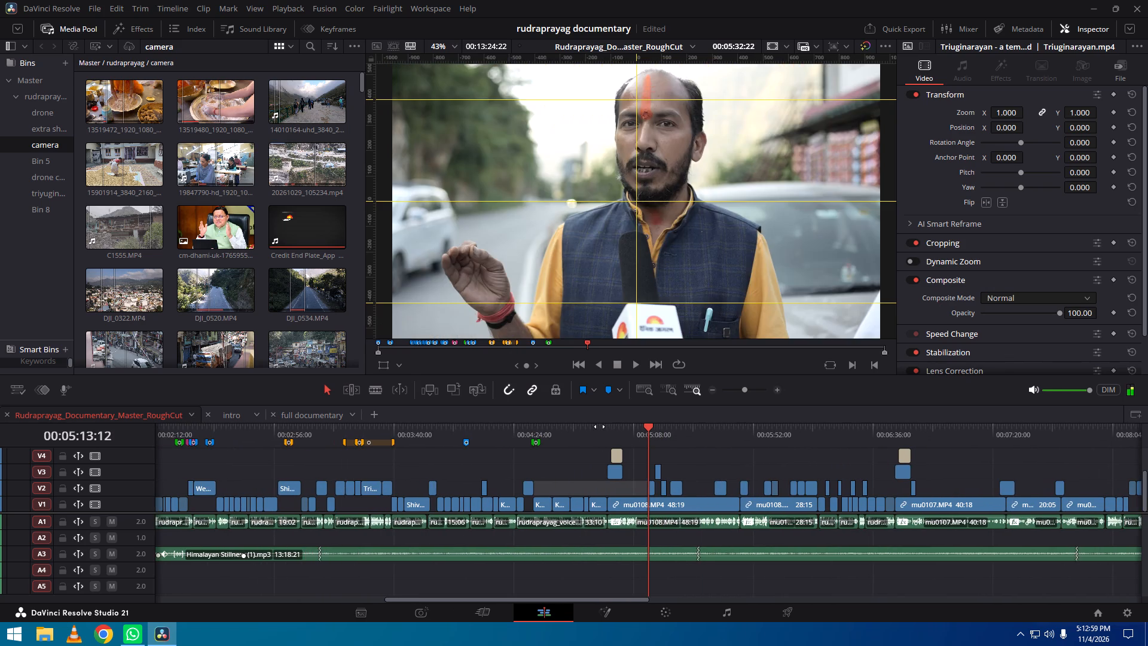
{"action": "left_click_drag", "start_coordinate": [599, 426], "coordinate": [592, 426]}
{"action": "key", "text": "space"}
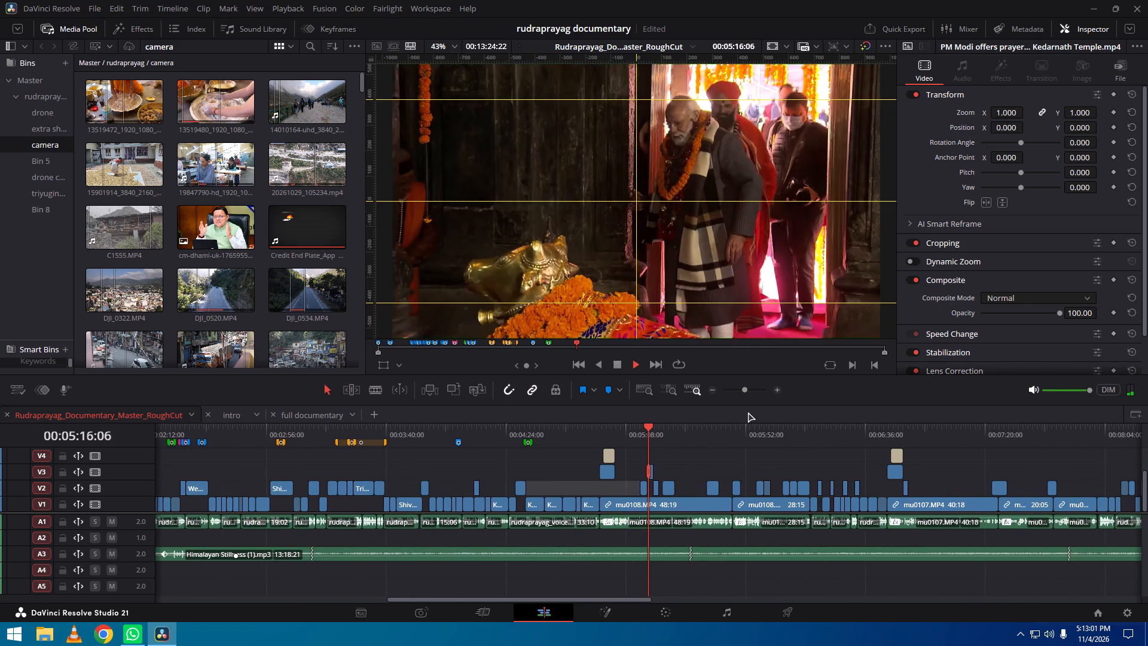
{"action": "key", "text": "space"}
{"action": "left_click_drag", "start_coordinate": [789, 426], "coordinate": [738, 426]}
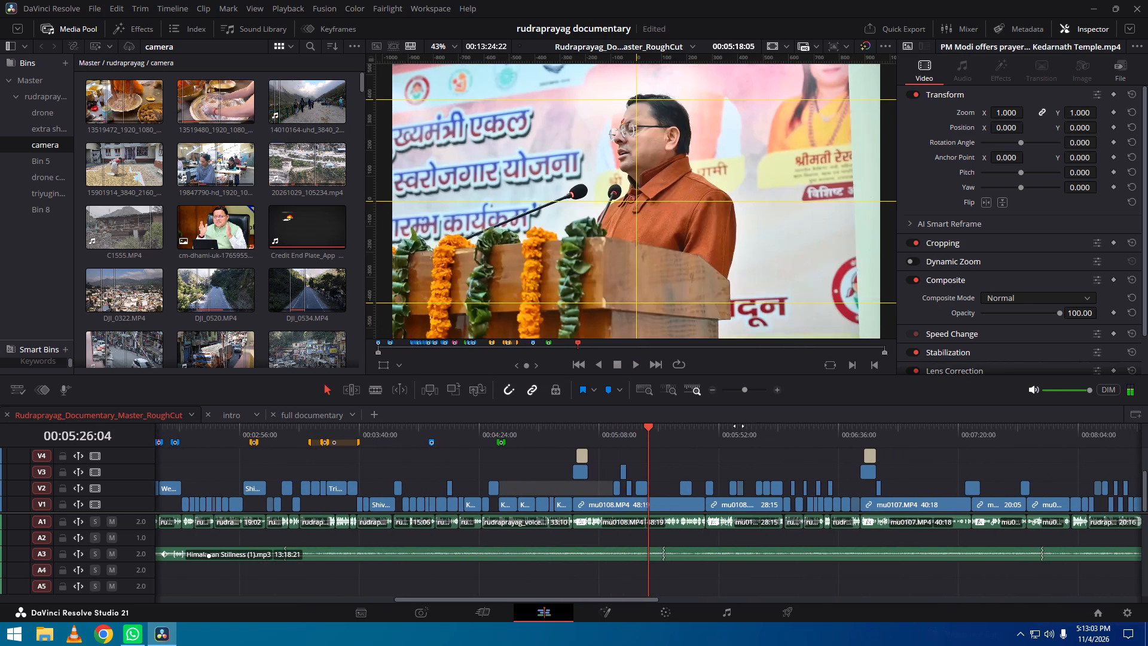
{"action": "left_click_drag", "start_coordinate": [738, 426], "coordinate": [694, 431]}
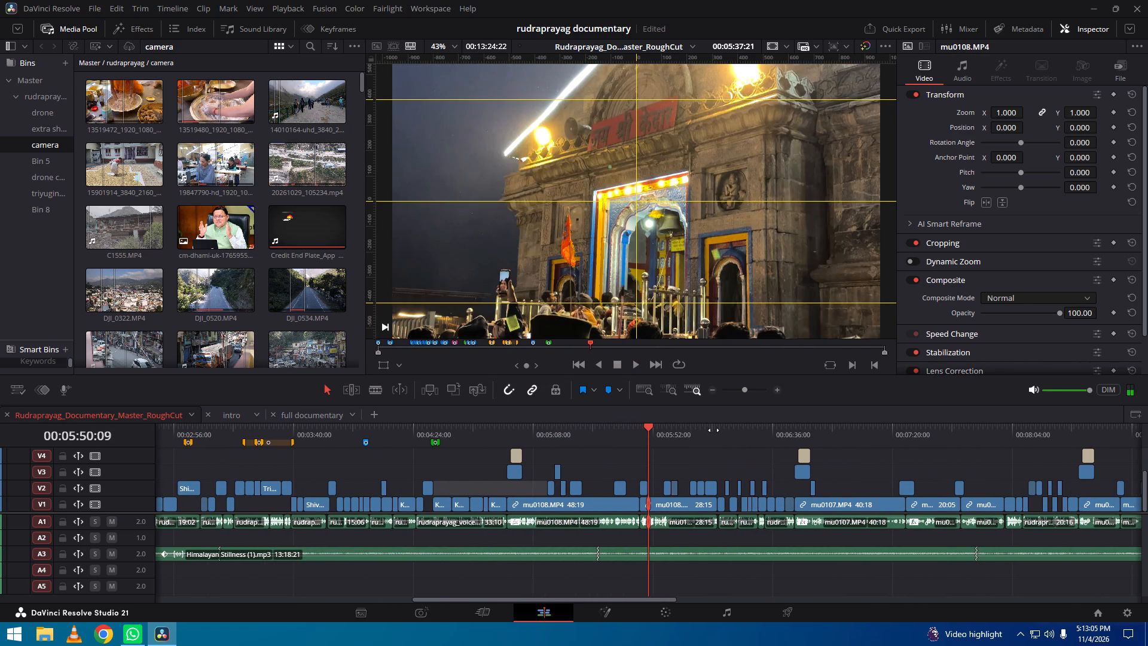
{"action": "left_click_drag", "start_coordinate": [713, 430], "coordinate": [695, 430]}
{"action": "key", "text": "space"}
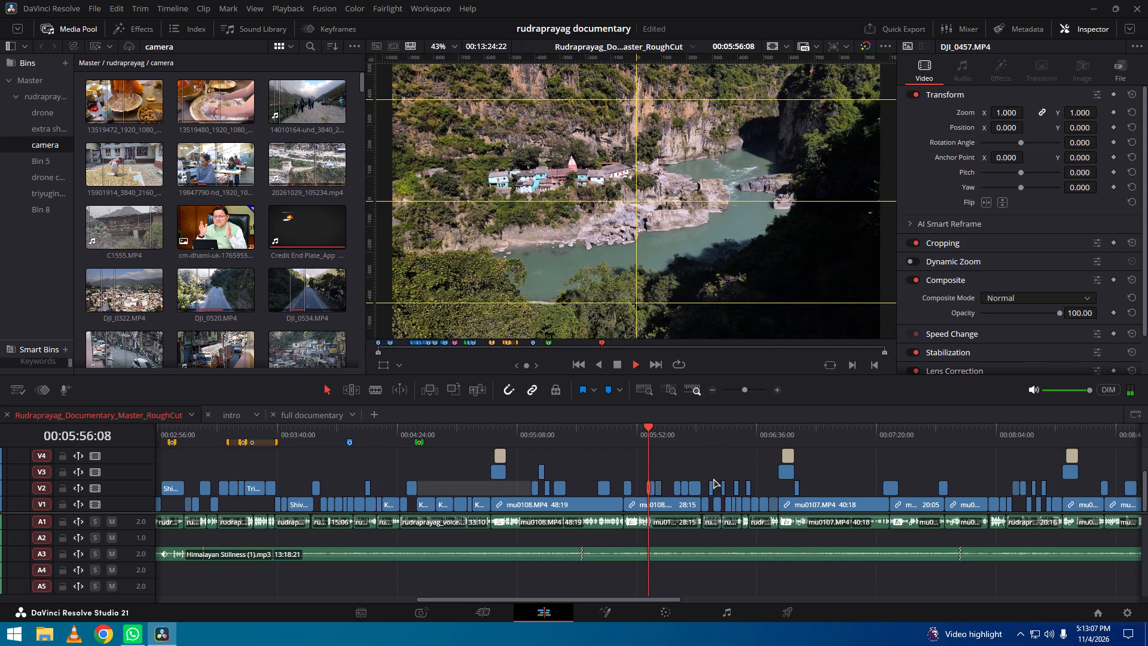
{"action": "scroll", "coordinate": [716, 480], "scroll_direction": "up", "scroll_amount": 11, "text": "alt"}
{"action": "key", "text": "space"}
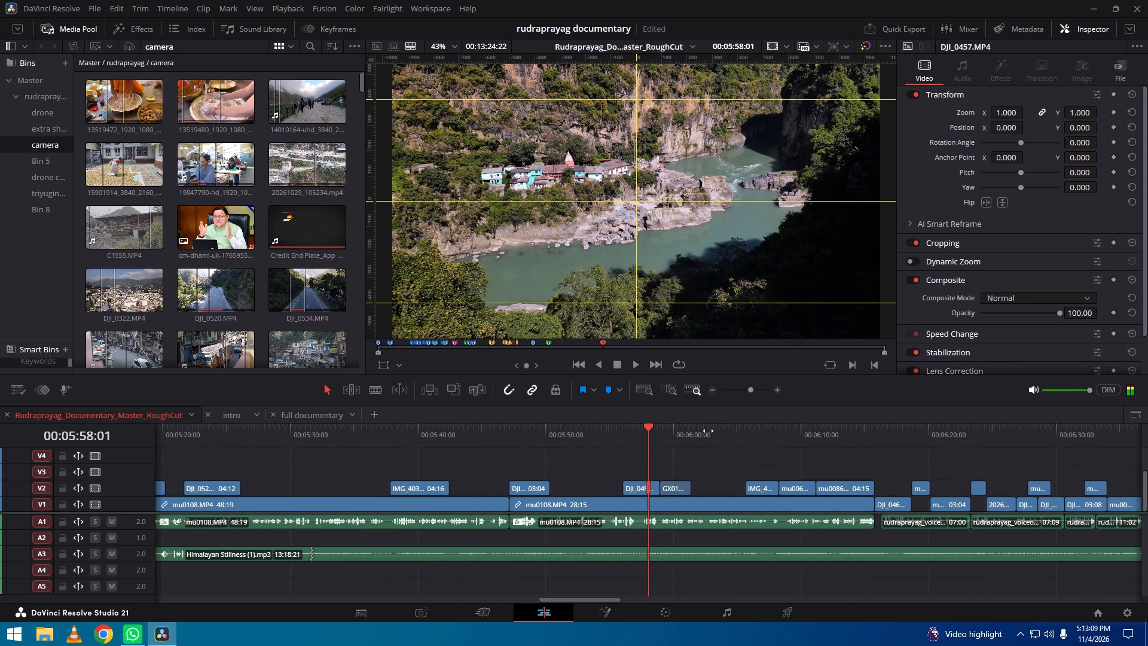
Skim the rough cut from 05:58 through the rest of the mu0108.MP4 interview and the voiceover shots to the mu0107.MP4 interview at 06:46.
{"action": "left_click_drag", "start_coordinate": [708, 430], "coordinate": [687, 432]}
{"action": "left_click_drag", "start_coordinate": [771, 443], "coordinate": [688, 444]}
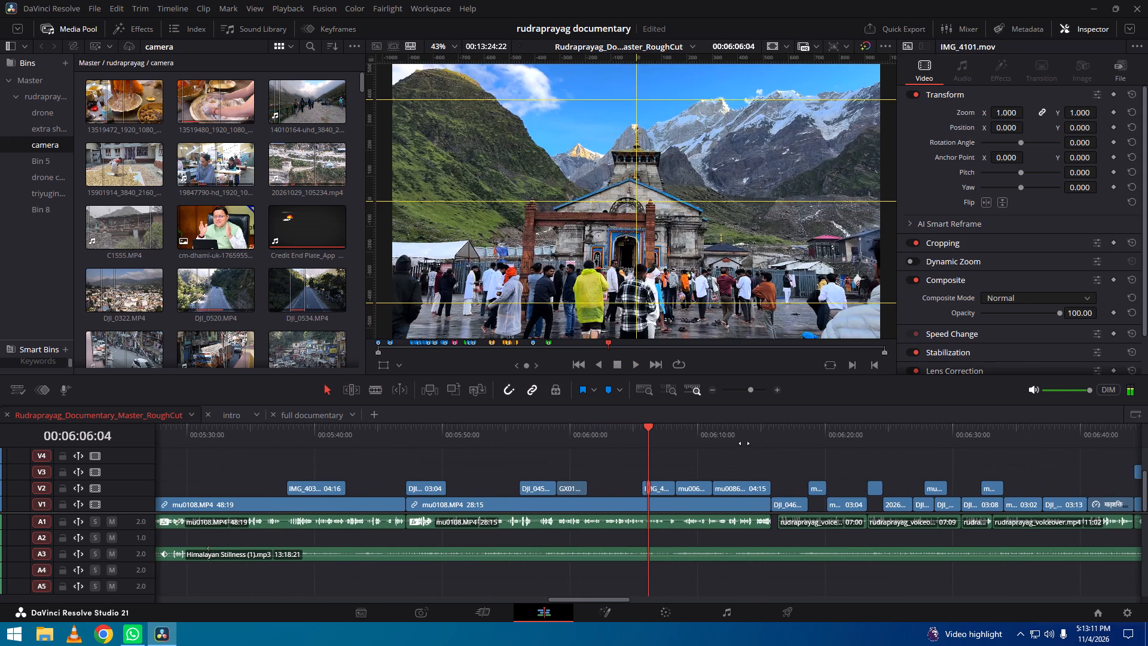
{"action": "left_click_drag", "start_coordinate": [742, 443], "coordinate": [696, 444]}
{"action": "left_click_drag", "start_coordinate": [740, 444], "coordinate": [689, 444]}
{"action": "left_click_drag", "start_coordinate": [750, 443], "coordinate": [693, 443]}
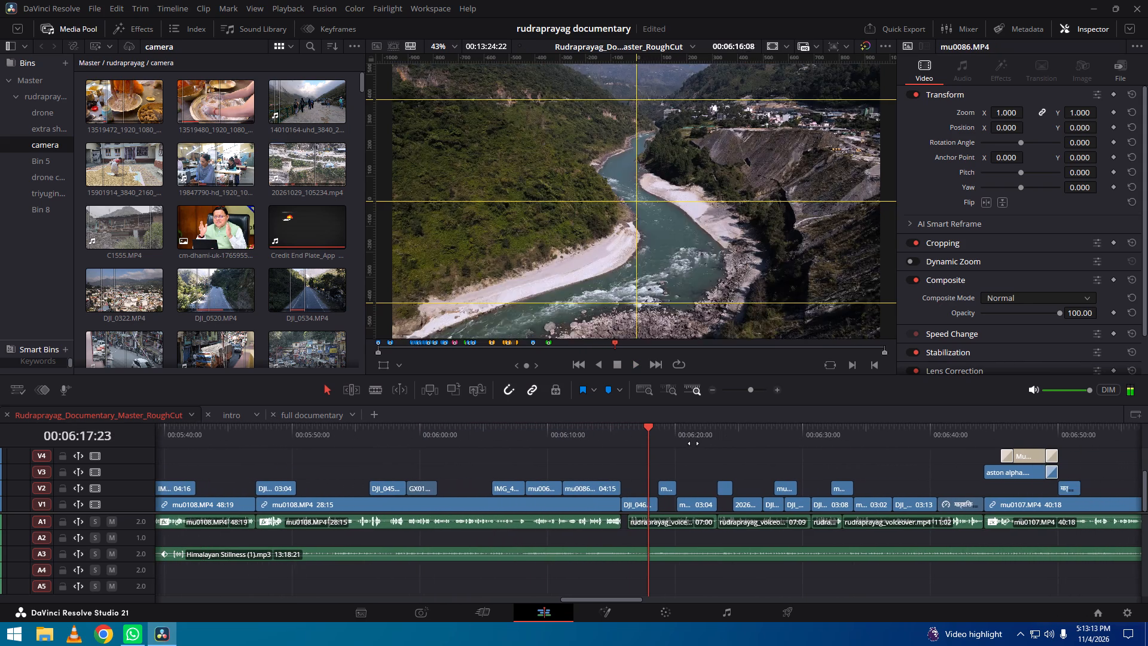
{"action": "left_click_drag", "start_coordinate": [693, 443], "coordinate": [683, 443]}
{"action": "left_click_drag", "start_coordinate": [738, 440], "coordinate": [613, 441]}
{"action": "left_click_drag", "start_coordinate": [764, 440], "coordinate": [618, 440]}
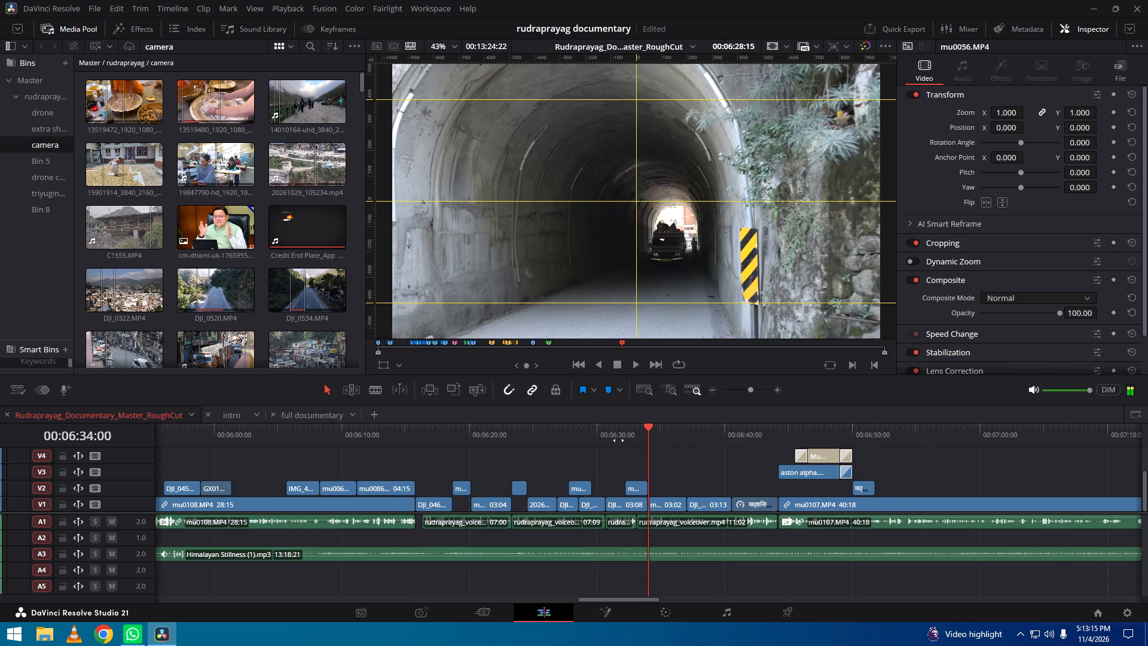
{"action": "left_click_drag", "start_coordinate": [618, 440], "coordinate": [529, 443]}
{"action": "scroll", "coordinate": [776, 450], "scroll_direction": "down", "scroll_amount": 5, "text": "alt"}
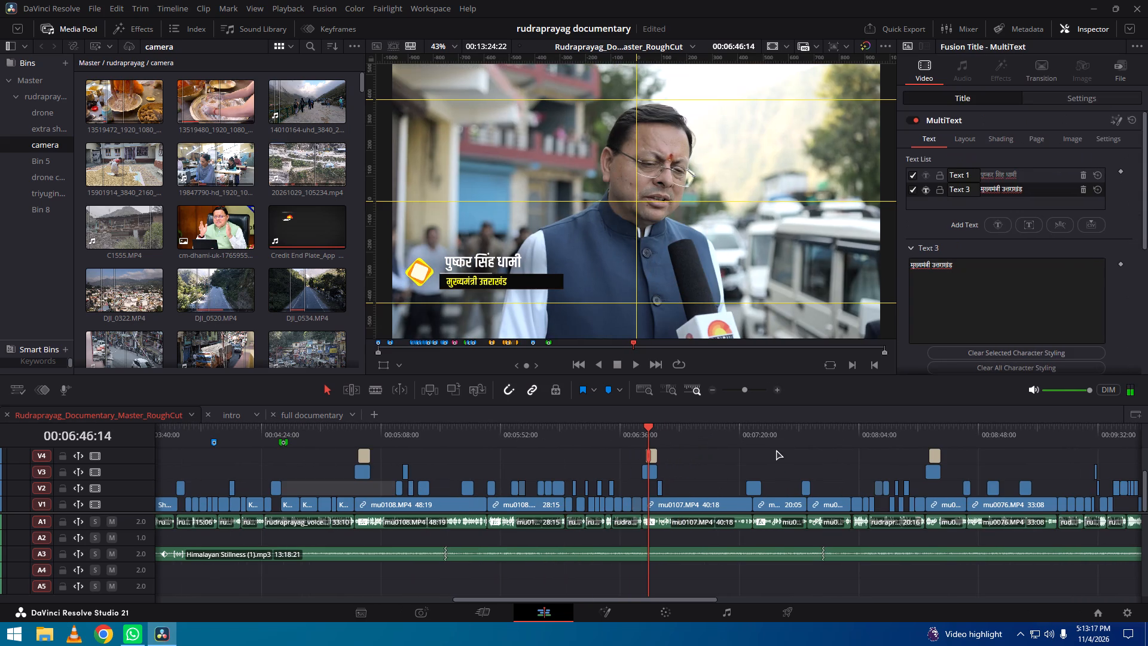
Review from about 06:40 through the mu0107.MP4 interview to the route map and tunnel shots near 08:13, playing short parts.
{"action": "left_click_drag", "start_coordinate": [804, 437], "coordinate": [820, 435]}
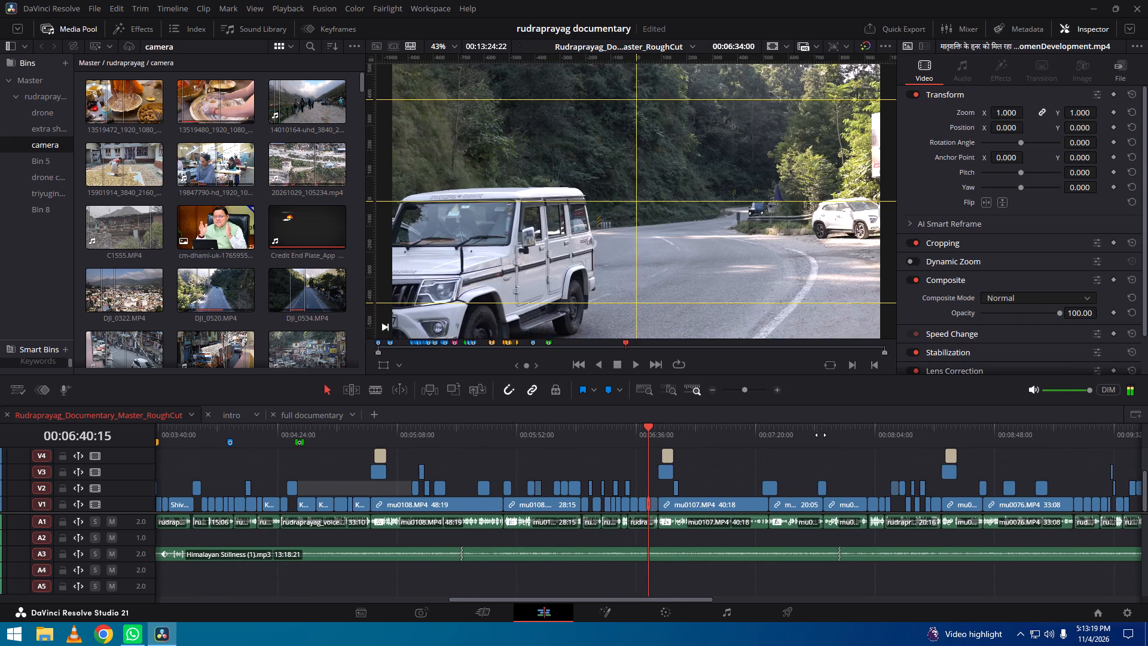
{"action": "left_click_drag", "start_coordinate": [820, 435], "coordinate": [818, 435]}
{"action": "key", "text": "space"}
{"action": "key", "text": "space"}
{"action": "left_click_drag", "start_coordinate": [917, 430], "coordinate": [725, 436]}
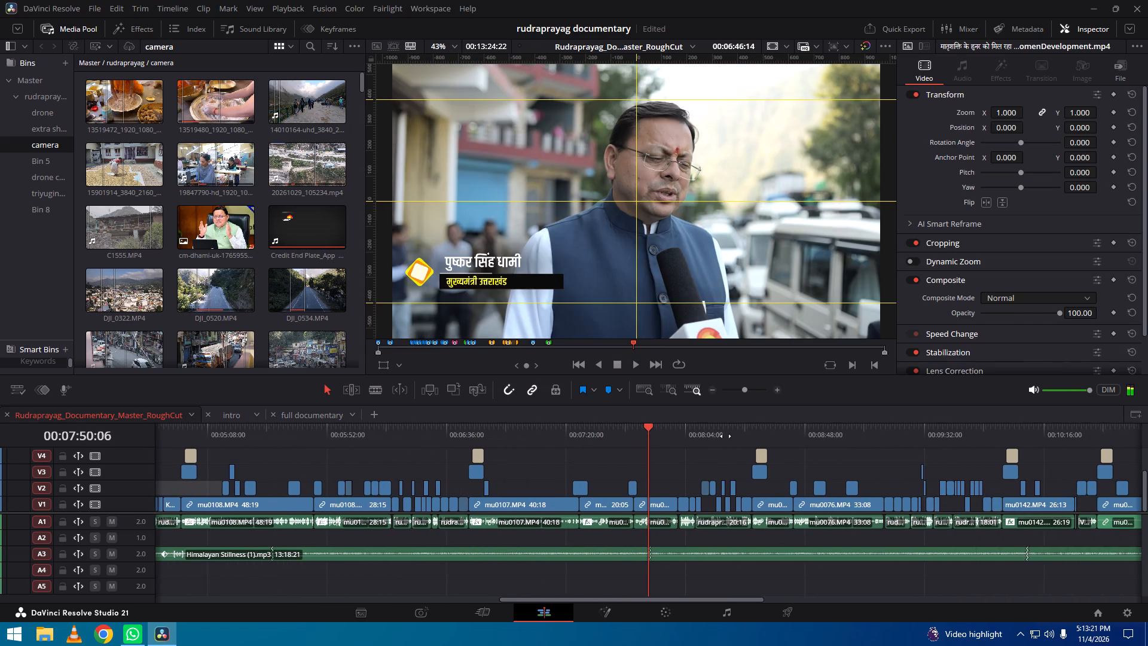
{"action": "left_click_drag", "start_coordinate": [725, 436], "coordinate": [674, 438]}
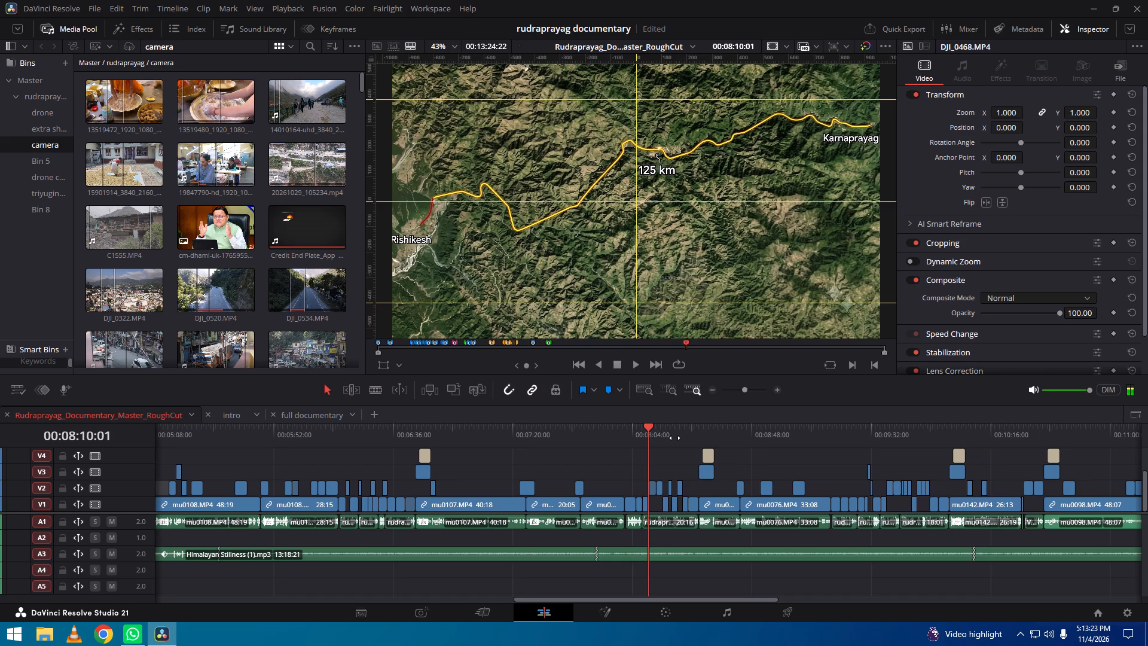
{"action": "left_click_drag", "start_coordinate": [674, 438], "coordinate": [676, 438]}
{"action": "key", "text": "space"}
{"action": "scroll", "coordinate": [677, 509], "scroll_direction": "up", "scroll_amount": 10, "text": "alt"}
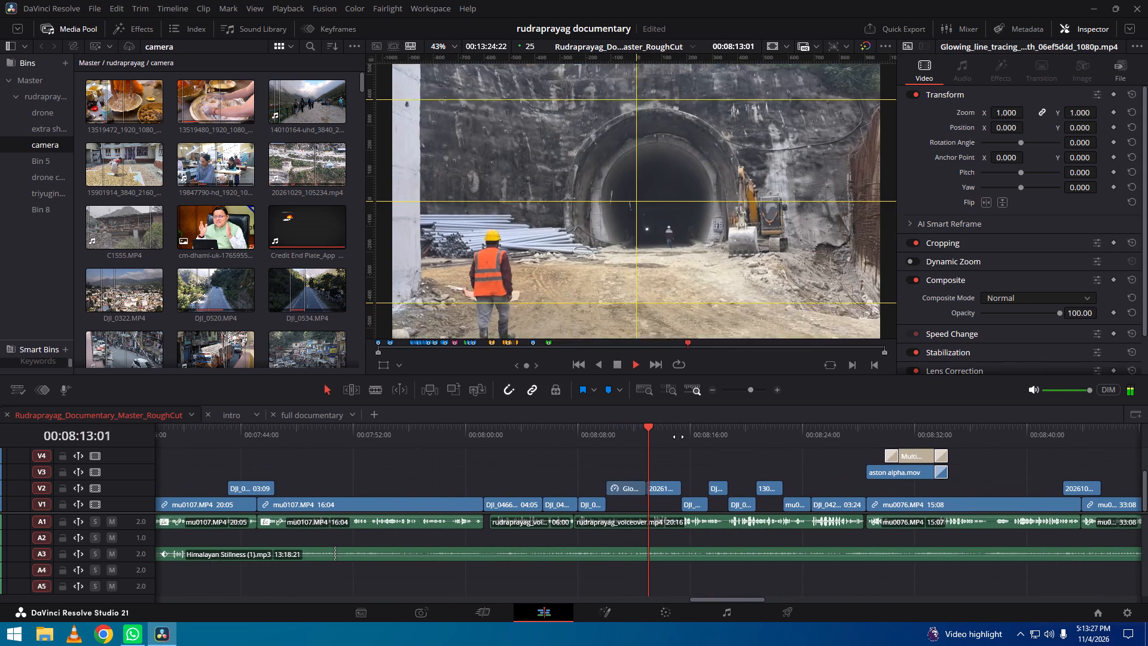
{"action": "key", "text": "space"}
Examine the voiceover shots after 08:13 and the mu0076.MP4 interview with its name title and construction cutaways to about 08:57.
{"action": "left_click_drag", "start_coordinate": [732, 432], "coordinate": [696, 434]}
{"action": "left_click_drag", "start_coordinate": [728, 431], "coordinate": [642, 431]}
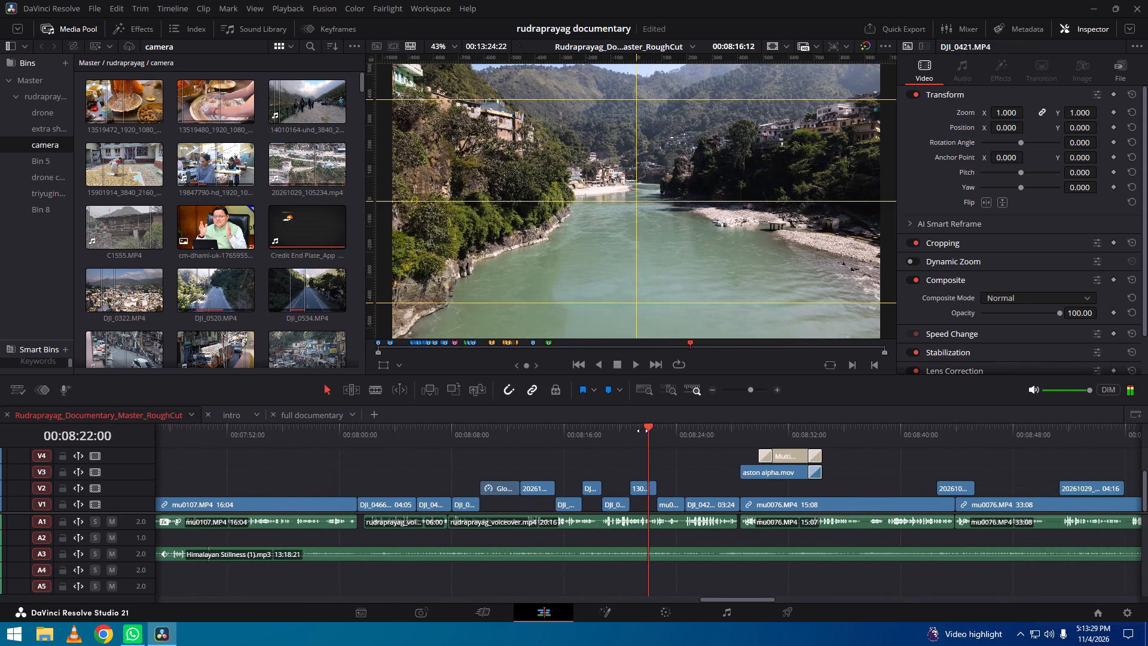
{"action": "left_click_drag", "start_coordinate": [642, 431], "coordinate": [538, 439]}
{"action": "left_click_drag", "start_coordinate": [832, 433], "coordinate": [663, 432]}
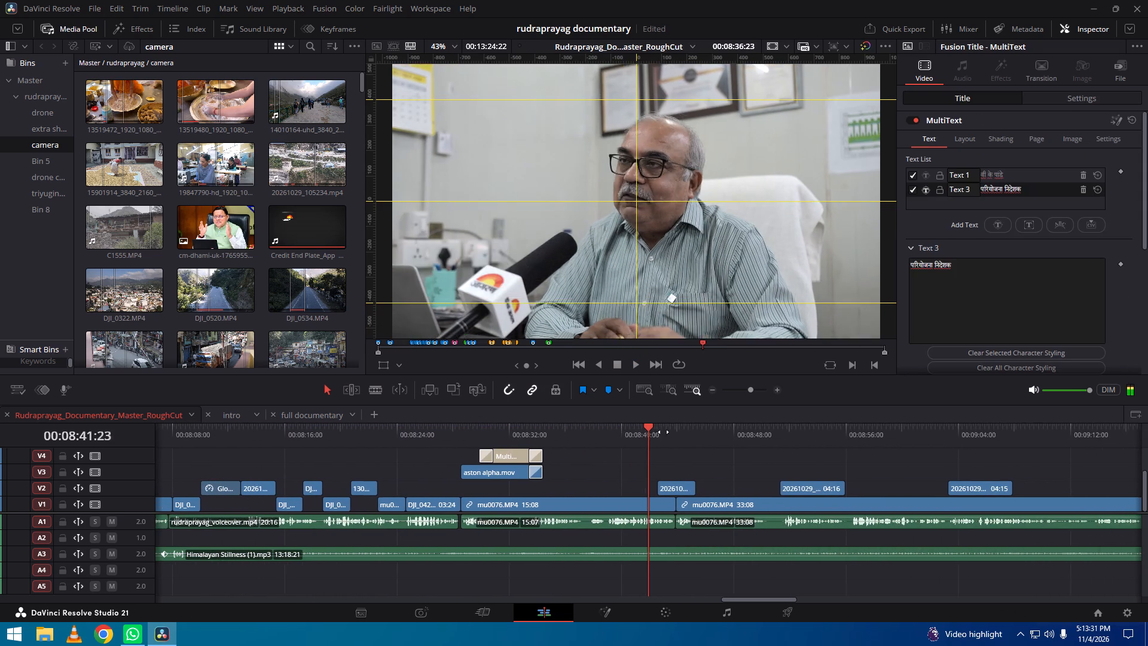
{"action": "left_click_drag", "start_coordinate": [663, 432], "coordinate": [659, 432]}
{"action": "left_click_drag", "start_coordinate": [787, 428], "coordinate": [658, 442]}
{"action": "left_click_drag", "start_coordinate": [773, 440], "coordinate": [642, 445]}
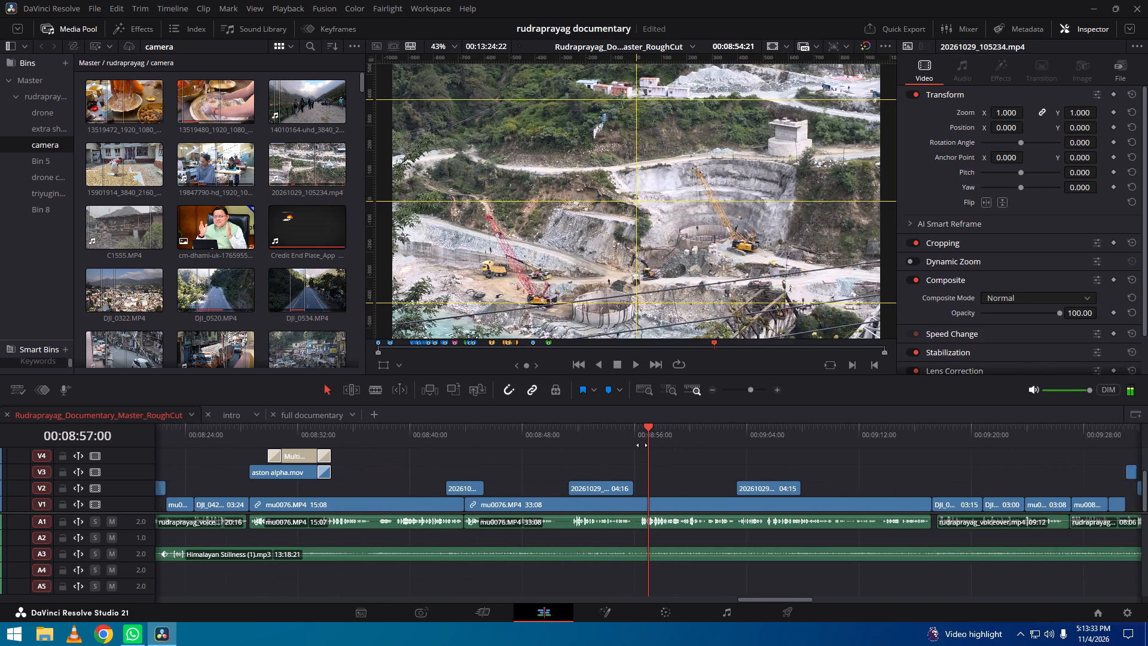
{"action": "left_click_drag", "start_coordinate": [642, 445], "coordinate": [606, 453]}
Check the rest of the mu0076.MP4 interview and the voiceover road shots up to about 09:33, playing the short clips near 09:31.
{"action": "scroll", "coordinate": [804, 463], "scroll_direction": "down", "scroll_amount": 3, "text": "alt"}
{"action": "left_click_drag", "start_coordinate": [814, 434], "coordinate": [682, 437]}
{"action": "scroll", "coordinate": [715, 434], "scroll_direction": "down", "scroll_amount": 1}
{"action": "scroll", "coordinate": [706, 457], "scroll_direction": "up", "scroll_amount": 13}
{"action": "scroll", "coordinate": [706, 457], "scroll_direction": "down", "scroll_amount": 6}
{"action": "key", "text": "space"}
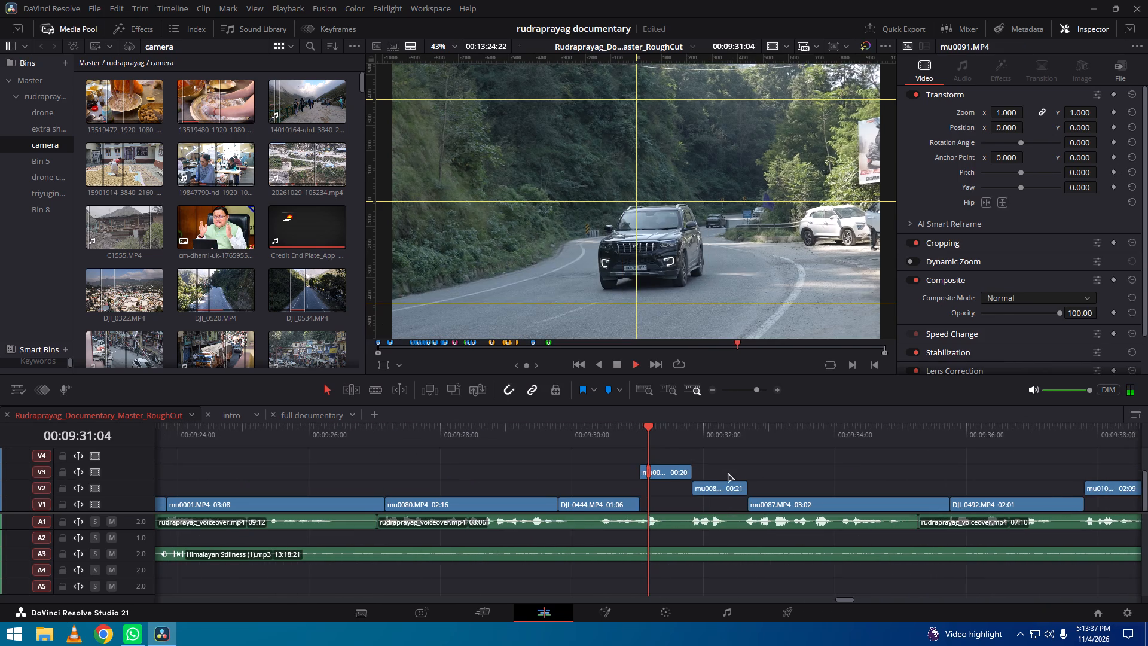
{"action": "left_click_drag", "start_coordinate": [774, 438], "coordinate": [731, 438]}
{"action": "scroll", "coordinate": [810, 471], "scroll_direction": "down", "scroll_amount": 6, "text": "alt"}
{"action": "key", "text": "space"}
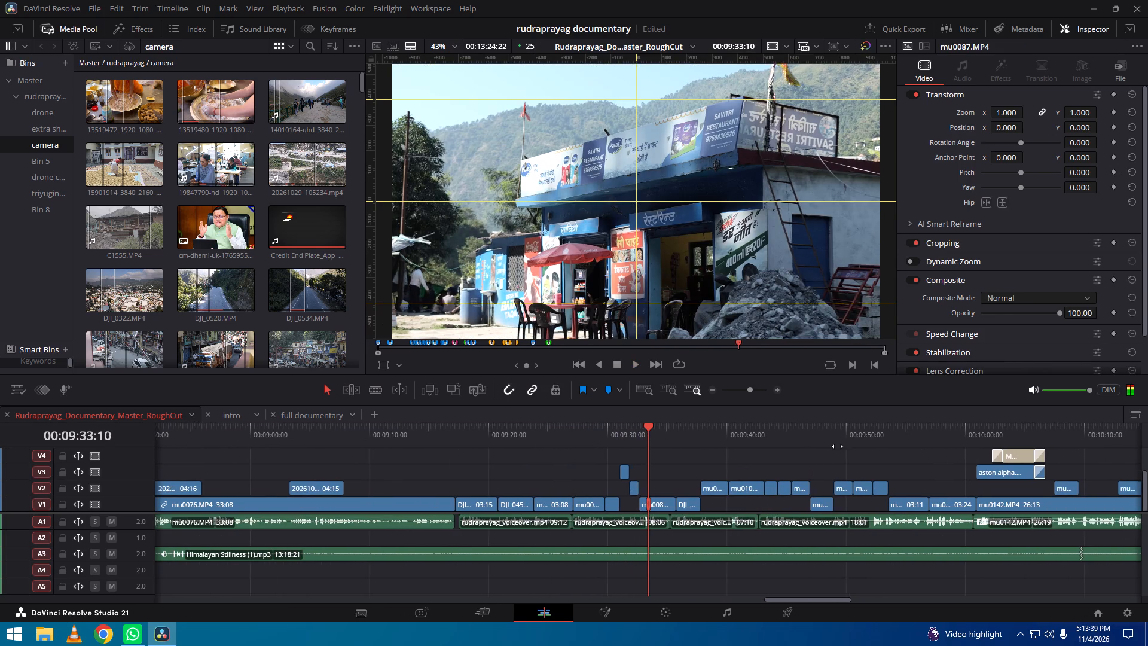
Review the ambulance and hospital shots from 09:33 and the mu0142.MP4 doctor interview with its cutaways to 10:28.
{"action": "left_click_drag", "start_coordinate": [836, 438], "coordinate": [775, 435]}
{"action": "left_click_drag", "start_coordinate": [804, 435], "coordinate": [710, 428]}
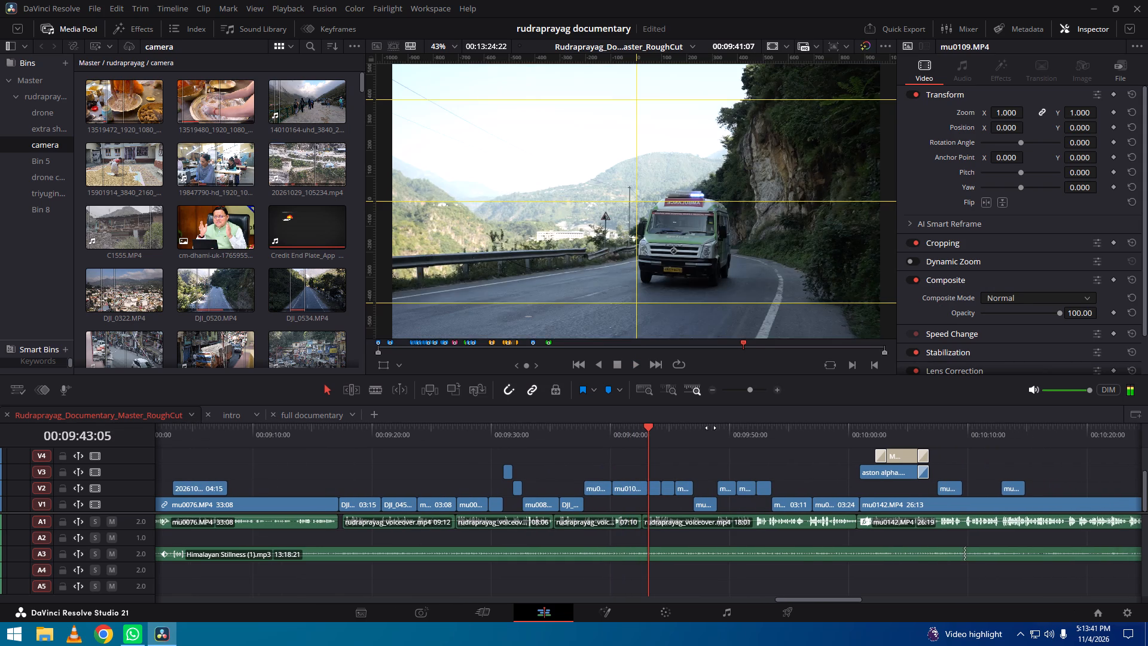
{"action": "left_click_drag", "start_coordinate": [710, 428], "coordinate": [721, 435]}
{"action": "left_click_drag", "start_coordinate": [791, 429], "coordinate": [753, 438]}
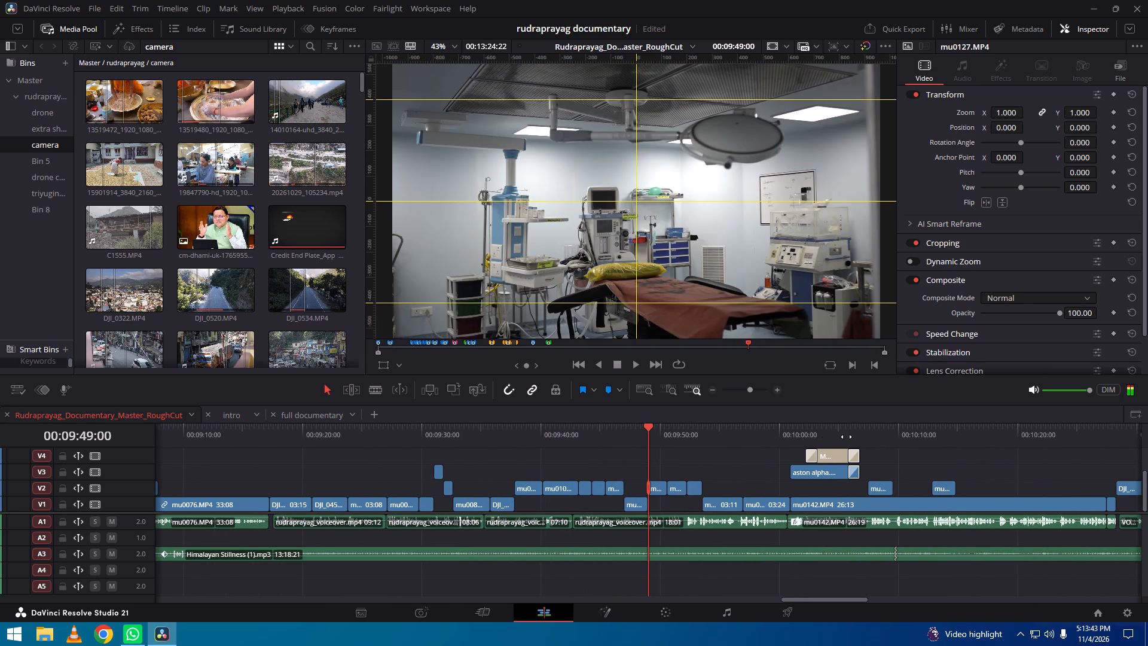
{"action": "left_click_drag", "start_coordinate": [845, 437], "coordinate": [816, 435]}
{"action": "left_click_drag", "start_coordinate": [843, 433], "coordinate": [777, 435]}
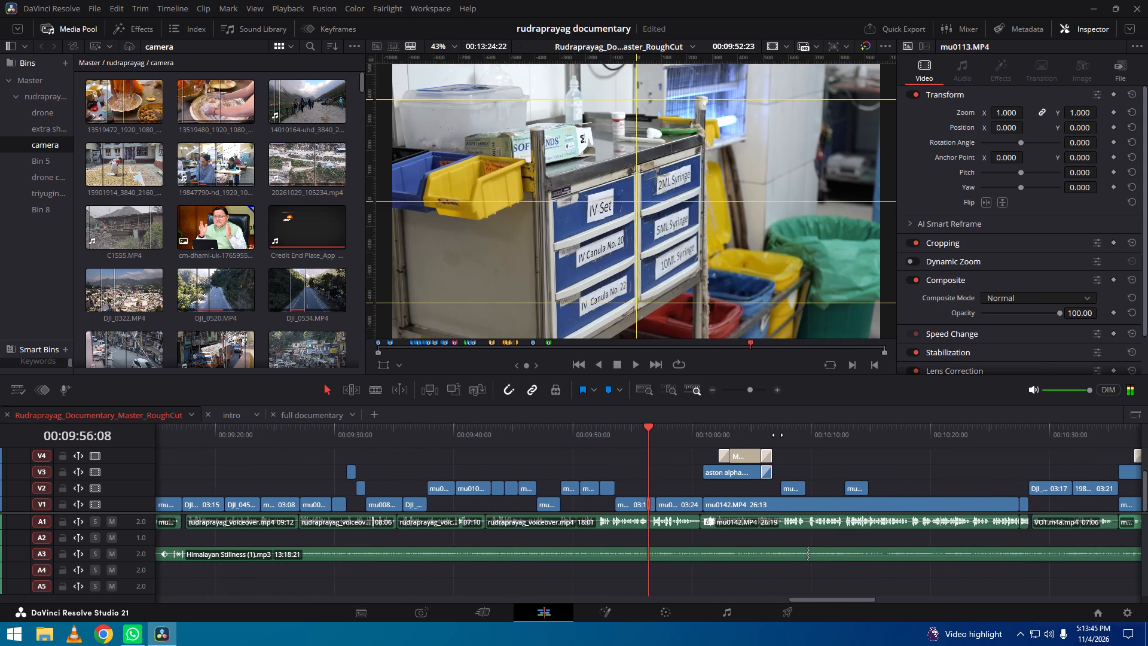
{"action": "left_click_drag", "start_coordinate": [777, 435], "coordinate": [739, 438]}
{"action": "left_click_drag", "start_coordinate": [880, 440], "coordinate": [847, 440]}
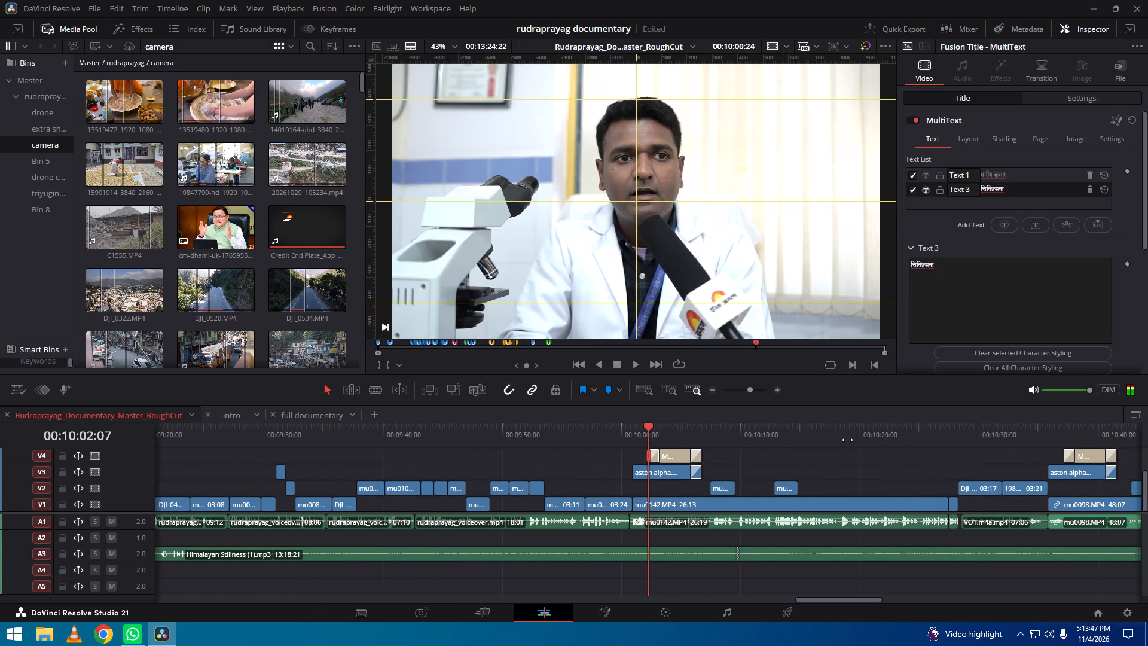
{"action": "left_click_drag", "start_coordinate": [847, 440], "coordinate": [779, 438]}
{"action": "left_click_drag", "start_coordinate": [848, 431], "coordinate": [802, 431]}
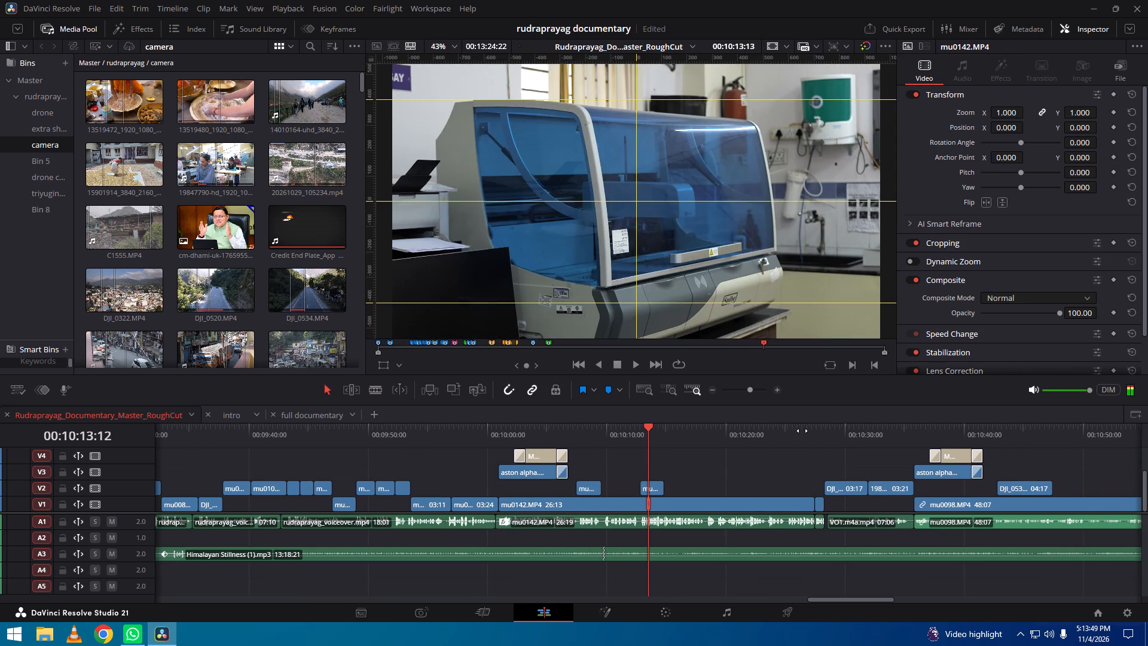
{"action": "left_click_drag", "start_coordinate": [802, 431], "coordinate": [801, 430]}
{"action": "left_click_drag", "start_coordinate": [865, 421], "coordinate": [821, 435]}
{"action": "left_click_drag", "start_coordinate": [847, 440], "coordinate": [673, 458]}
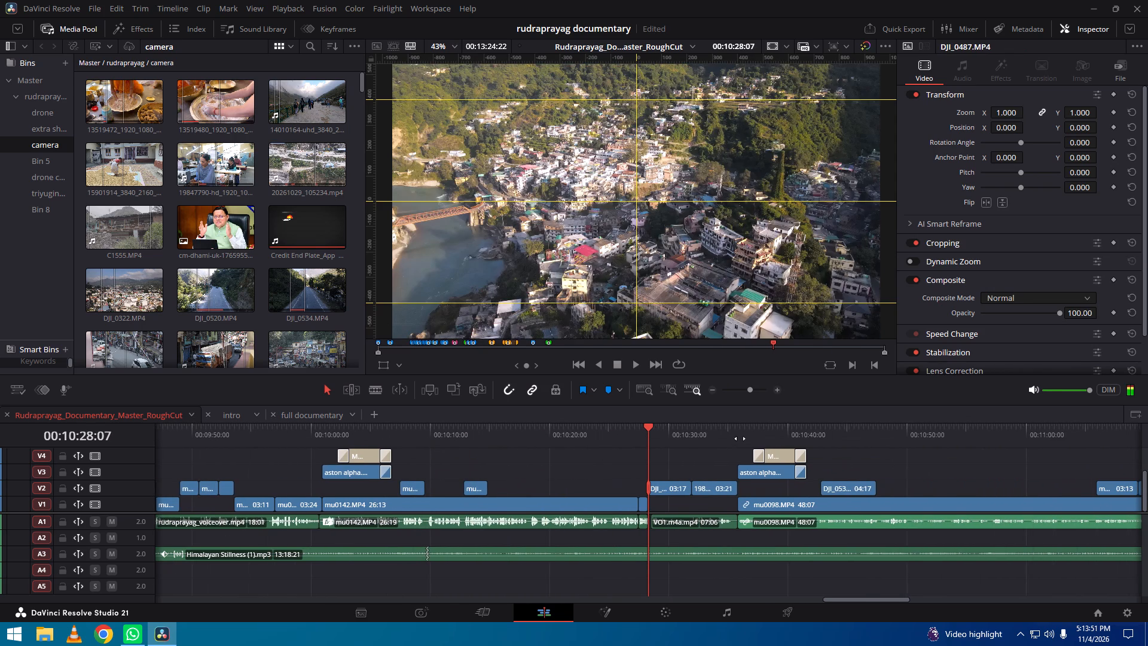
Skim the VO1 section from 10:28 and the mu0098.MP4 interview with its cutaways to about 11:25.
{"action": "left_click_drag", "start_coordinate": [737, 429], "coordinate": [695, 429]}
{"action": "left_click_drag", "start_coordinate": [735, 431], "coordinate": [704, 430]}
{"action": "left_click_drag", "start_coordinate": [739, 427], "coordinate": [716, 427]}
{"action": "left_click_drag", "start_coordinate": [781, 430], "coordinate": [613, 430]}
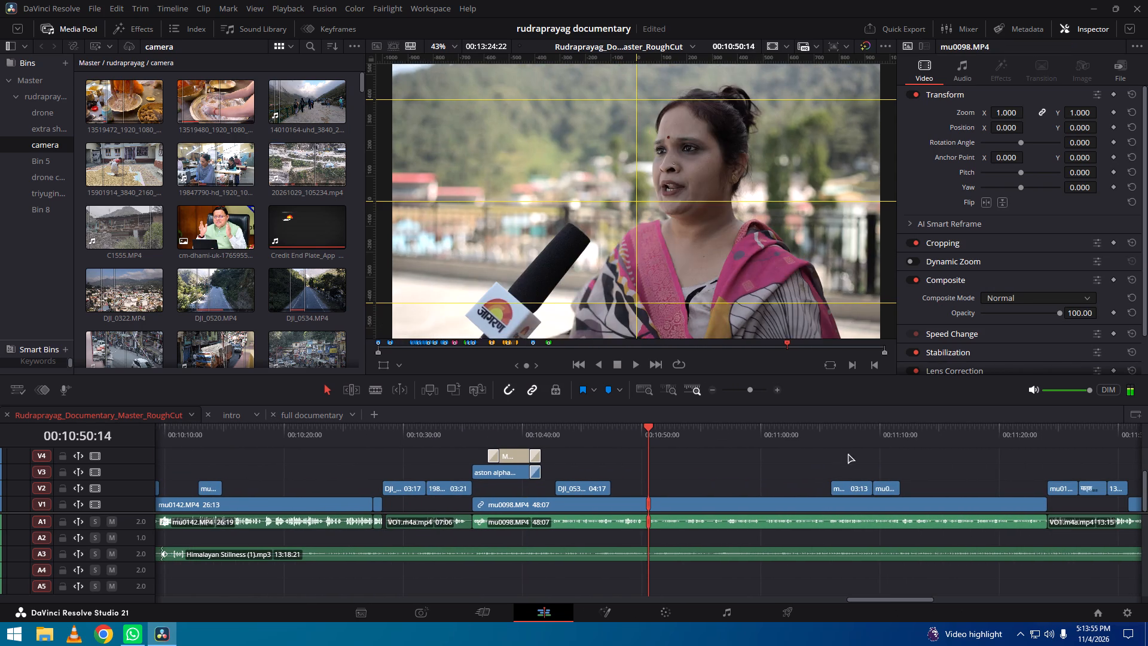
{"action": "left_click_drag", "start_coordinate": [886, 444], "coordinate": [725, 437]}
{"action": "left_click_drag", "start_coordinate": [793, 434], "coordinate": [726, 435]}
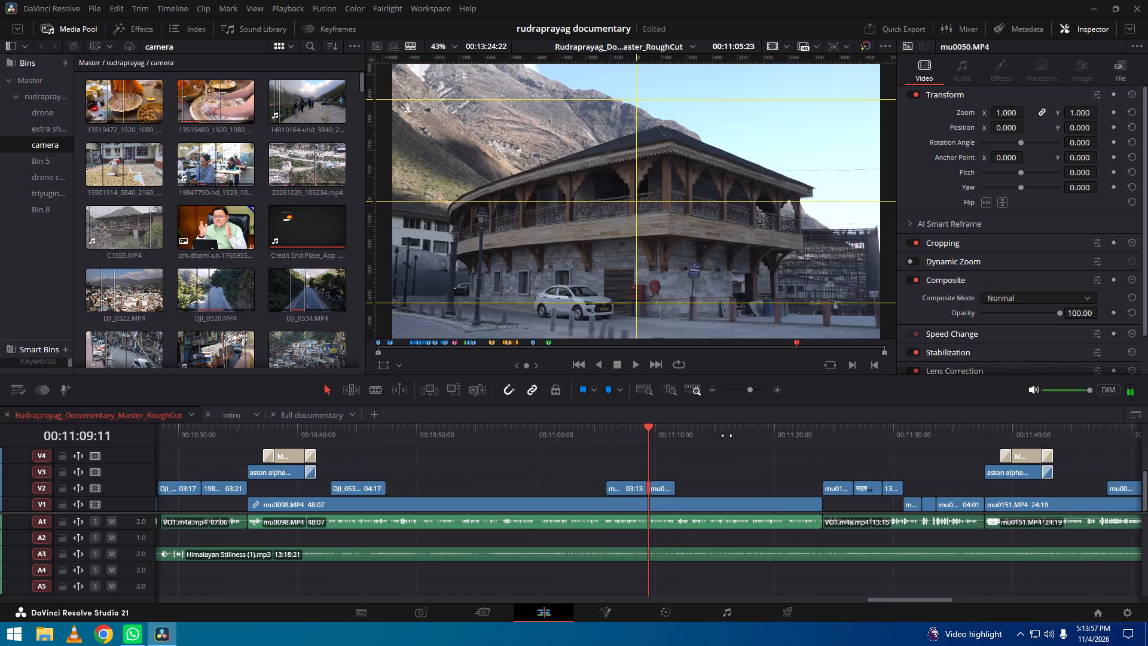
{"action": "left_click_drag", "start_coordinate": [726, 435], "coordinate": [535, 437]}
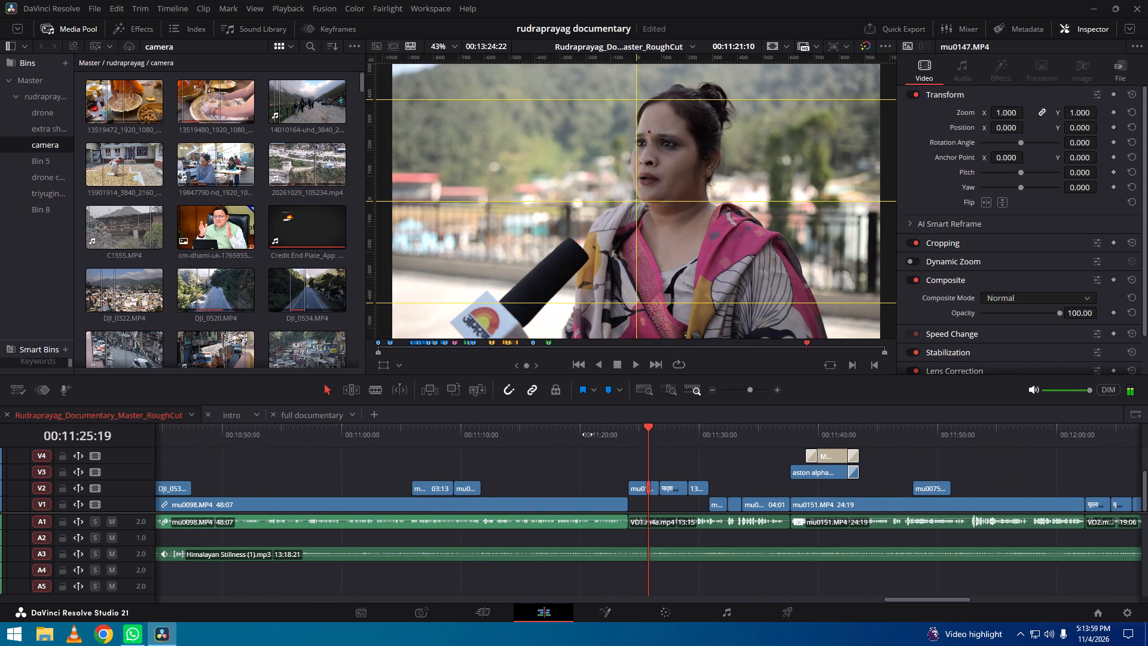
Examine the mu0151.MP4 interview and the VO2 cutaways from about 11:25 to 12:13, stepping back to recheck from 12:04.
{"action": "key", "text": "space"}
{"action": "left_click_drag", "start_coordinate": [802, 433], "coordinate": [722, 440]}
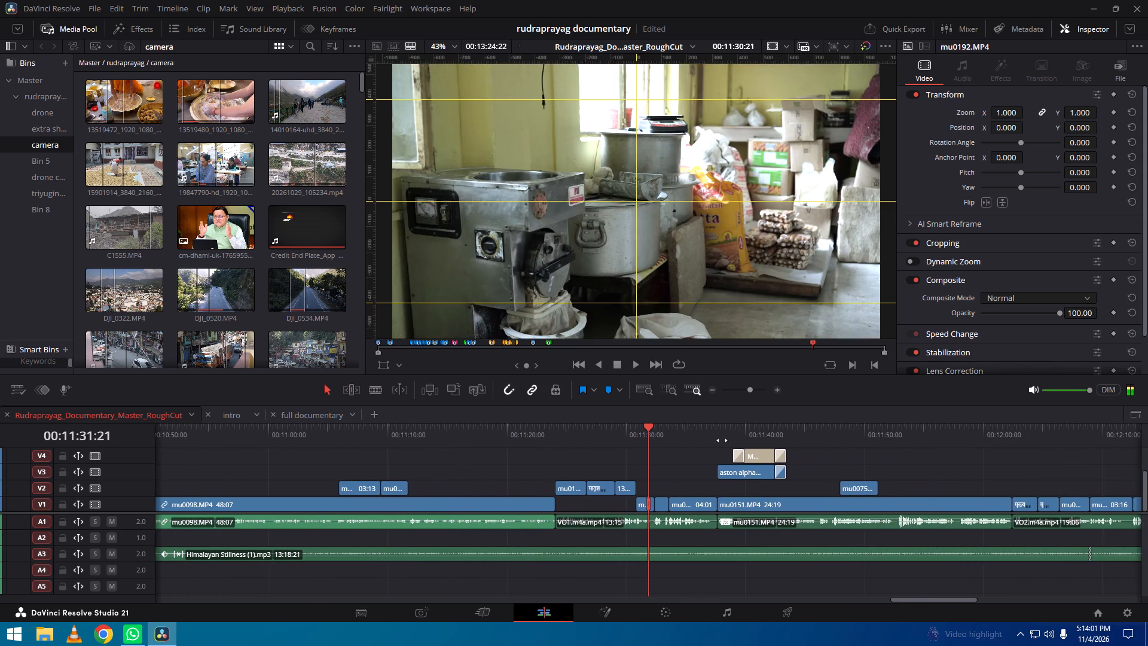
{"action": "left_click_drag", "start_coordinate": [722, 440], "coordinate": [424, 477]}
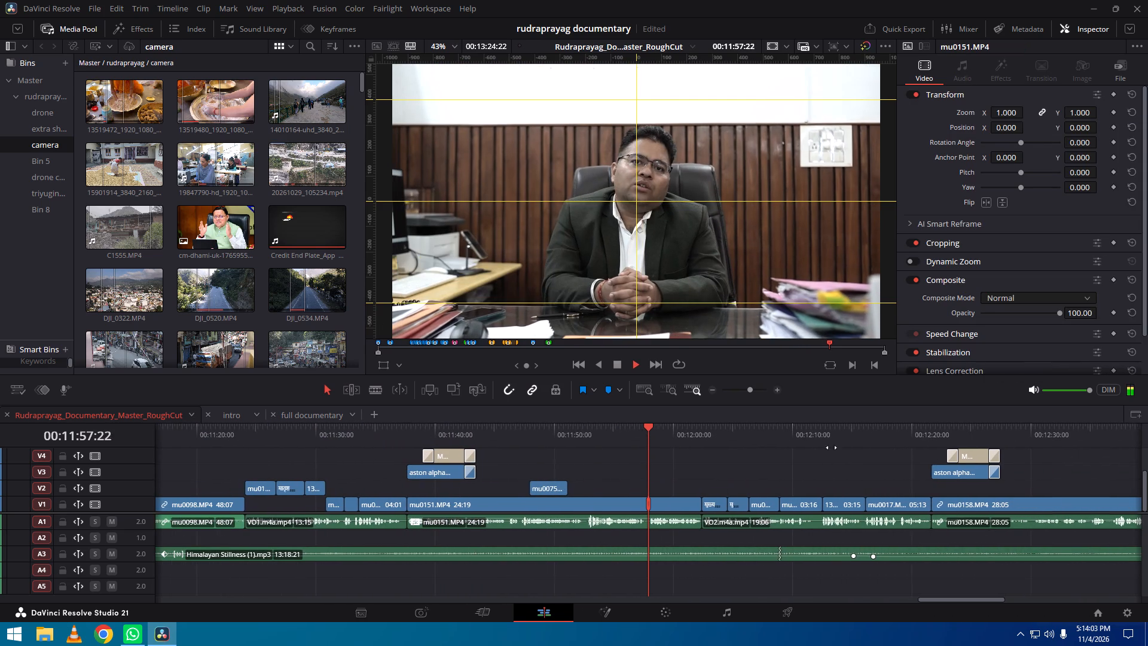
{"action": "left_click_drag", "start_coordinate": [800, 441], "coordinate": [646, 455]}
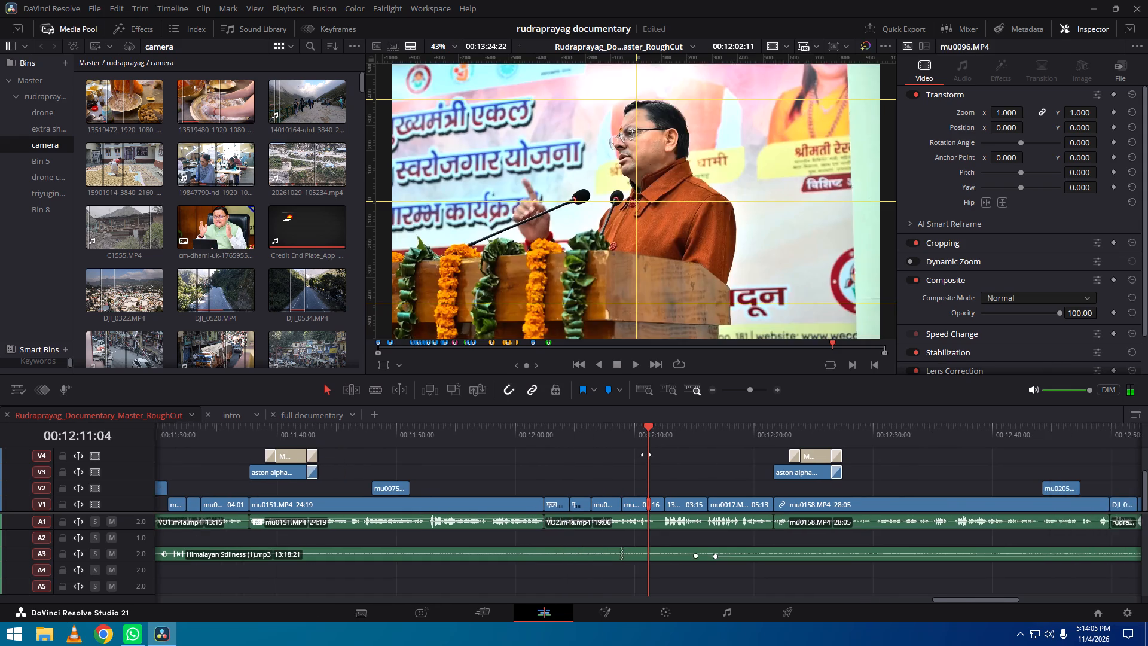
{"action": "left_click_drag", "start_coordinate": [646, 455], "coordinate": [626, 486]}
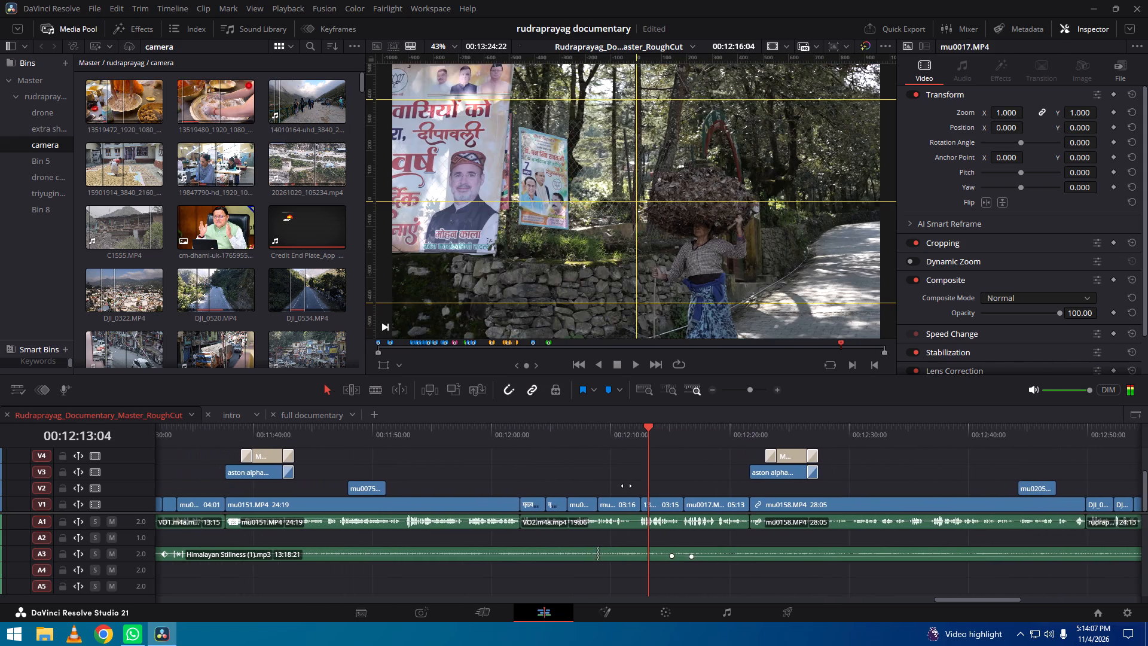
{"action": "left_click_drag", "start_coordinate": [626, 486], "coordinate": [680, 501]}
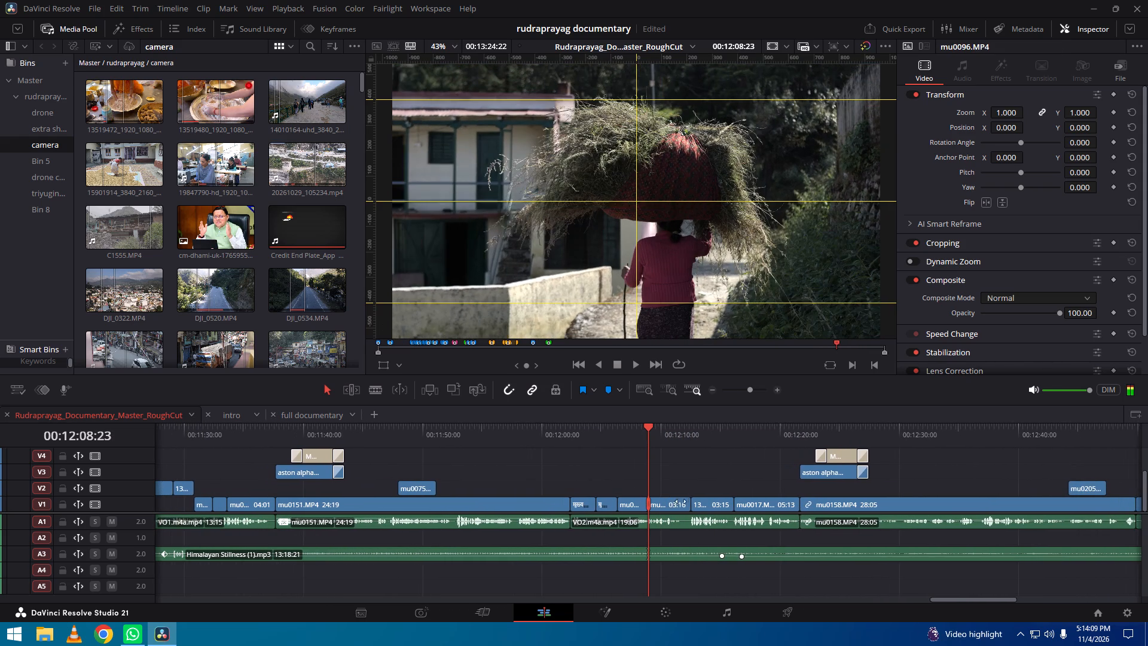
{"action": "left_click_drag", "start_coordinate": [680, 501], "coordinate": [726, 519]}
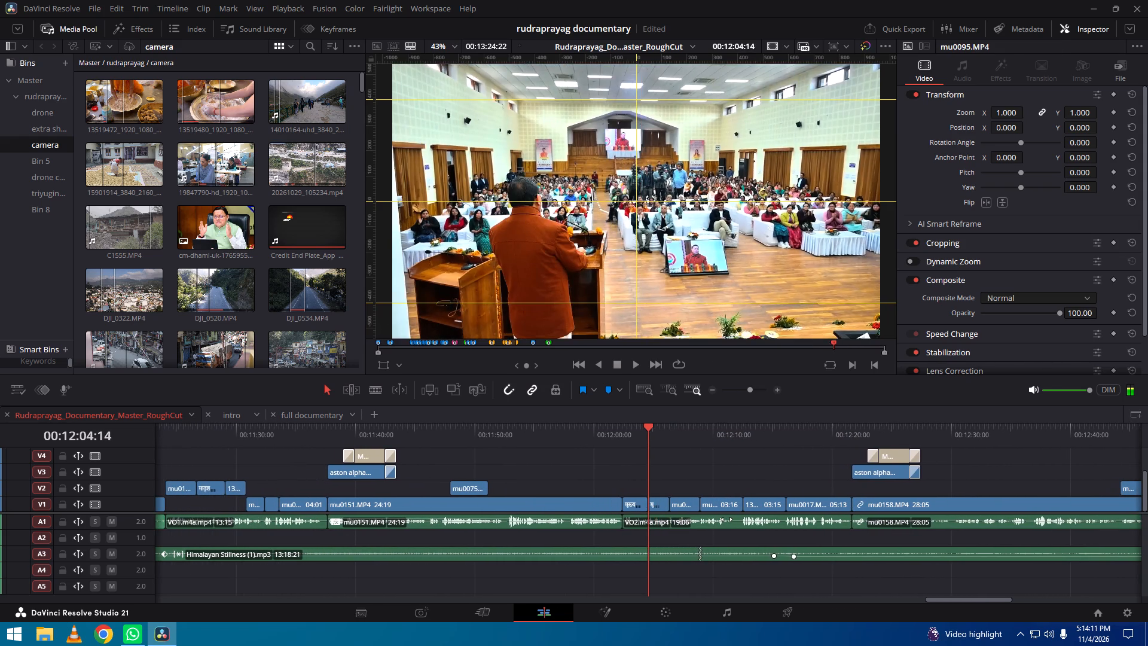
Review the mu0158.MP4 interview and the closing voiceover shots up to about 13:04.
{"action": "left_click_drag", "start_coordinate": [726, 519], "coordinate": [370, 497]}
{"action": "left_click_drag", "start_coordinate": [965, 437], "coordinate": [861, 441]}
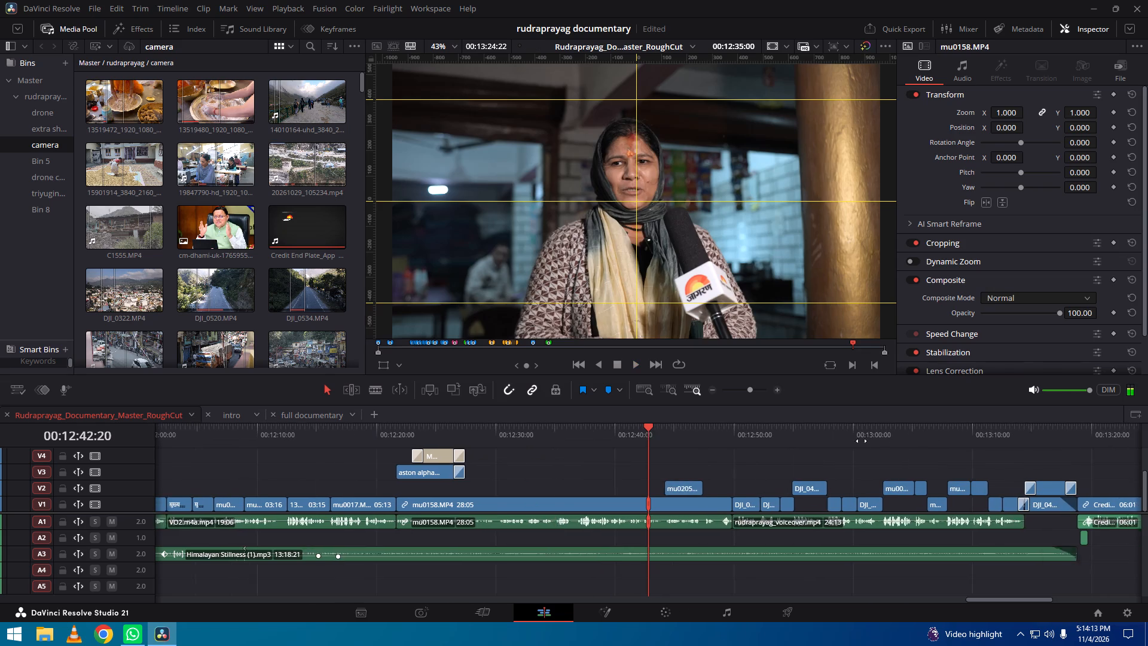
{"action": "left_click_drag", "start_coordinate": [861, 441], "coordinate": [743, 432]}
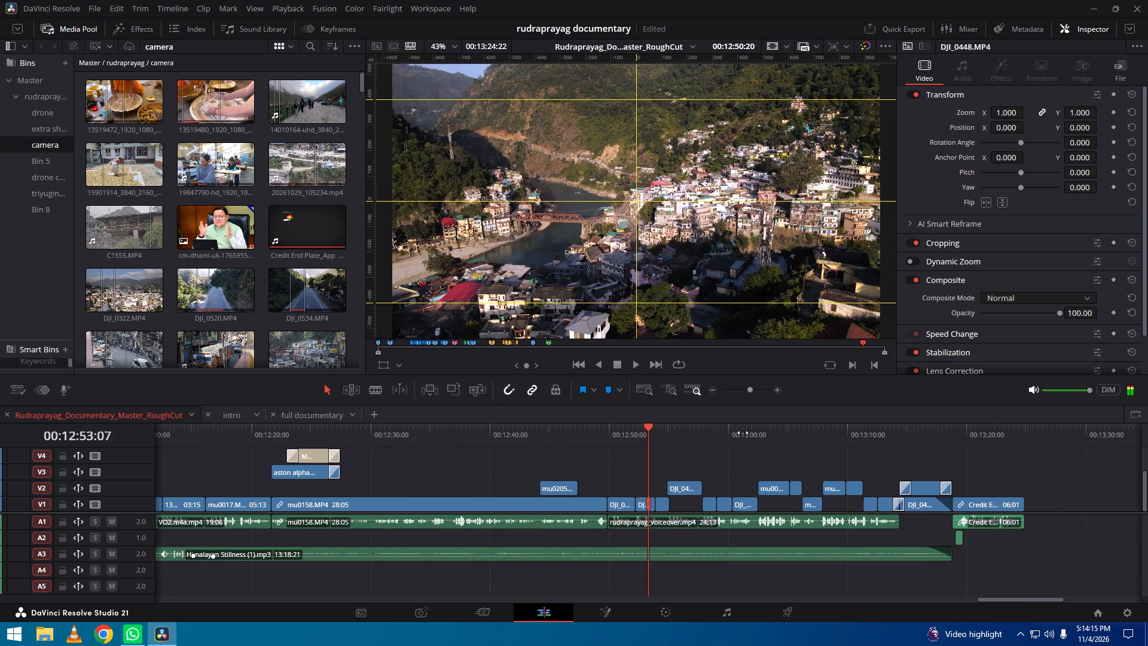
{"action": "left_click_drag", "start_coordinate": [743, 432], "coordinate": [715, 438]}
{"action": "left_click_drag", "start_coordinate": [807, 420], "coordinate": [805, 429]}
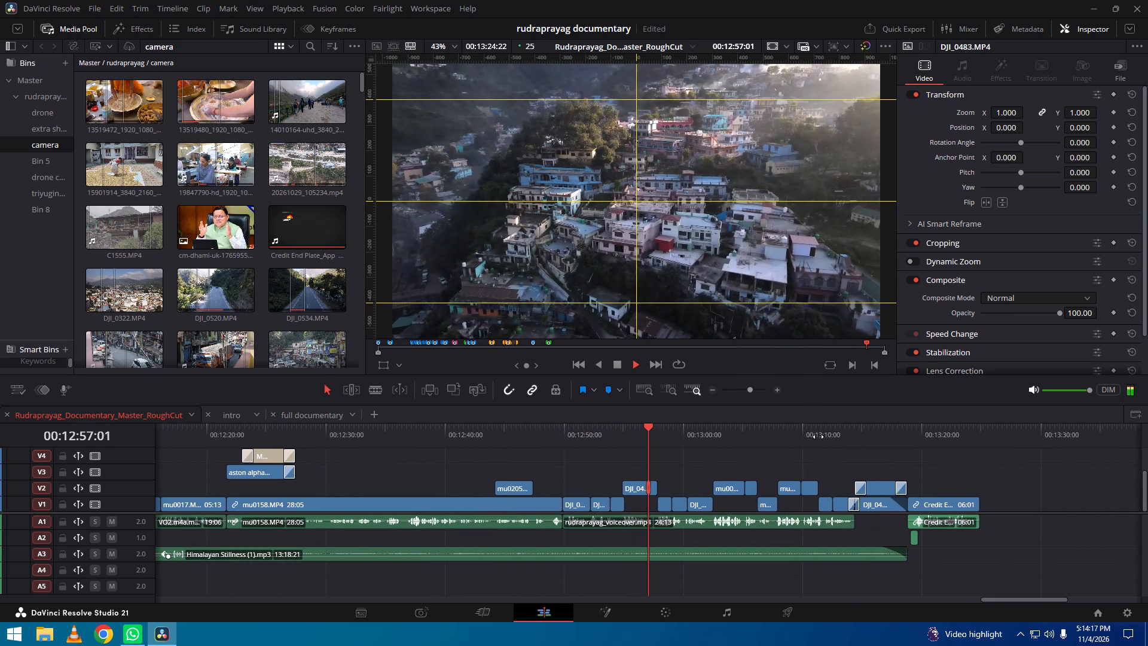
{"action": "left_click_drag", "start_coordinate": [818, 437], "coordinate": [737, 446]}
Stop playback and save the project.
{"action": "key", "text": "ctrl+s"}
{"action": "key", "text": "space"}
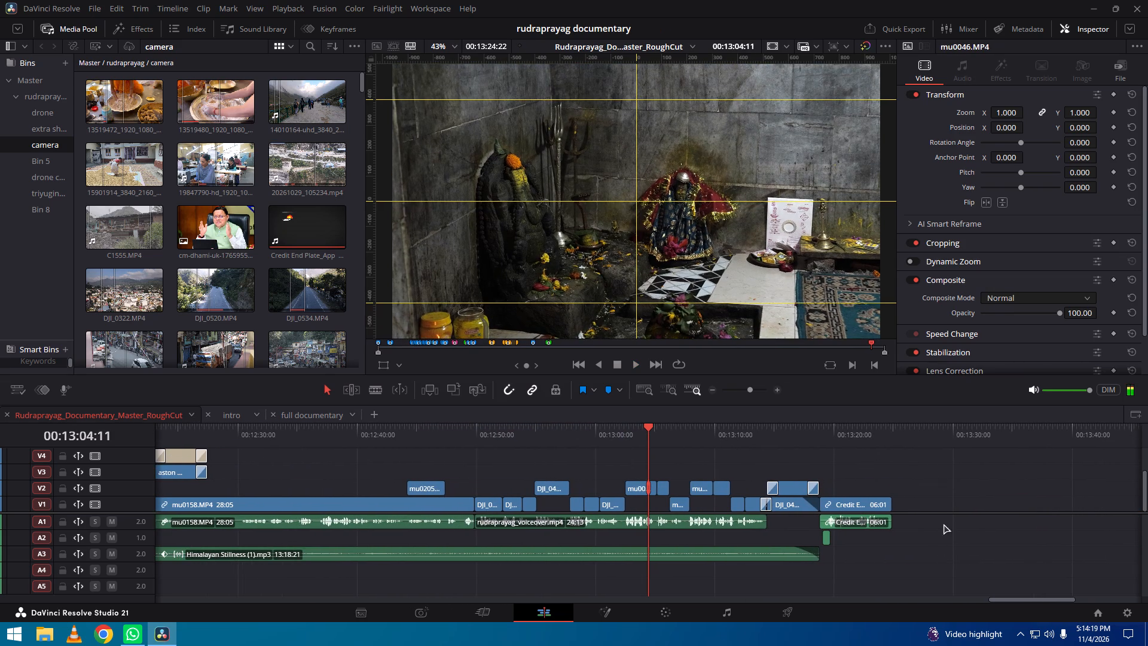
{"action": "key", "text": "ctrl+s"}
{"action": "scroll", "coordinate": [913, 560], "scroll_direction": "down", "scroll_amount": 6, "text": "alt"}
{"action": "scroll", "coordinate": [786, 554], "scroll_direction": "down", "scroll_amount": 3, "text": "alt"}
{"action": "key", "text": "ctrl+s"}
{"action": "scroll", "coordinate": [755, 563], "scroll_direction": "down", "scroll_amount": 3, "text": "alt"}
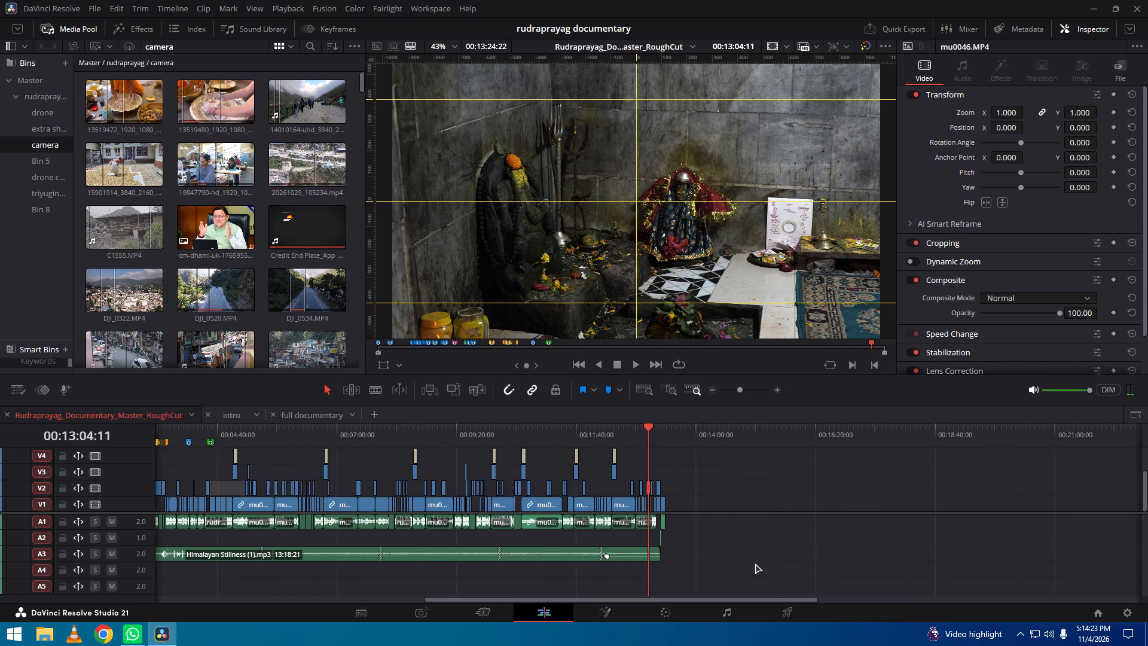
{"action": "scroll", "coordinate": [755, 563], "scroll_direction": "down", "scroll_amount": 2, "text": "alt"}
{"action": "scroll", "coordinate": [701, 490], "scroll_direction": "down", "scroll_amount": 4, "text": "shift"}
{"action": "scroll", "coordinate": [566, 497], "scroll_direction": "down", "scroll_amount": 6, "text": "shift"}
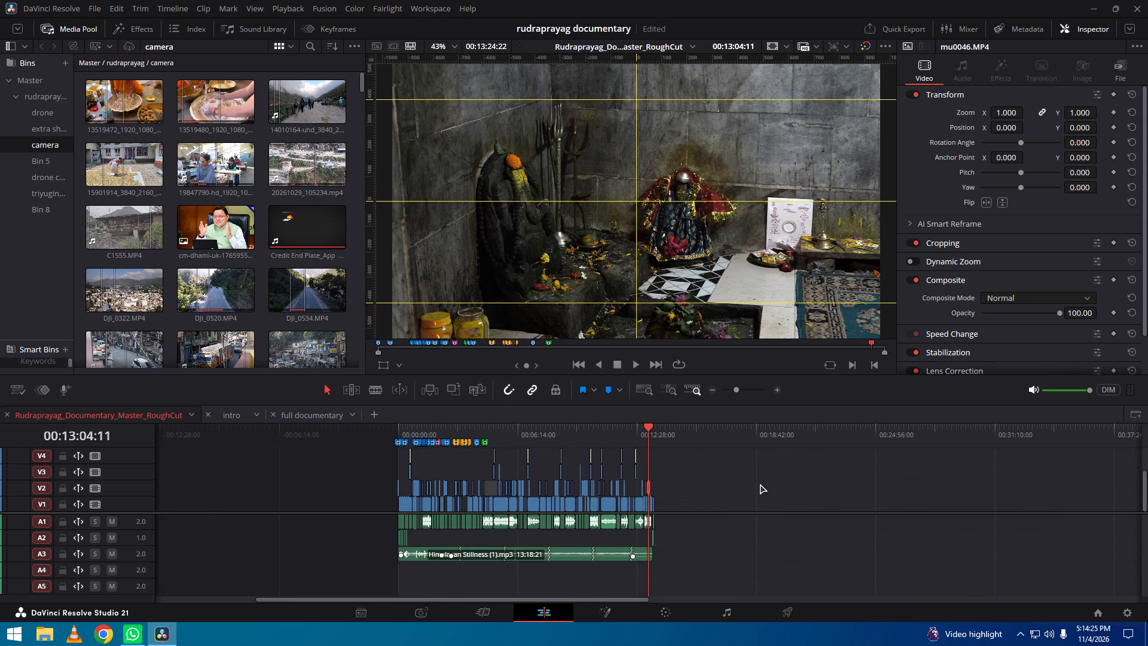
Save the project again with the master rough cut timeline open.
{"action": "left_click", "coordinate": [760, 484]}
{"action": "key", "text": "ctrl+s"}
Open the full documentary timeline for editing and move the playhead to its very end at 00:14:23:13.
{"action": "left_click", "coordinate": [792, 610]}
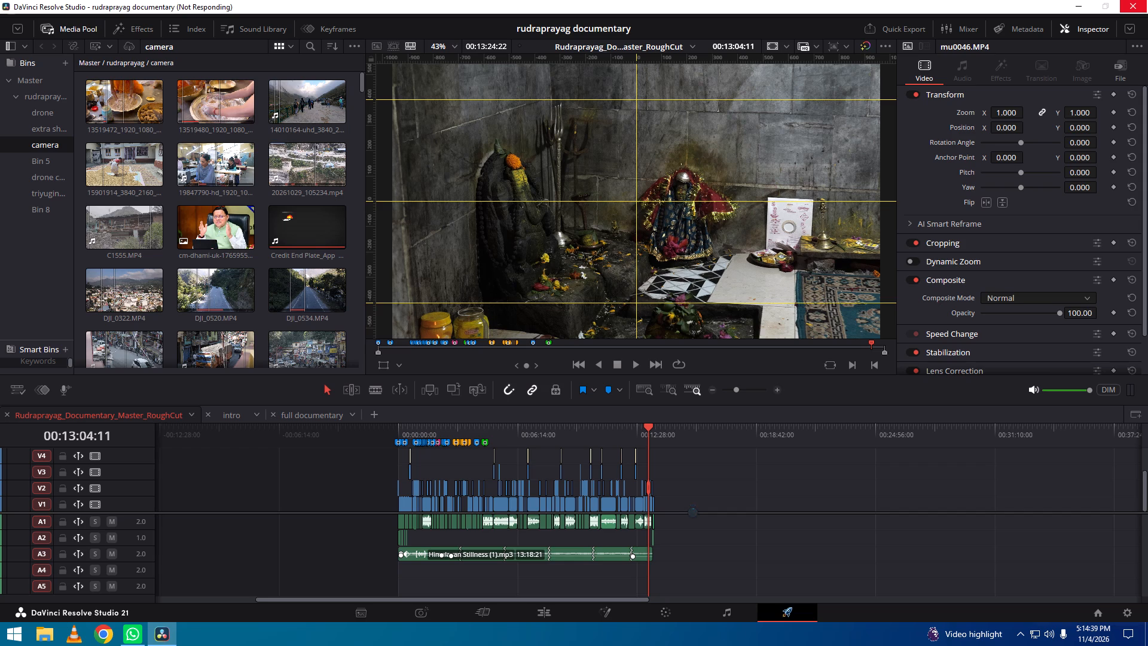
{"action": "left_click", "coordinate": [552, 607]}
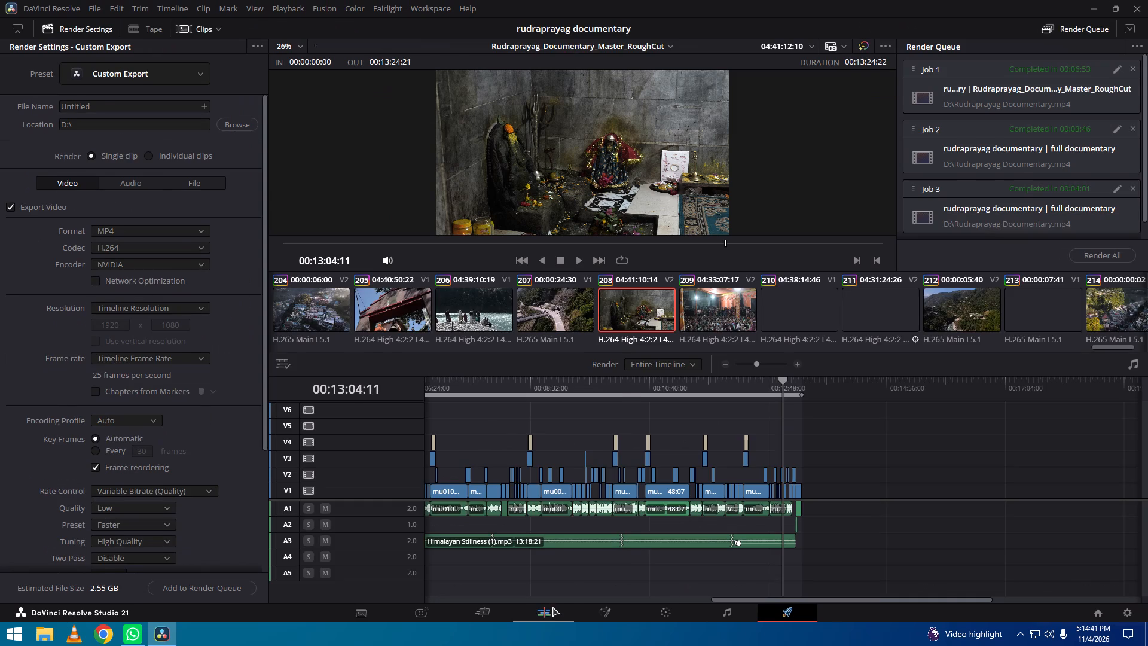
{"action": "left_click", "coordinate": [304, 409]}
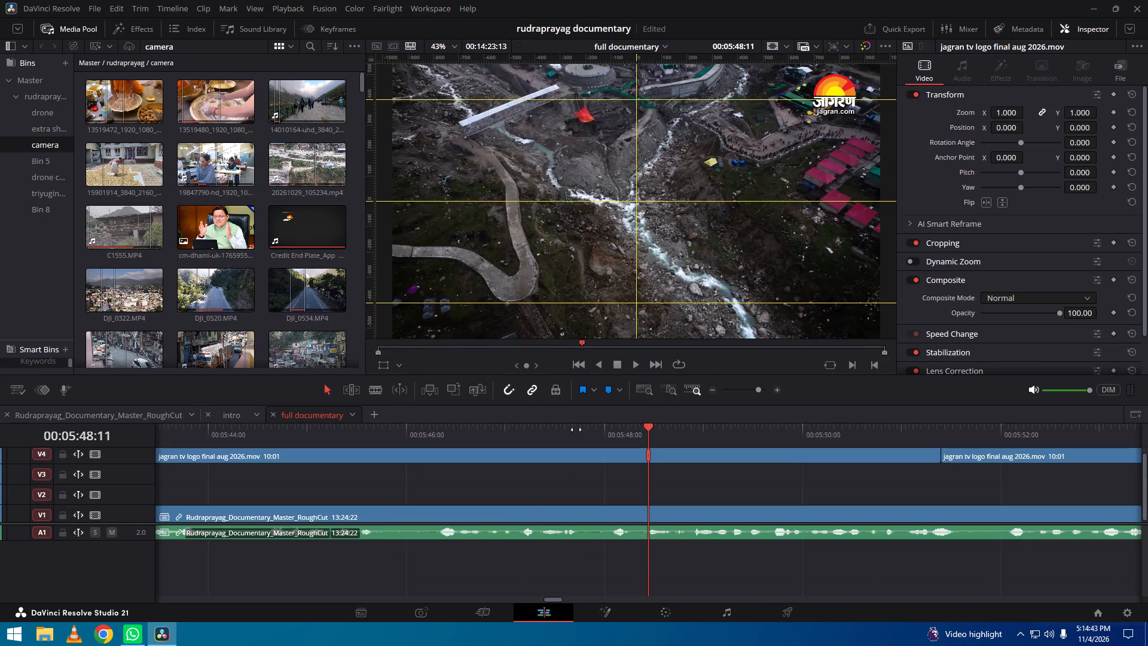
{"action": "scroll", "coordinate": [725, 483], "scroll_direction": "down", "scroll_amount": 20, "text": "alt"}
{"action": "scroll", "coordinate": [725, 483], "scroll_direction": "down", "scroll_amount": 2, "text": "alt"}
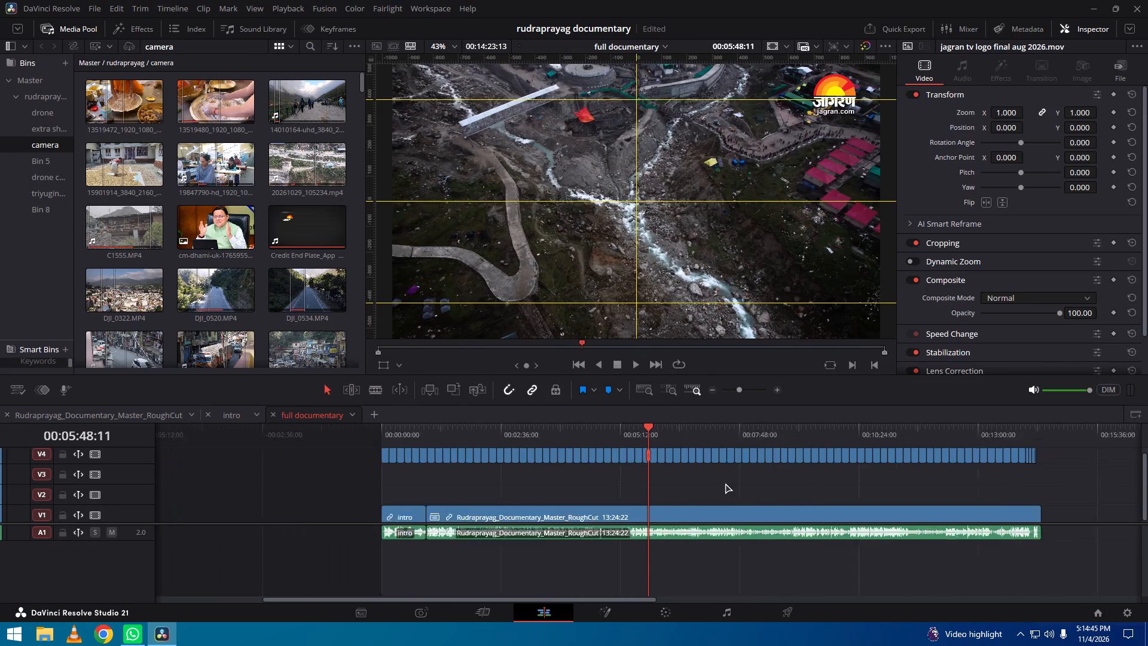
{"action": "scroll", "coordinate": [725, 483], "scroll_direction": "down", "scroll_amount": 1, "text": "alt"}
{"action": "left_click_drag", "start_coordinate": [869, 434], "coordinate": [594, 441]}
{"action": "scroll", "coordinate": [669, 499], "scroll_direction": "up", "scroll_amount": 13, "text": "alt"}
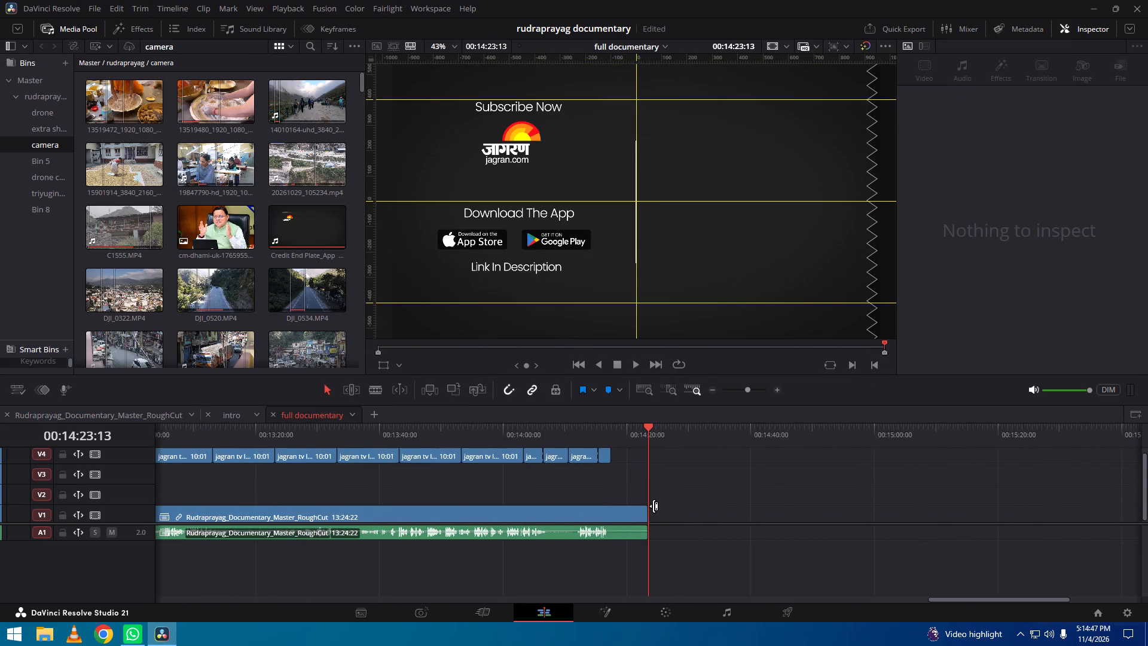
{"action": "scroll", "coordinate": [654, 506], "scroll_direction": "up", "scroll_amount": 6, "text": "alt"}
Save the project with the full documentary timeline open.
{"action": "left_click", "coordinate": [704, 501]}
{"action": "key", "text": "ctrl+s"}
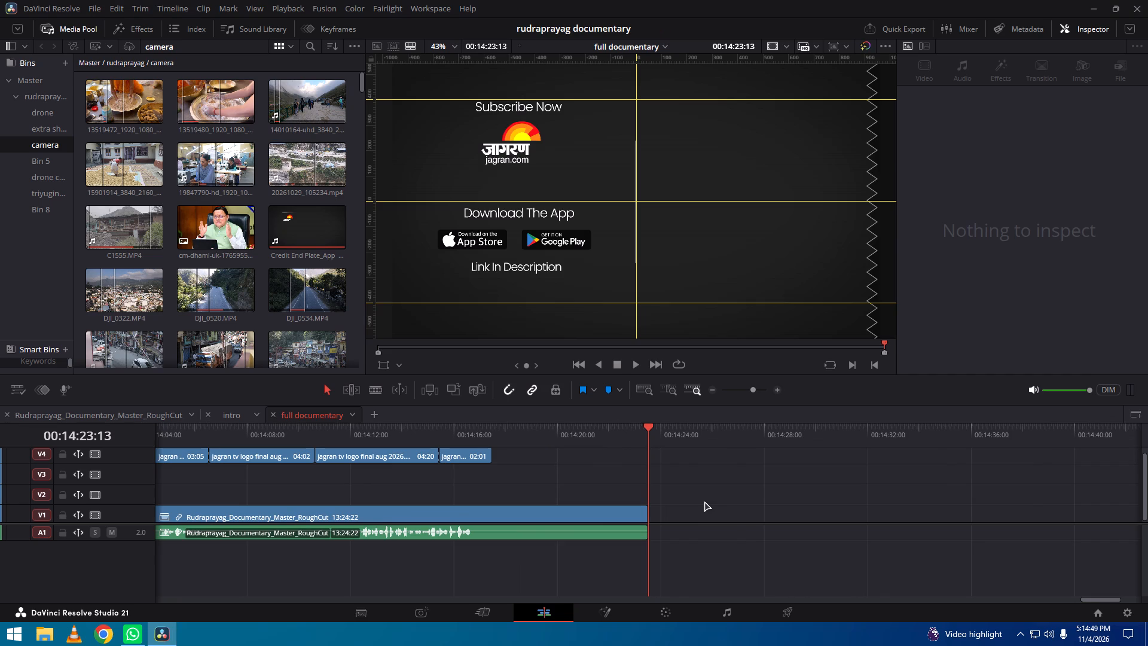
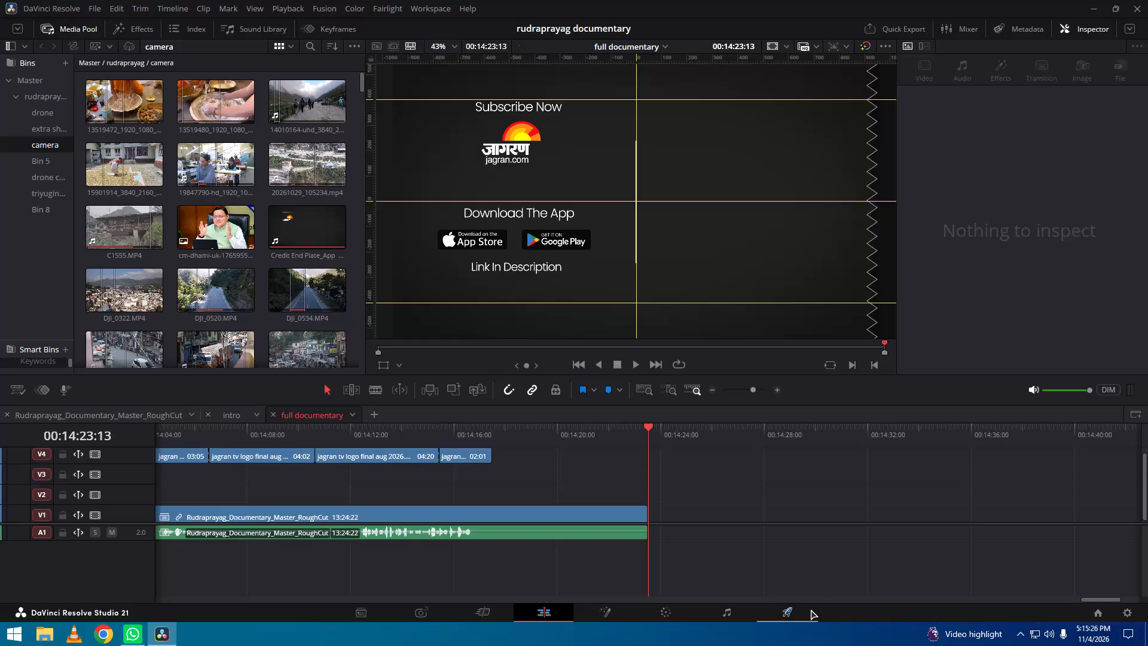
Open the full documentary timeline for delivery and set its export to replace the existing Rudraprayag Documentary.mp4 on the D: drive.
{"action": "left_click_drag", "start_coordinate": [811, 610], "coordinate": [789, 615]}
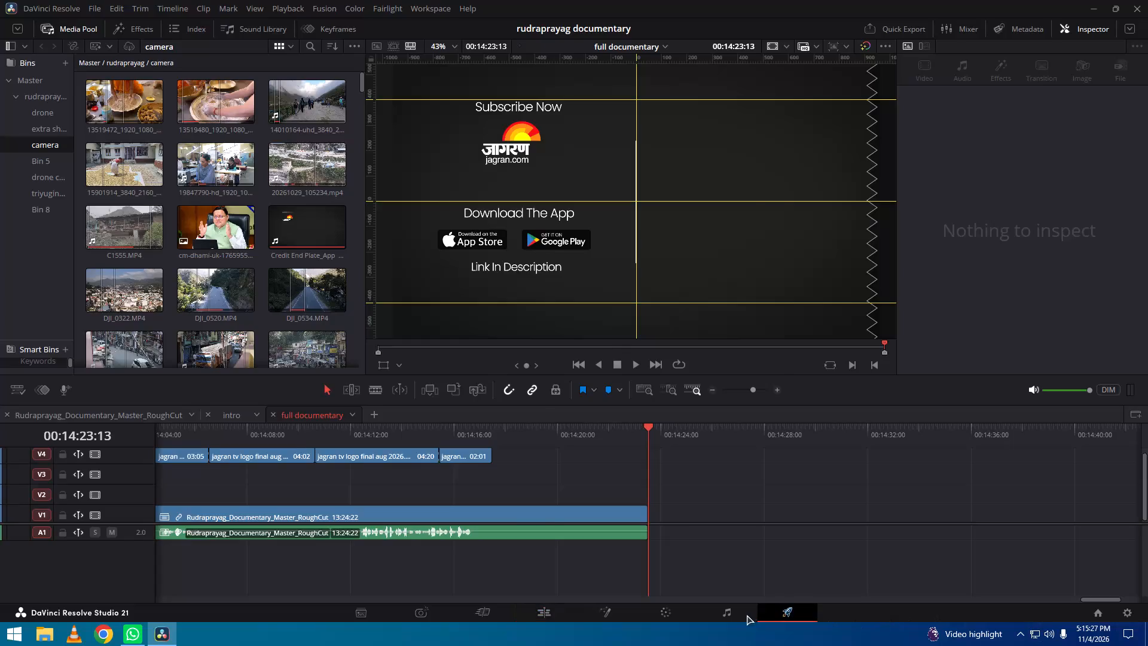
{"action": "left_click", "coordinate": [234, 124]}
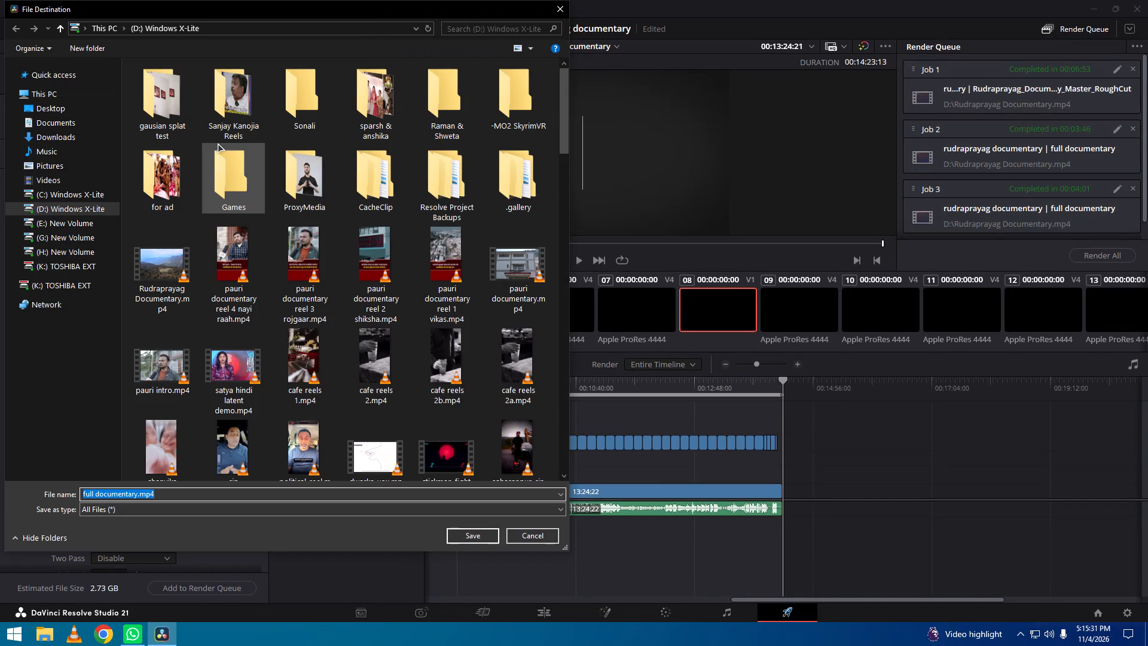
{"action": "double_click", "coordinate": [175, 255]}
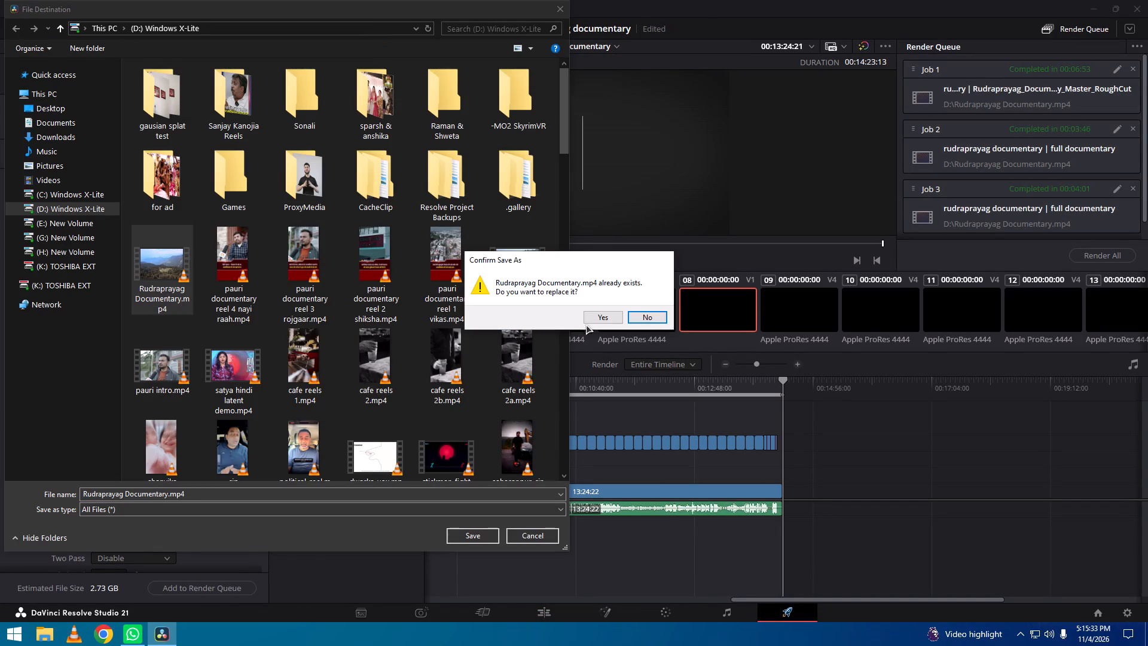
{"action": "left_click", "coordinate": [591, 321]}
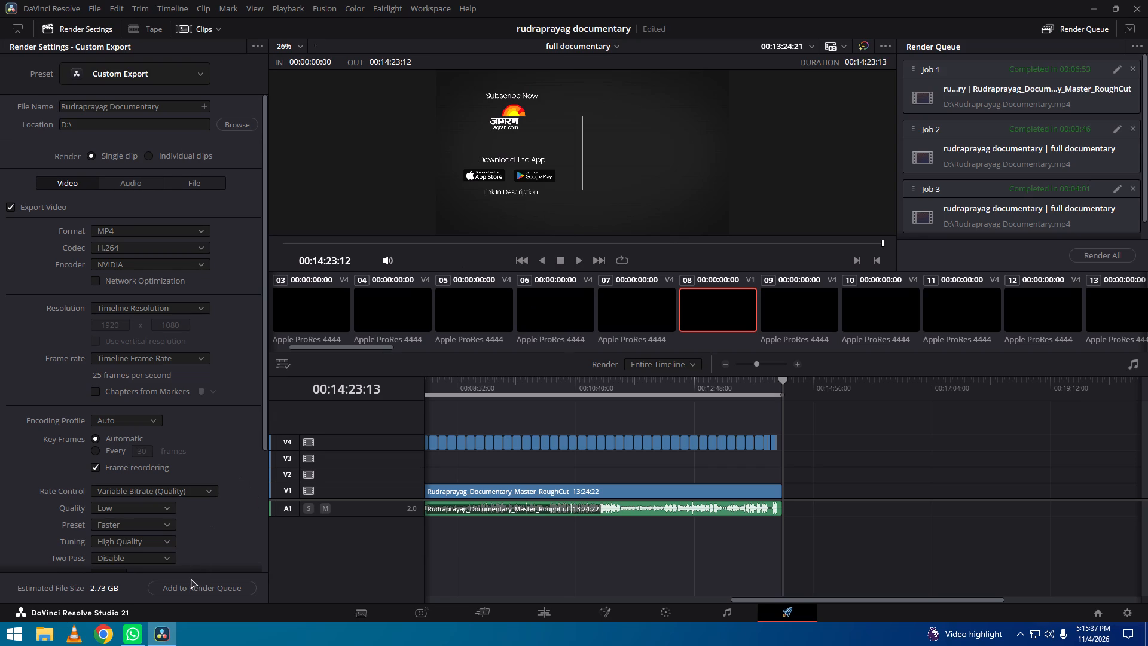
Set the video export quality to Best.
{"action": "left_click", "coordinate": [157, 512]}
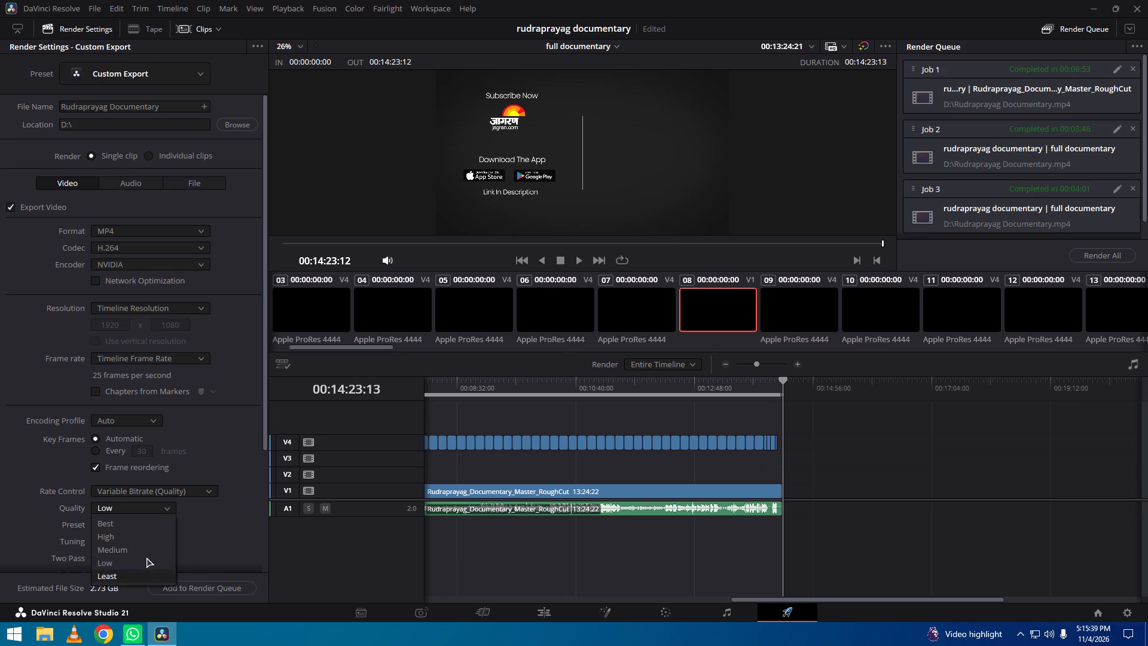
{"action": "left_click", "coordinate": [144, 525]}
Add the full documentary export to the render queue as a new job, start rendering it and check its progress.
{"action": "left_click", "coordinate": [219, 588]}
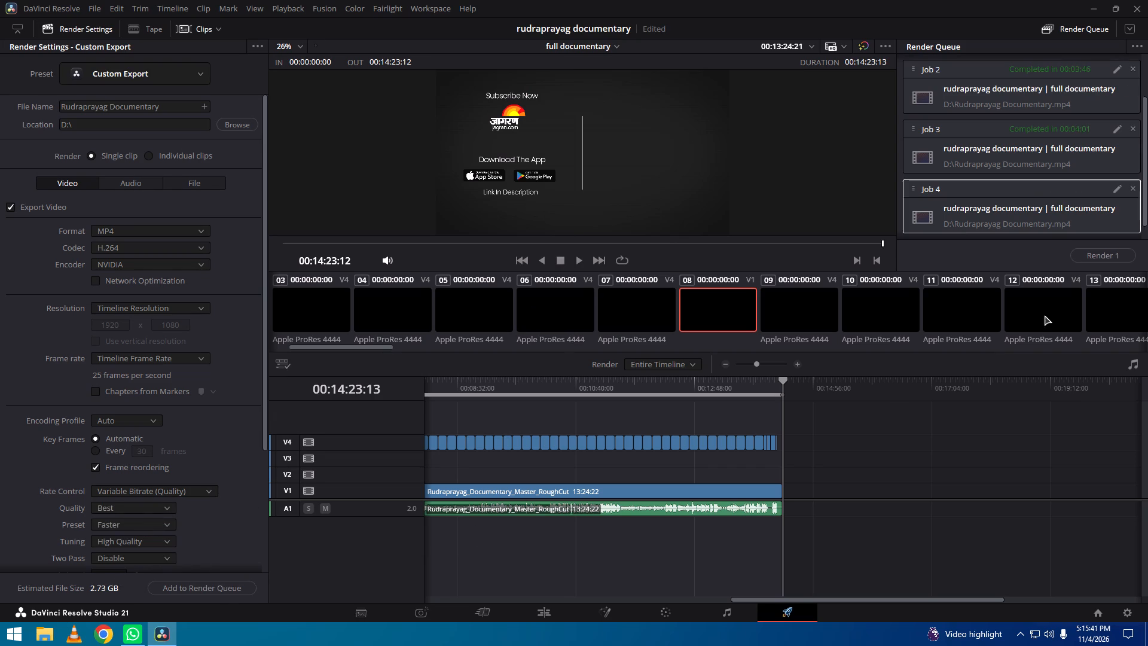
{"action": "left_click", "coordinate": [1098, 259]}
{"action": "scroll", "coordinate": [996, 173], "scroll_direction": "down", "scroll_amount": 2}
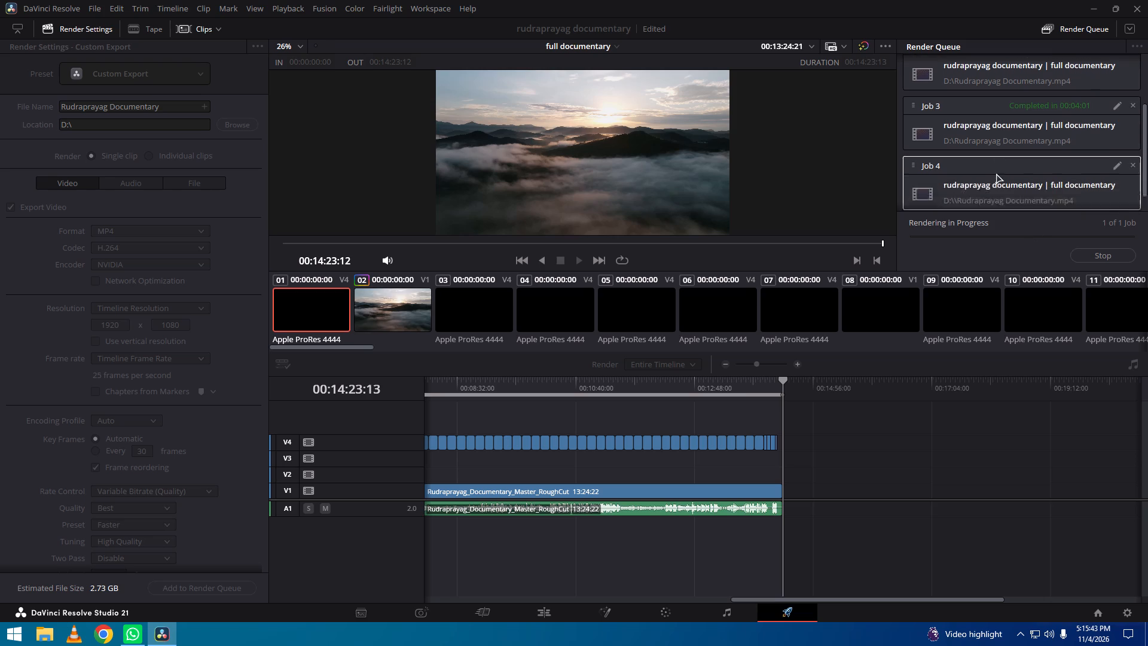
{"action": "scroll", "coordinate": [996, 173], "scroll_direction": "down", "scroll_amount": 6}
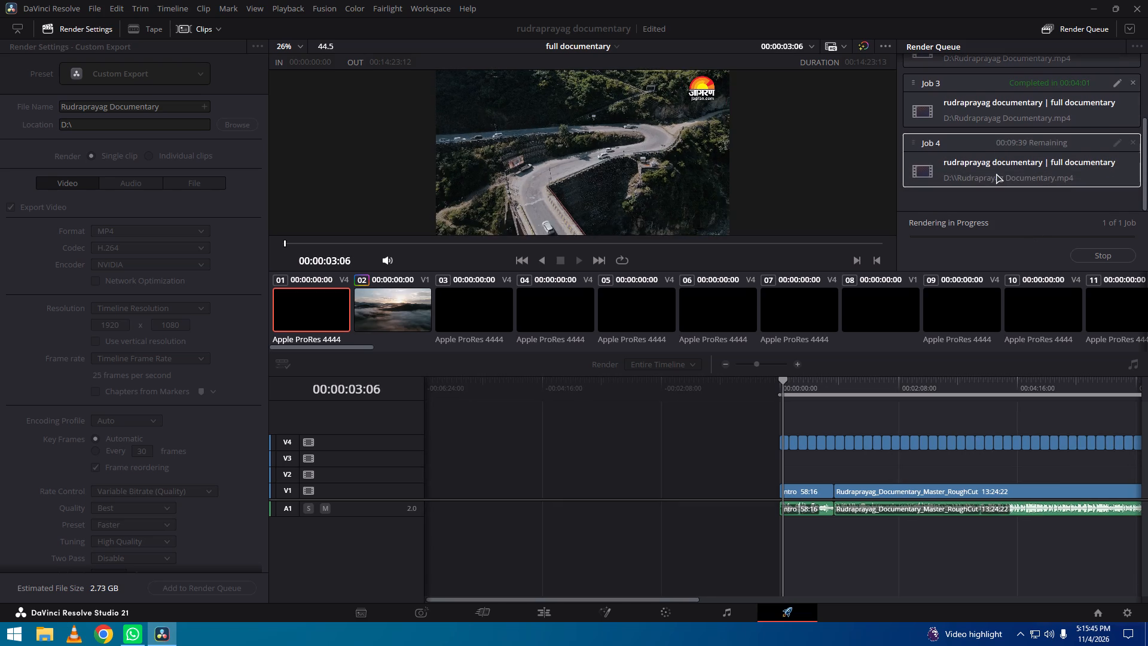
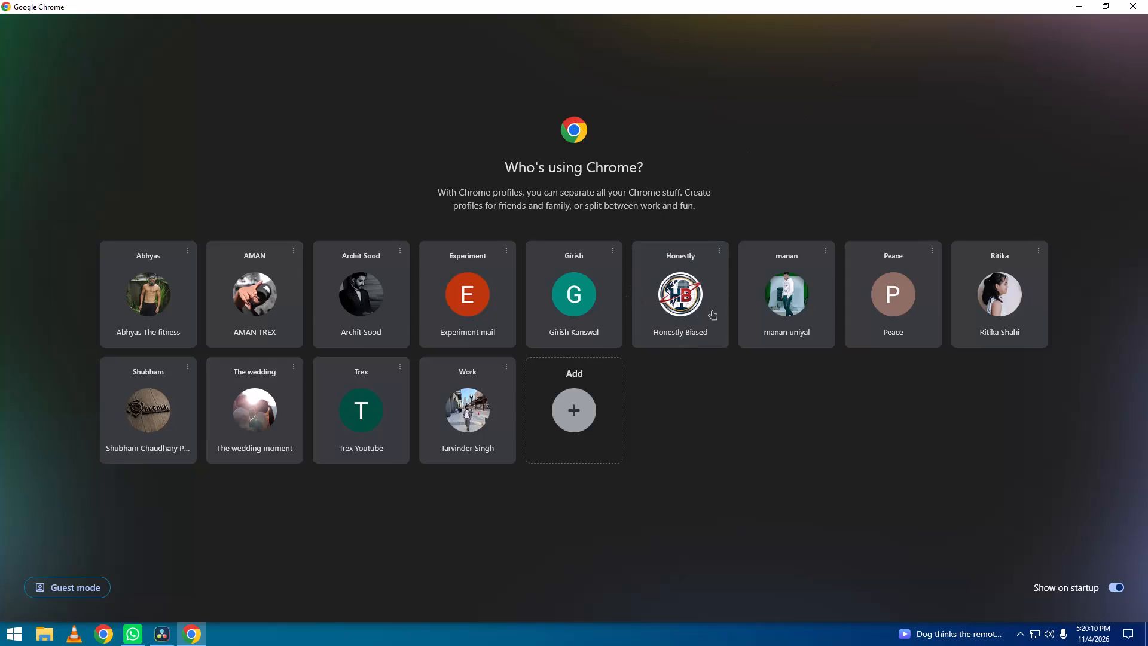
Open the documentary folder in Google Drive using the manan Chrome profile.
{"action": "left_click", "coordinate": [791, 300]}
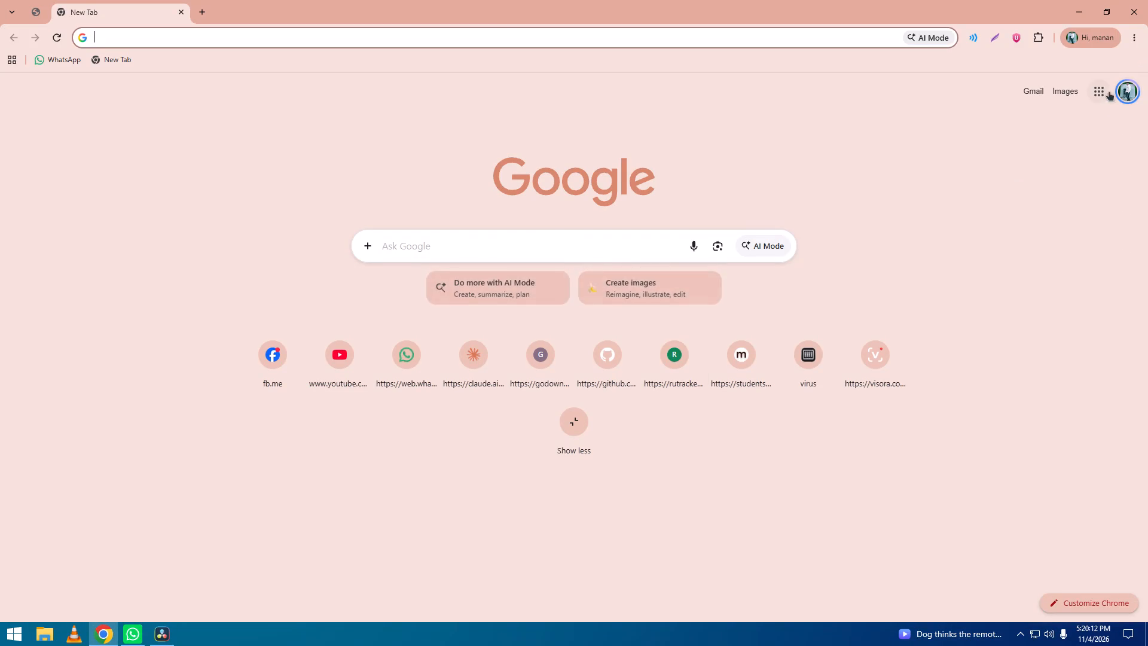
{"action": "left_click", "coordinate": [1109, 92]}
{"action": "left_click", "coordinate": [973, 371]}
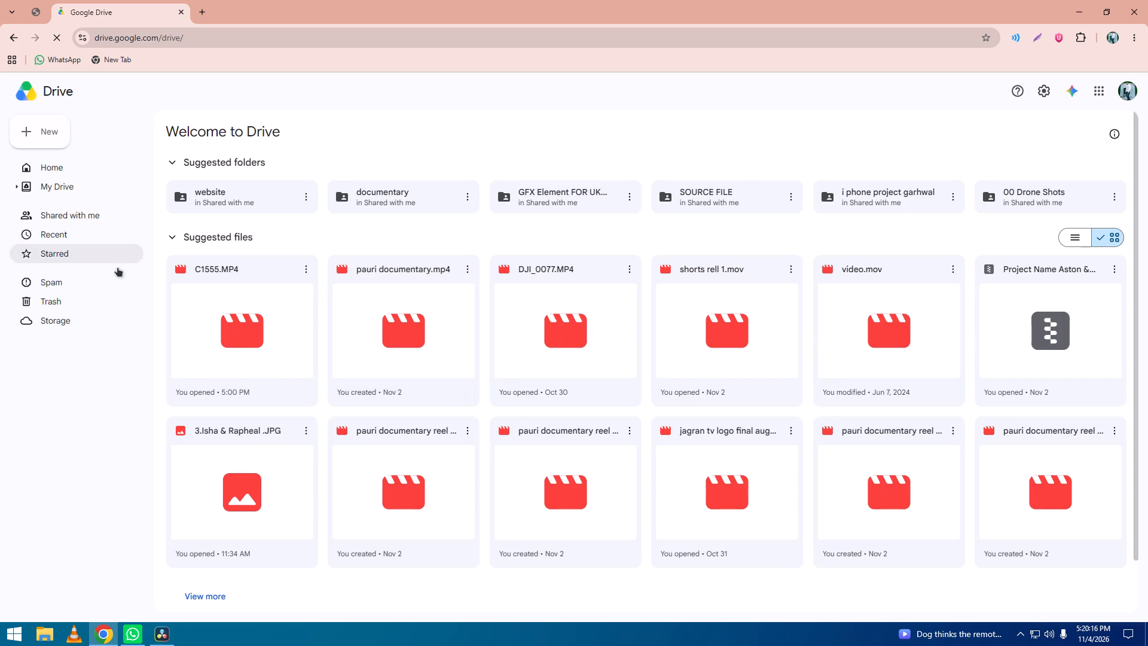
{"action": "double_click", "coordinate": [388, 187]}
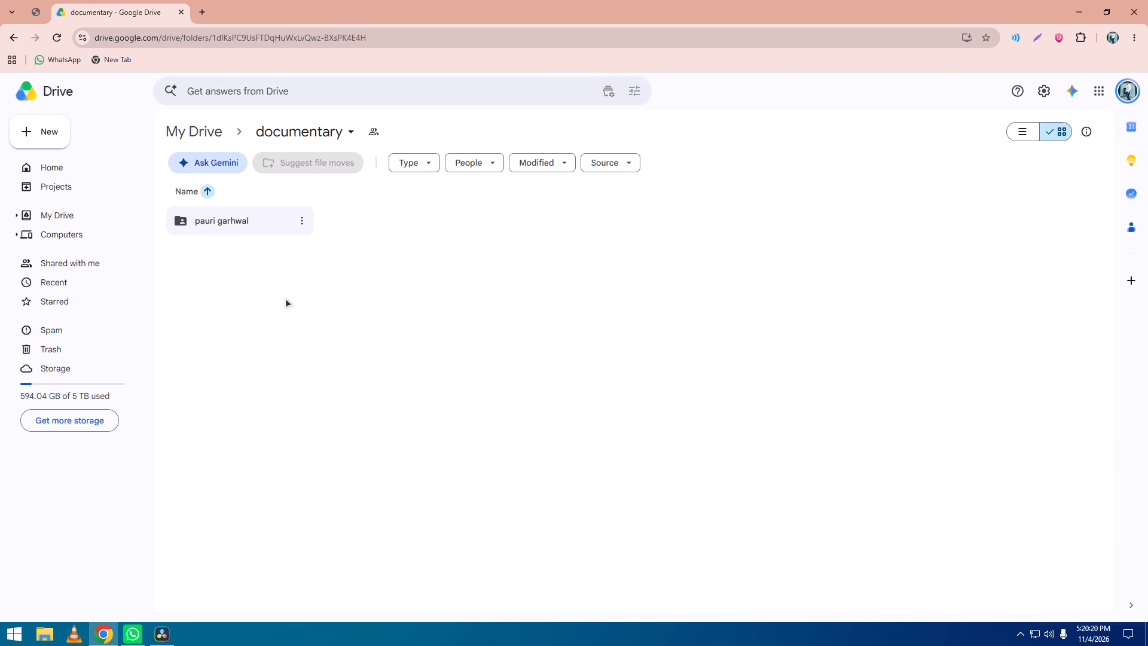
Create a new folder named rudraprayag inside the documentary folder.
{"action": "right_click", "coordinate": [285, 297]}
{"action": "left_click", "coordinate": [322, 312]}
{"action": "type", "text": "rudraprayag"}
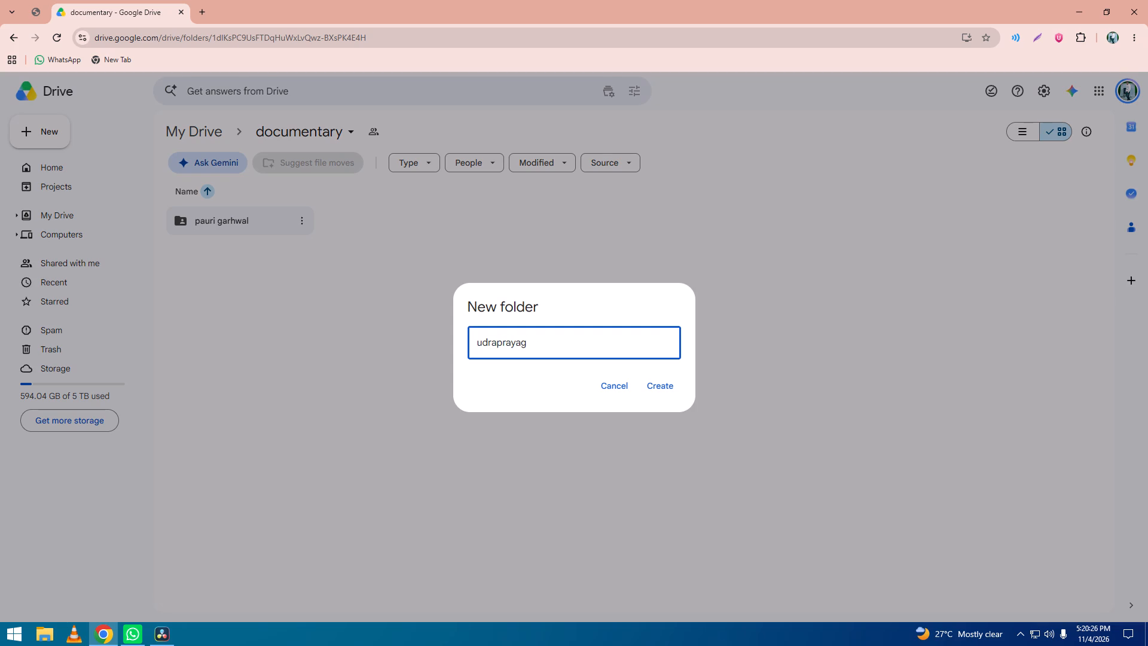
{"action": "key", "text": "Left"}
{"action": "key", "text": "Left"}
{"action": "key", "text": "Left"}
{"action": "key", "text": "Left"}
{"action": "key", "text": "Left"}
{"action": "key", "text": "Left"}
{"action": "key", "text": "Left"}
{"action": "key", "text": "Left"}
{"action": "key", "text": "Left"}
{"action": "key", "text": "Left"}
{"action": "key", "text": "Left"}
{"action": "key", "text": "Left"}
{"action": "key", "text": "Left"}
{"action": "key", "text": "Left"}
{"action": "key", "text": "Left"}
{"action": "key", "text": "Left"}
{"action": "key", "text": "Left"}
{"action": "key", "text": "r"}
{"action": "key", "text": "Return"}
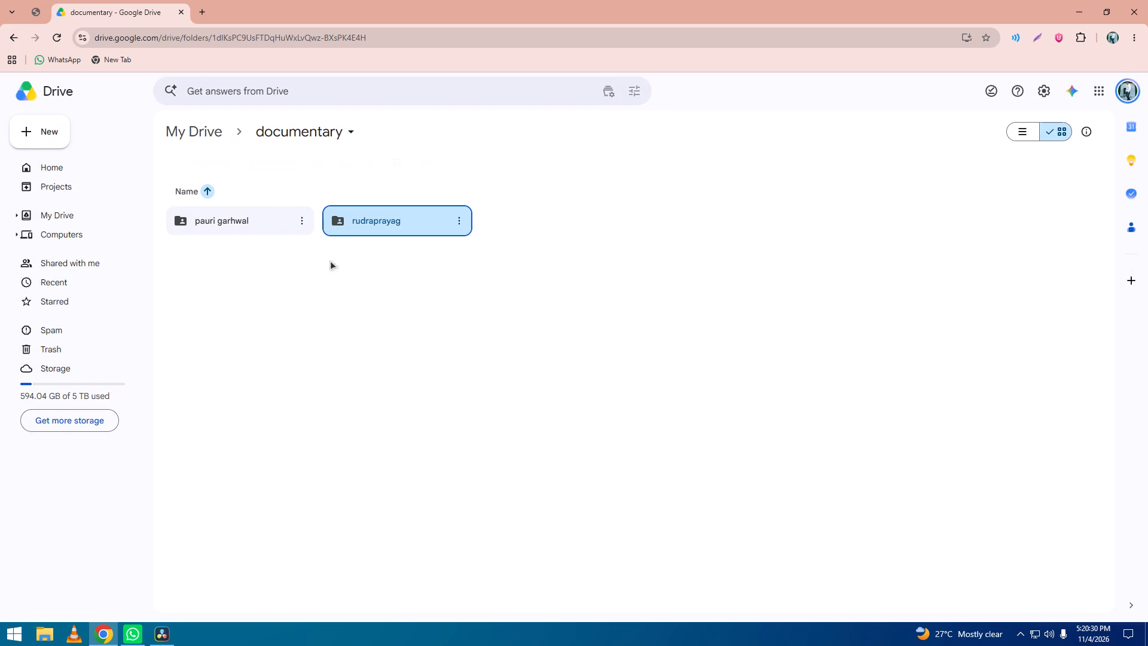
Upload Rudraprayag Documentary.mp4 from the D: drive into the rudraprayag folder on Google Drive.
{"action": "double_click", "coordinate": [377, 227]}
{"action": "key", "text": "alt+Tab"}
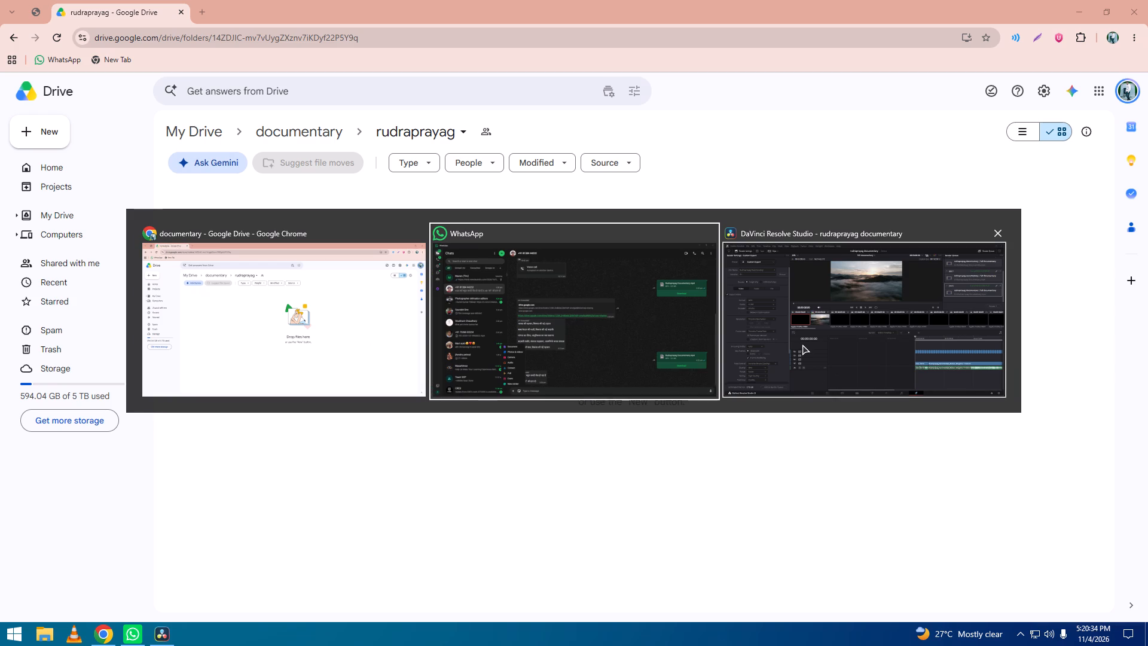
{"action": "left_click", "coordinate": [552, 508], "text": "alt"}
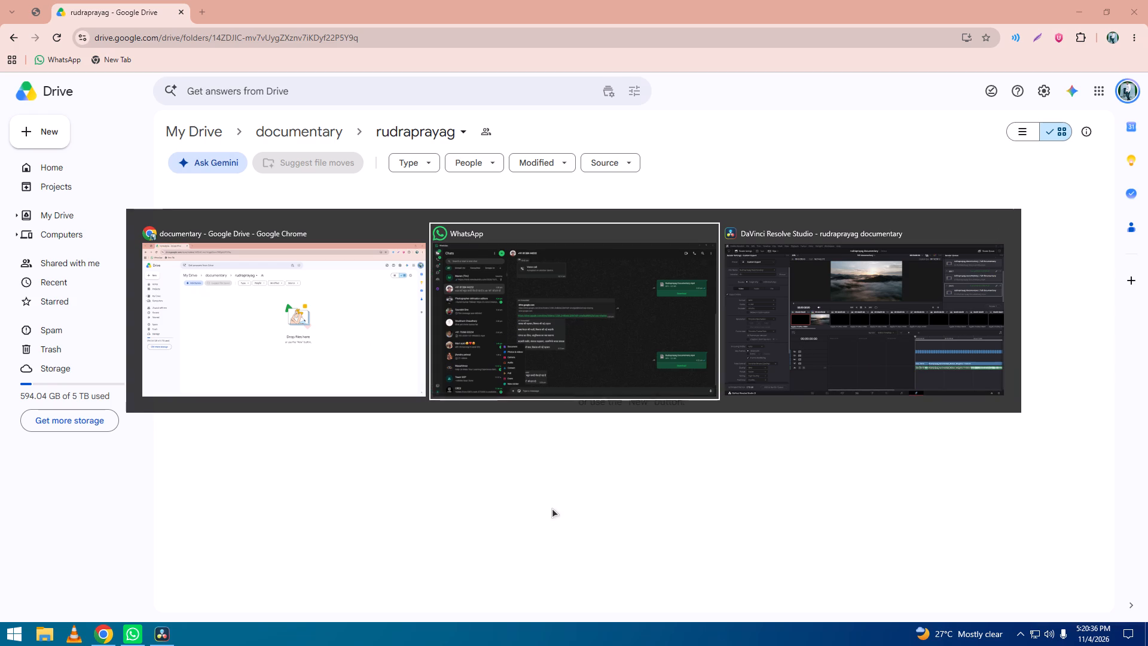
{"action": "key", "text": "super+e"}
{"action": "double_click", "coordinate": [407, 147]}
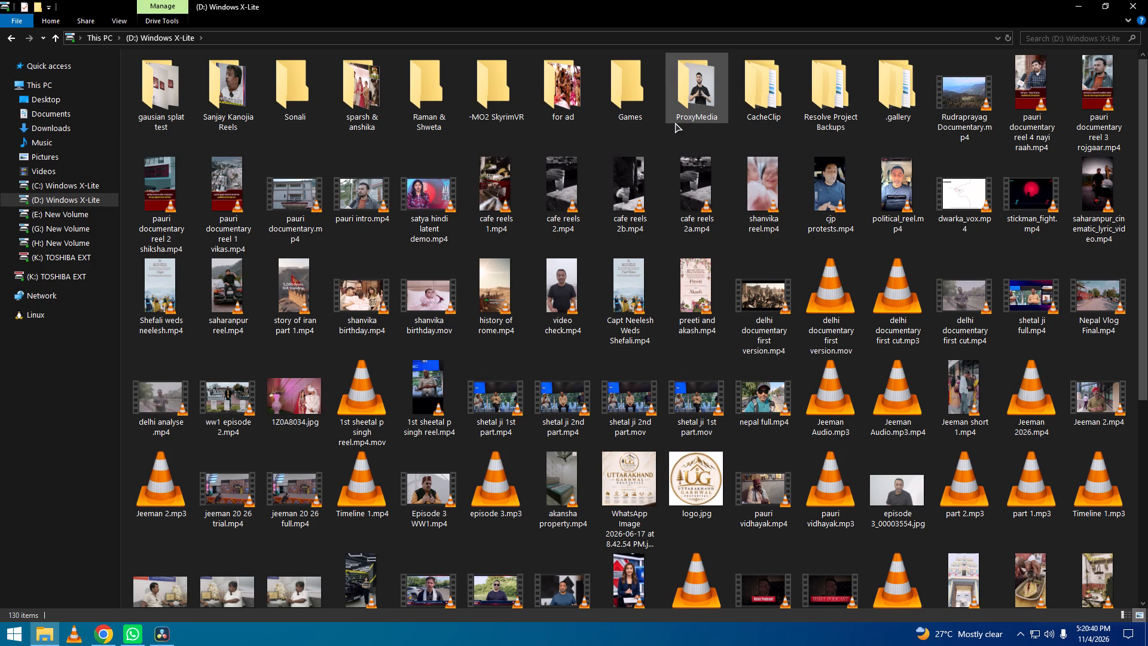
{"action": "left_click", "coordinate": [974, 96]}
{"action": "left_click_drag", "start_coordinate": [967, 91], "coordinate": [955, 152]}
{"action": "key", "text": "alt+Tab"}
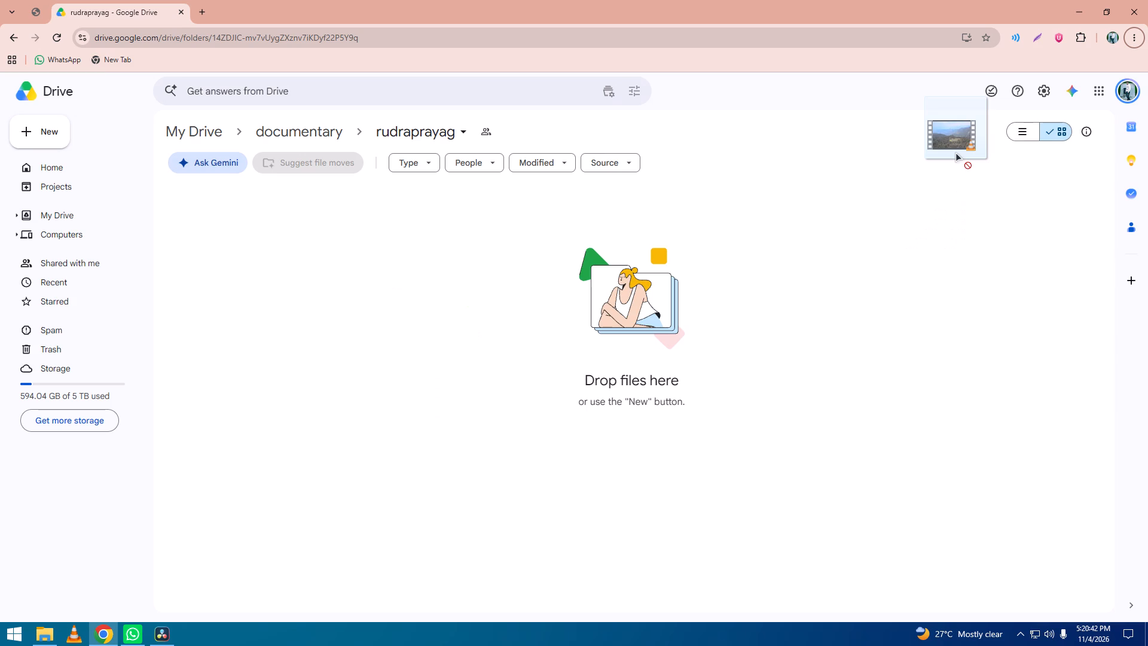
{"action": "left_click_drag", "start_coordinate": [955, 152], "coordinate": [445, 436]}
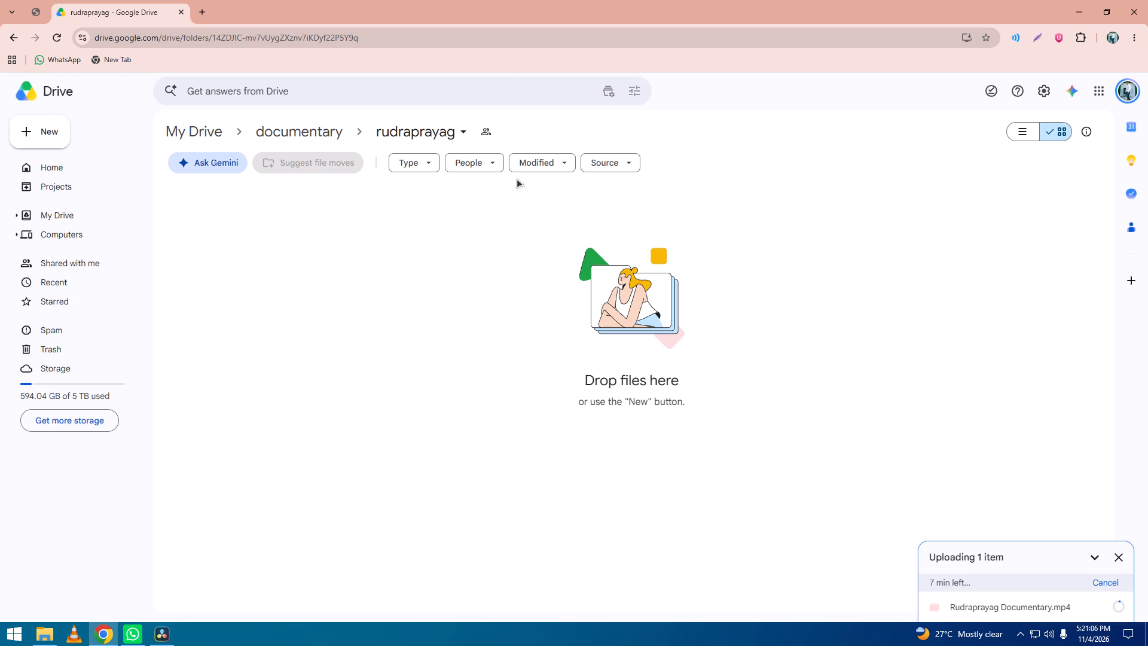
Switch back to DaVinci Resolve, return the full documentary timeline to the Edit page, save the project and briefly play the opening.
{"action": "left_click", "coordinate": [102, 628]}
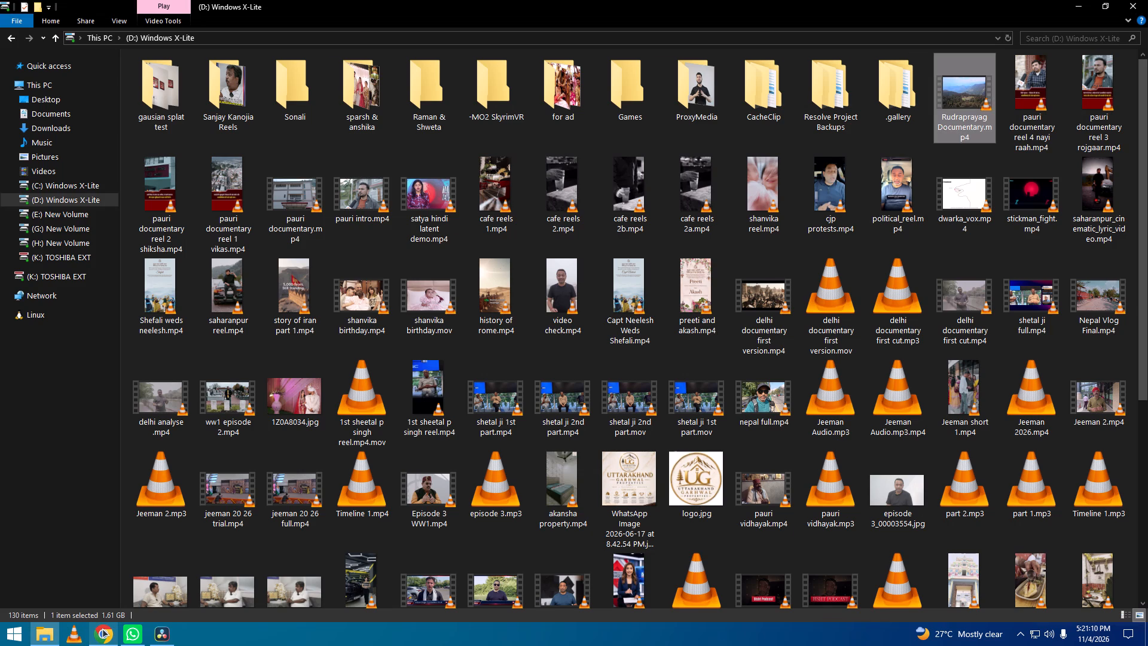
{"action": "left_click", "coordinate": [169, 636]}
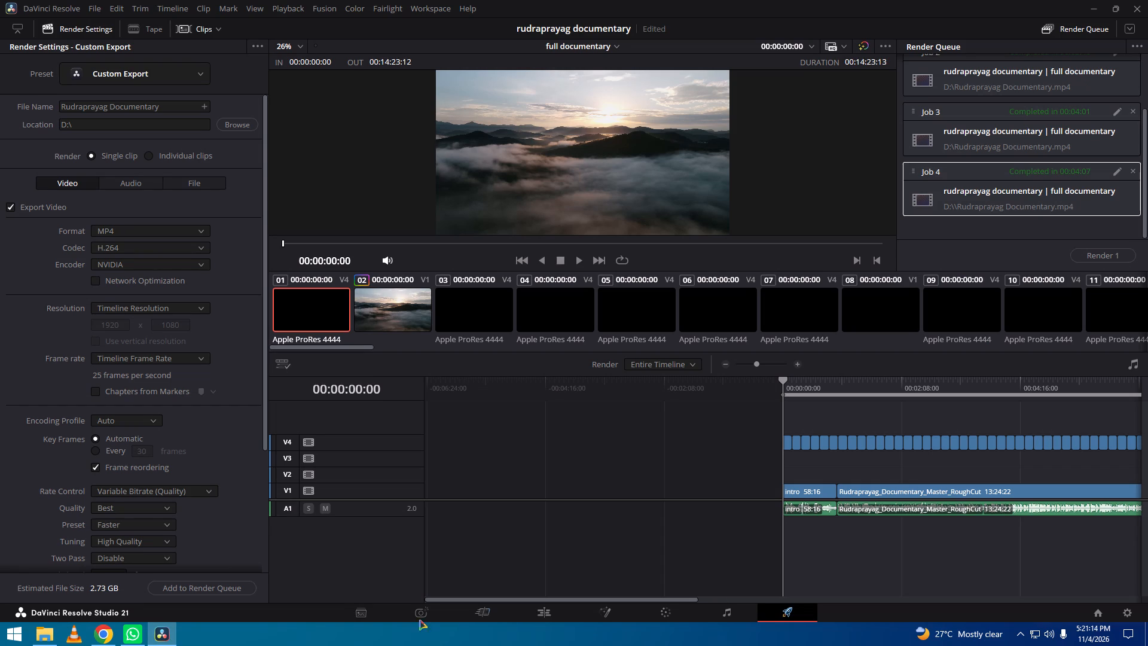
{"action": "left_click", "coordinate": [856, 596]}
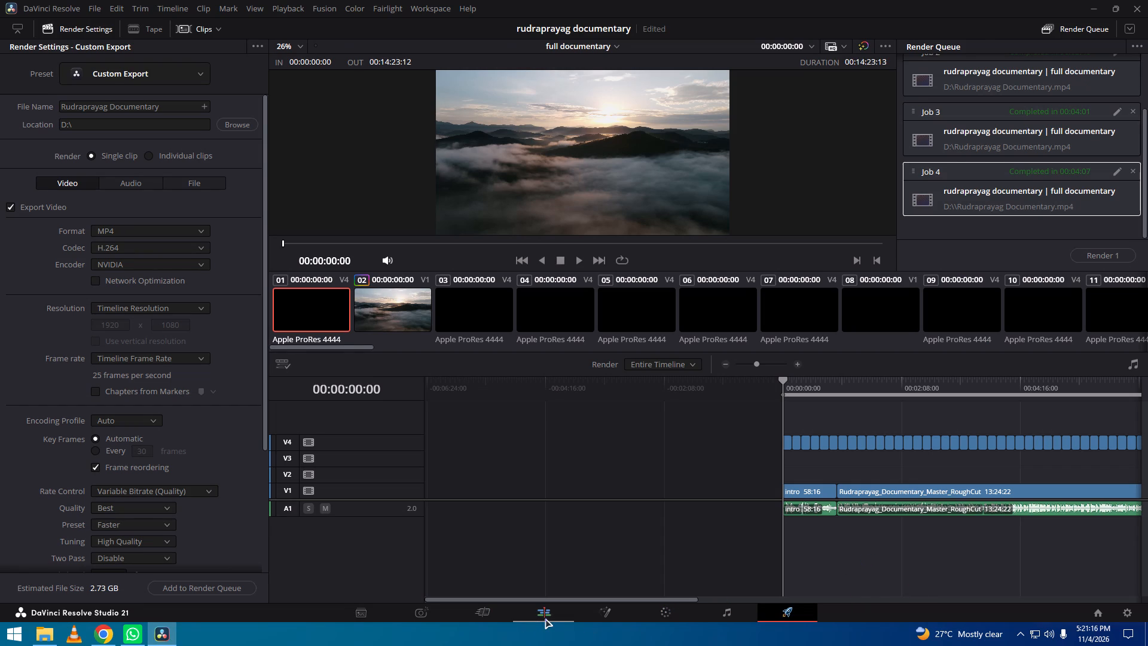
{"action": "left_click", "coordinate": [545, 618]}
{"action": "left_click", "coordinate": [771, 562]}
{"action": "key", "text": "ctrl+s"}
{"action": "key", "text": "space"}
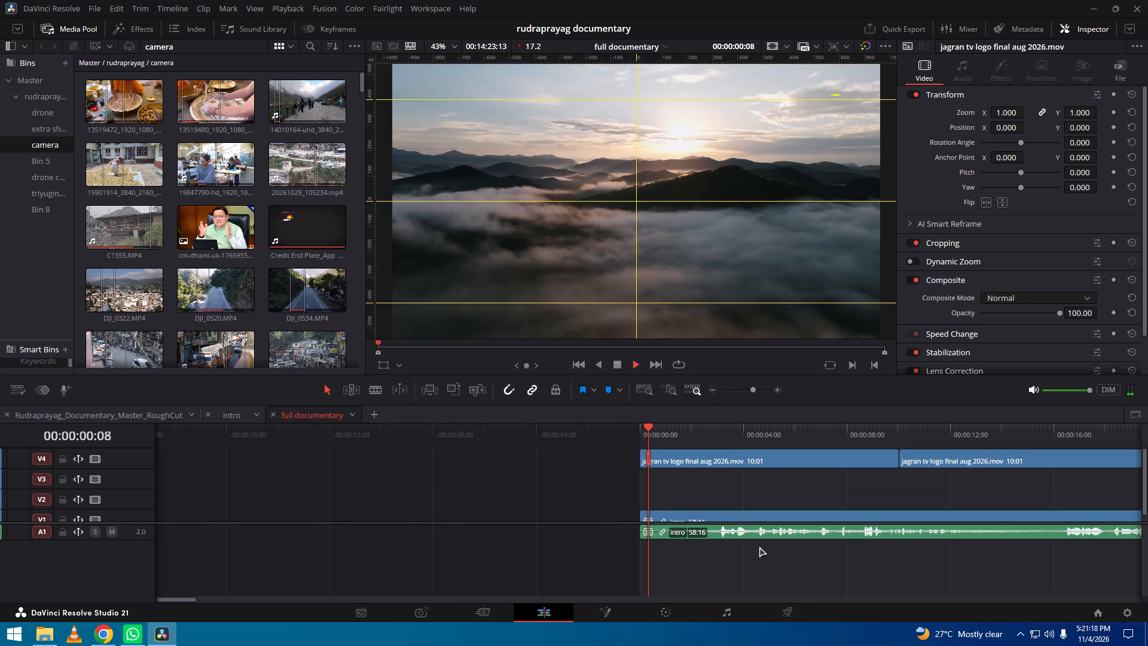
{"action": "scroll", "coordinate": [735, 493], "scroll_direction": "down", "scroll_amount": 6}
{"action": "key", "text": "space"}
{"action": "scroll", "coordinate": [699, 535], "scroll_direction": "down", "scroll_amount": 8, "text": "alt"}
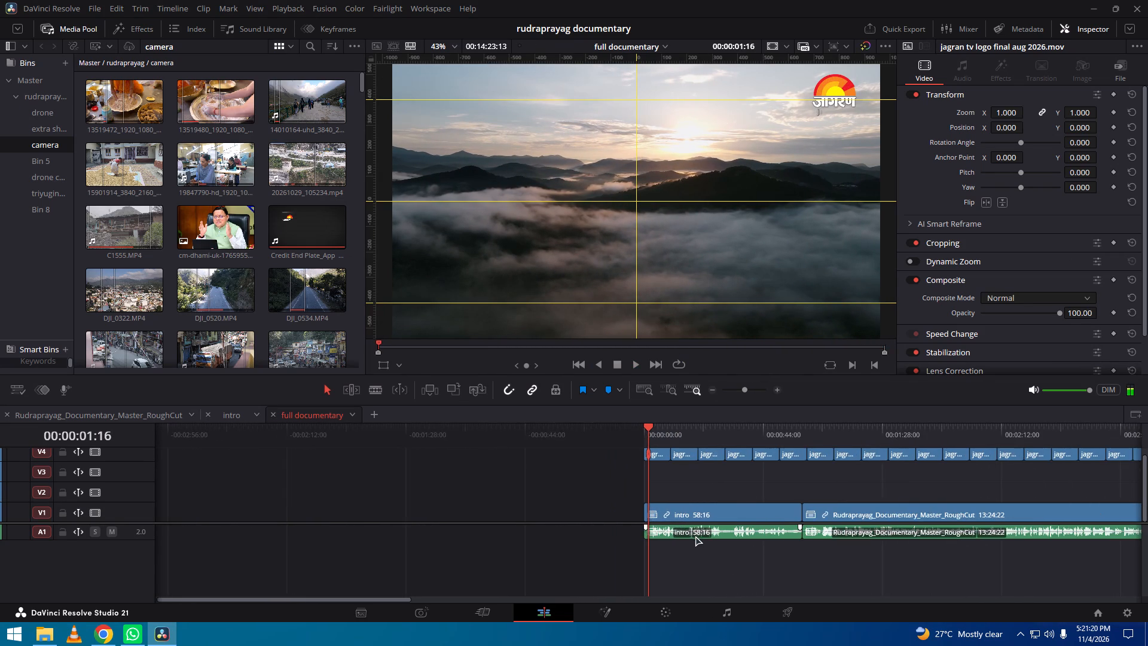
{"action": "scroll", "coordinate": [732, 503], "scroll_direction": "down", "scroll_amount": 6, "text": "alt"}
Create a new empty timeline in the Master bin with custom settings and a vertical 1080 x 1920 HD resolution.
{"action": "left_click", "coordinate": [33, 78]}
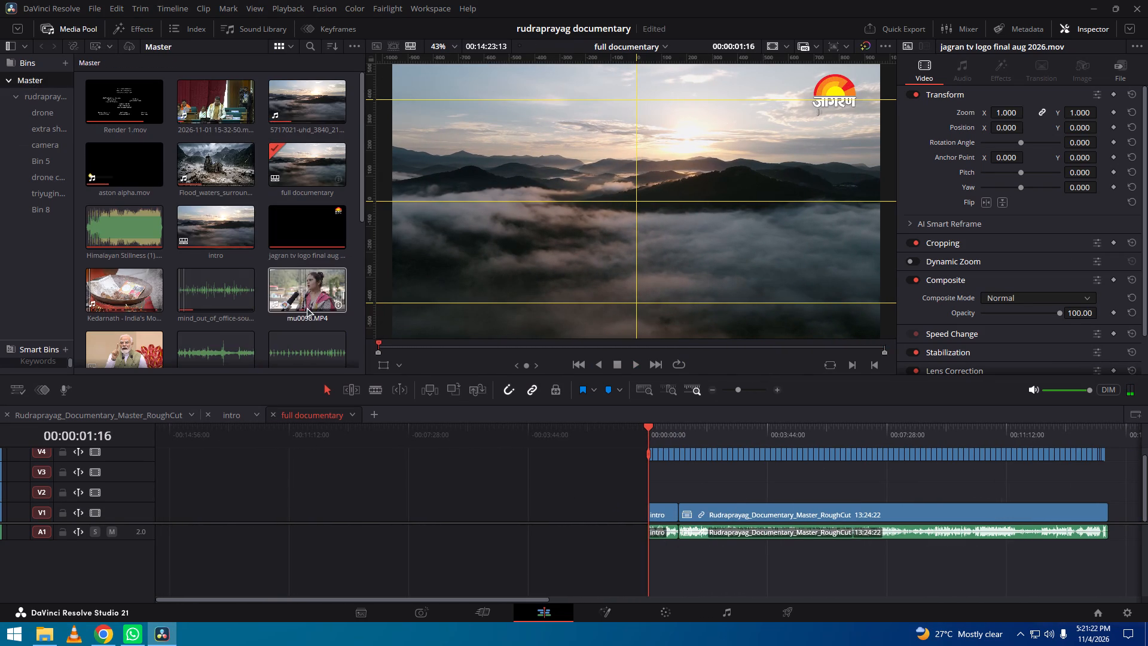
{"action": "left_click", "coordinate": [262, 266]}
{"action": "key", "text": "ctrl+n"}
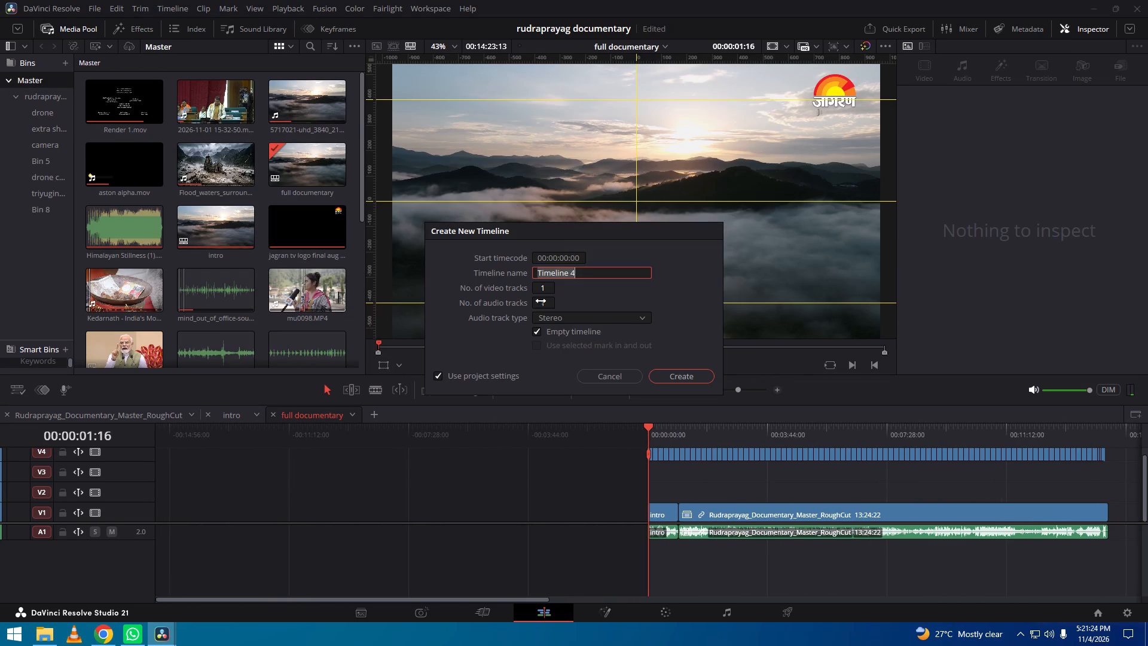
{"action": "left_click", "coordinate": [479, 380]}
{"action": "left_click", "coordinate": [541, 257]}
{"action": "left_click", "coordinate": [561, 311]}
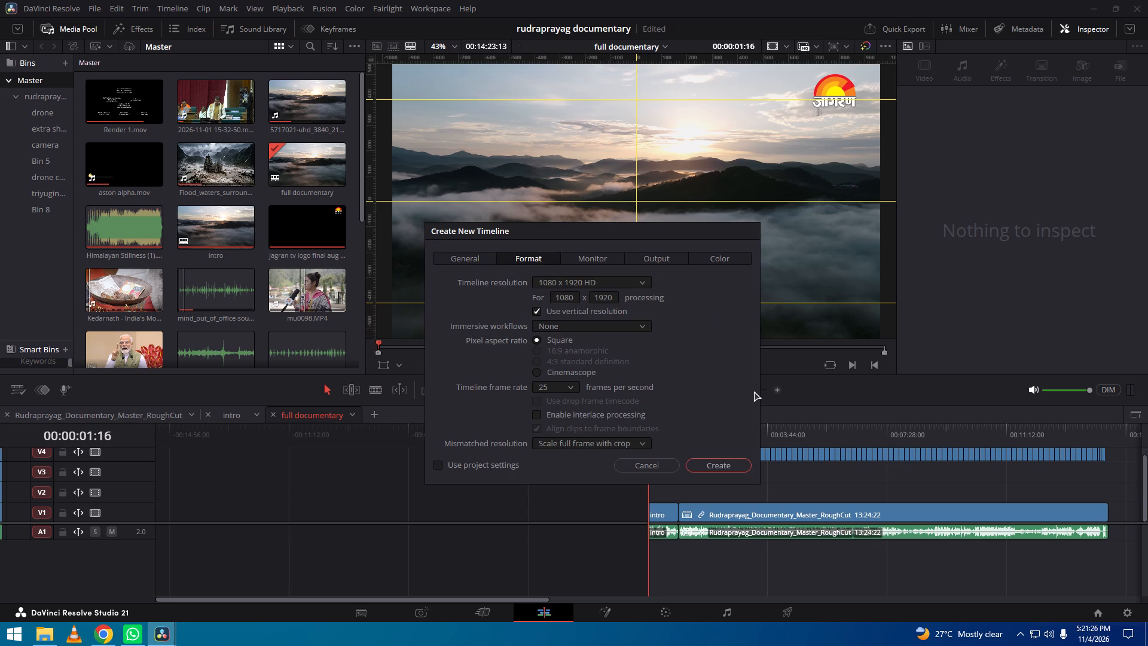
{"action": "left_click", "coordinate": [721, 465]}
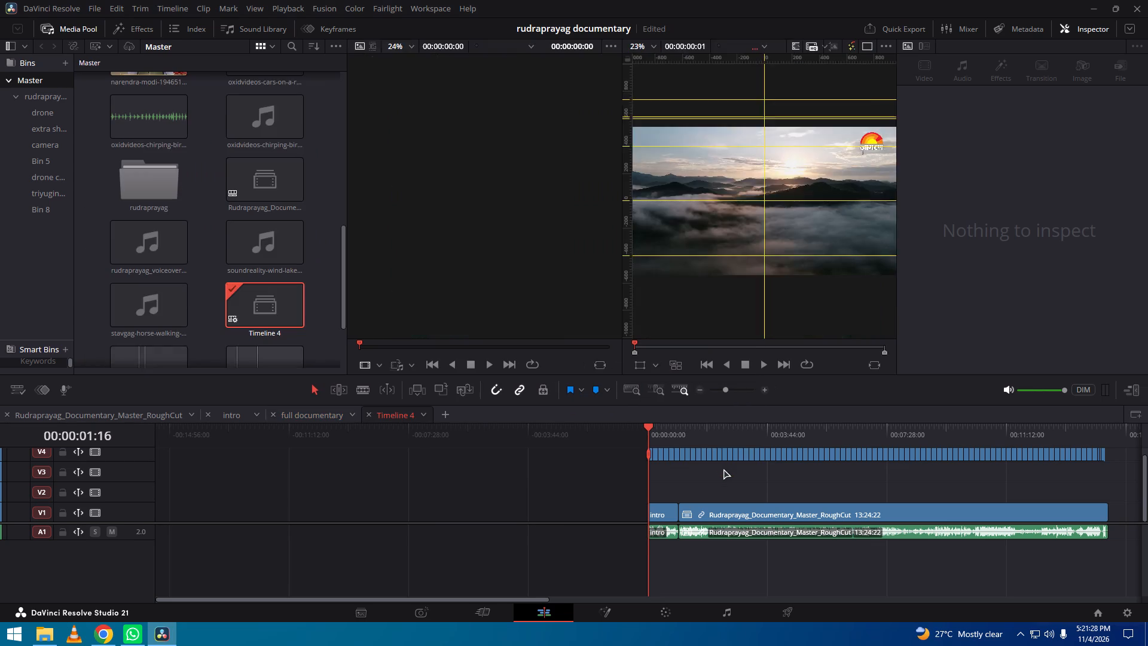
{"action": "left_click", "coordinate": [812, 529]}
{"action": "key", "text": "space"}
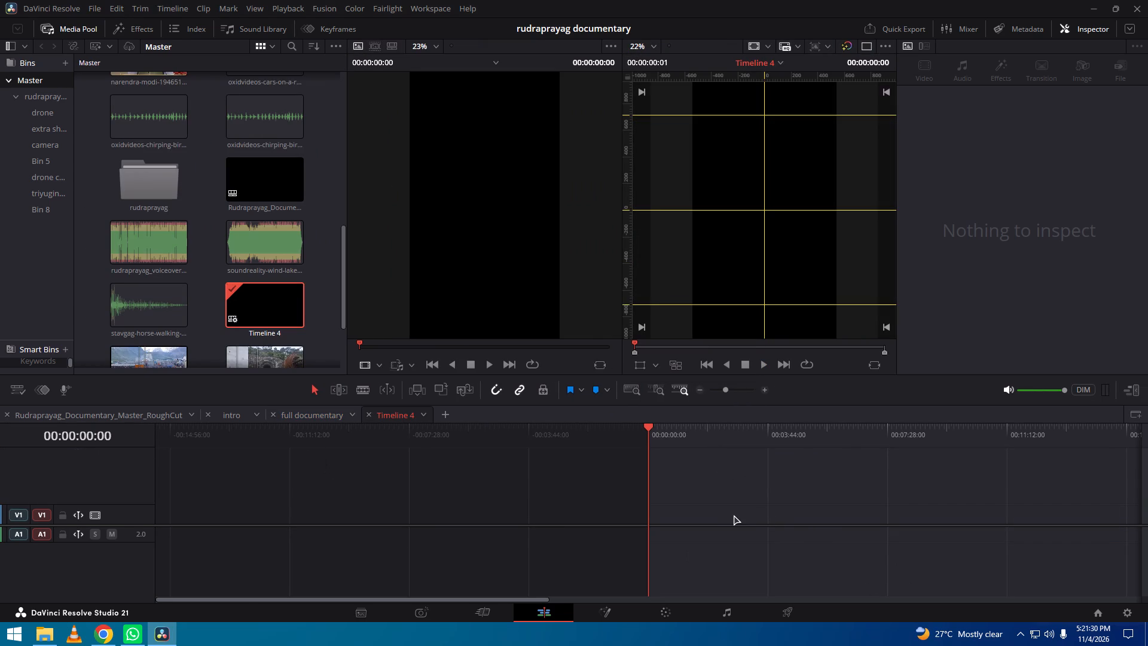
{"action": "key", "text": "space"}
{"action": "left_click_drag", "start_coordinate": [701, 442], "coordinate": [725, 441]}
Switch to the D: drive window in File Explorer.
{"action": "key", "text": "alt+Tab"}
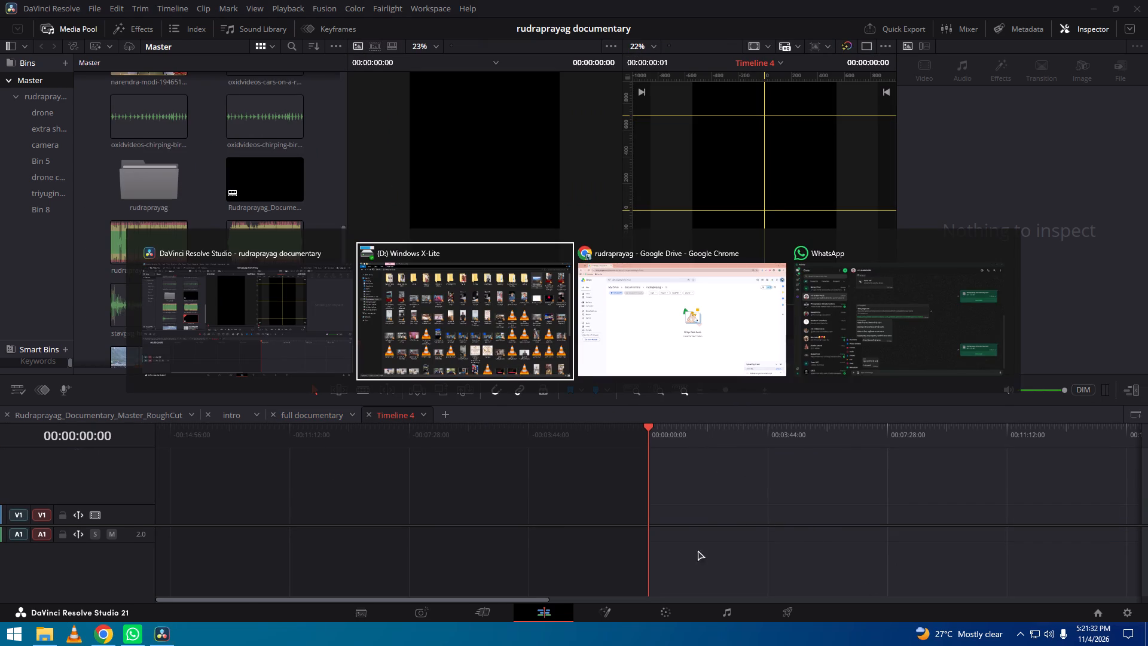
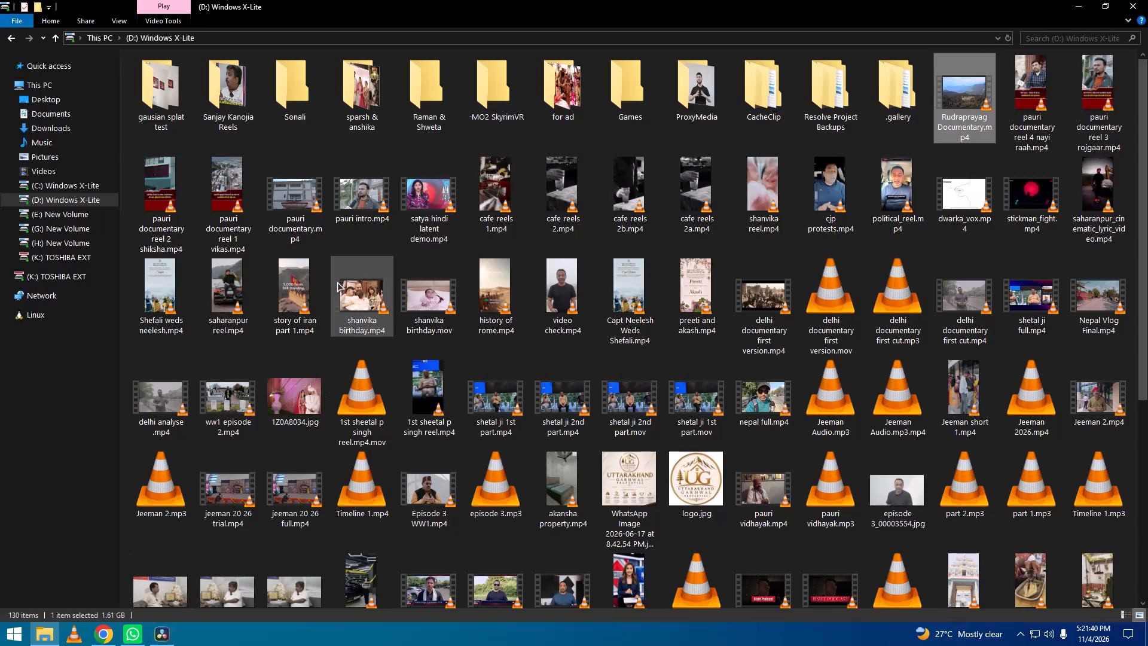
Bring shorts rell 1.mov from the K: drive's documentary folder into Resolve, placing it at the start of the vertical timeline on V1.
{"action": "left_click", "coordinate": [74, 263], "text": "alt"}
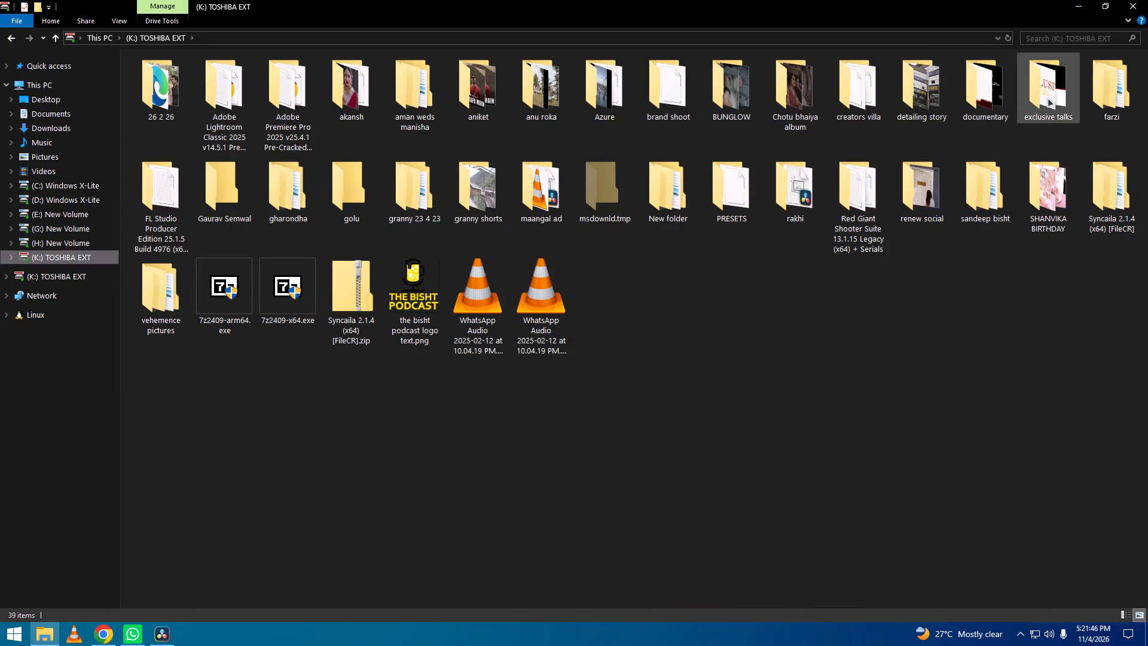
{"action": "double_click", "coordinate": [963, 93], "text": "alt"}
{"action": "left_click_drag", "start_coordinate": [377, 330], "coordinate": [385, 421], "text": "alt"}
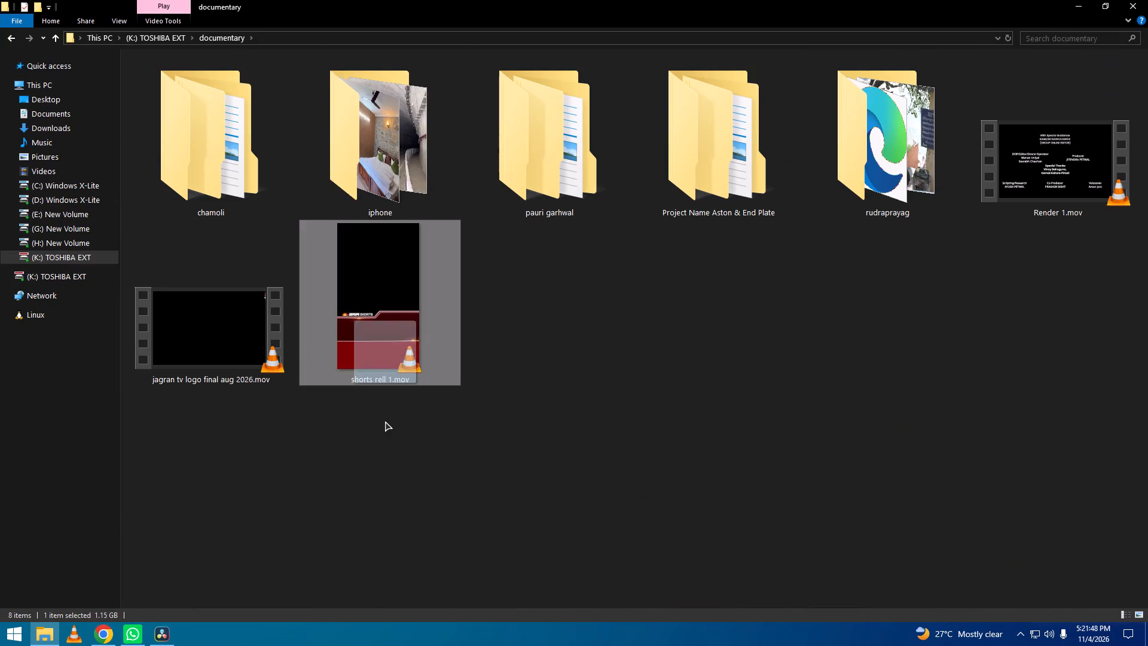
{"action": "left_click_drag", "start_coordinate": [385, 421], "coordinate": [682, 534], "text": "alt"}
{"action": "key", "text": "alt+Tab"}
{"action": "key", "text": "alt+Tab"}
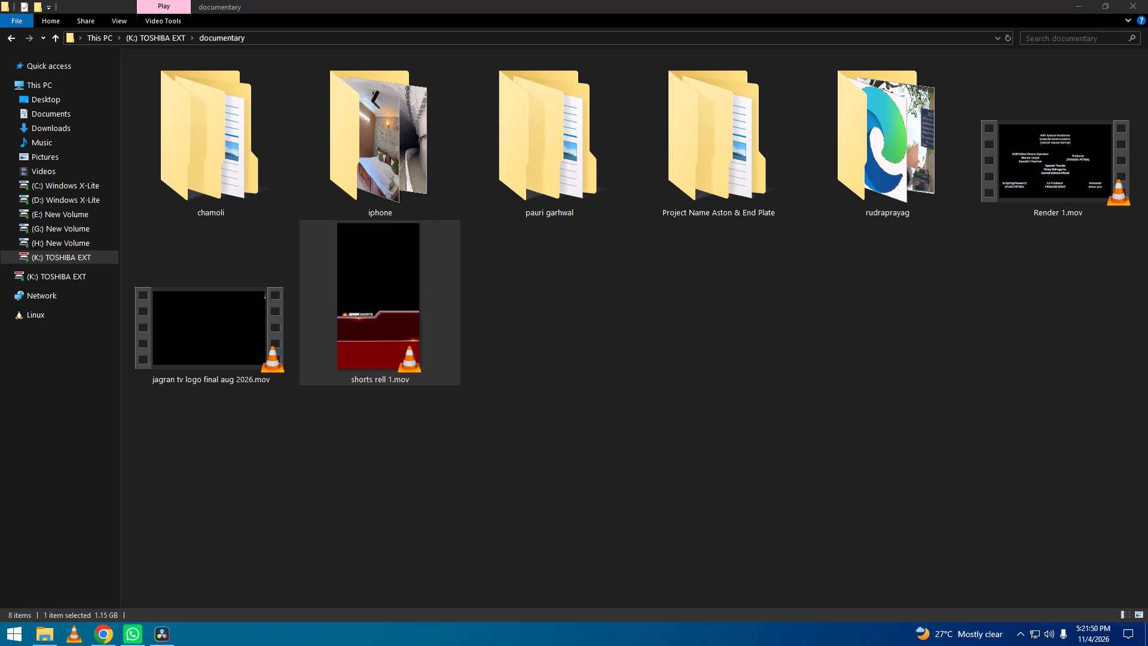
{"action": "left_click_drag", "start_coordinate": [682, 534], "coordinate": [655, 529], "text": "alt"}
{"action": "key", "text": "Tab"}
{"action": "key", "text": "alt+Tab"}
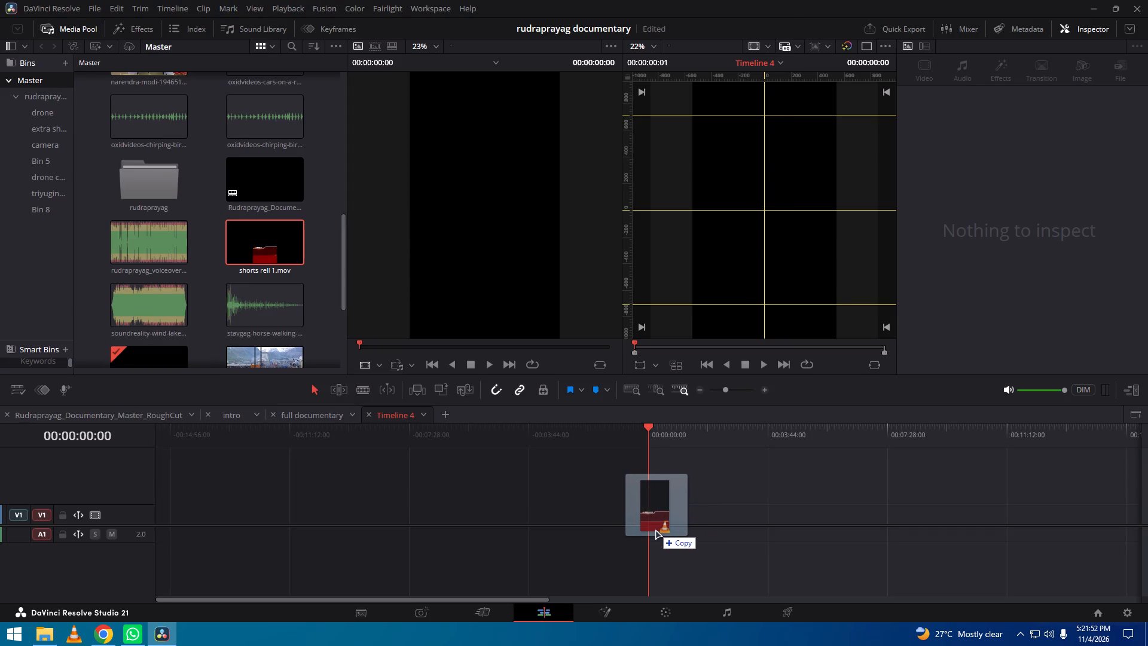
{"action": "left_click_drag", "start_coordinate": [655, 529], "coordinate": [652, 523], "text": "alt"}
{"action": "left_click", "coordinate": [667, 514]}
{"action": "left_click", "coordinate": [731, 500]}
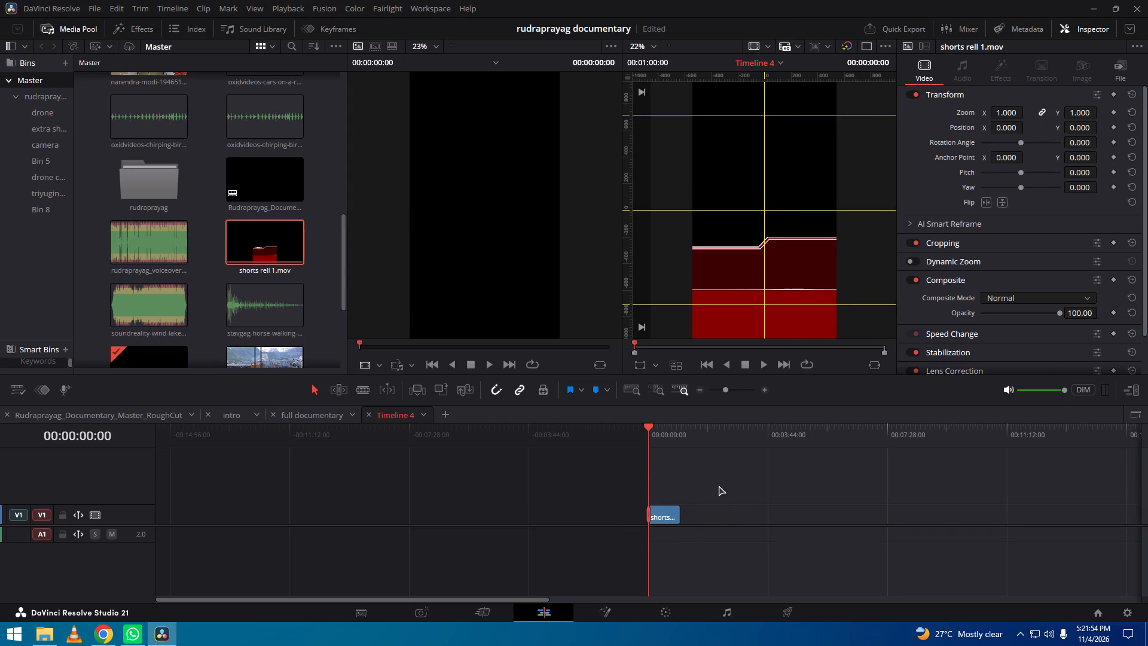
Briefly preview the opening of the shorts banner clip, save the project and return the playhead to the timeline start.
{"action": "scroll", "coordinate": [719, 486], "scroll_direction": "up", "scroll_amount": 11, "text": "alt"}
{"action": "left_click", "coordinate": [701, 515]}
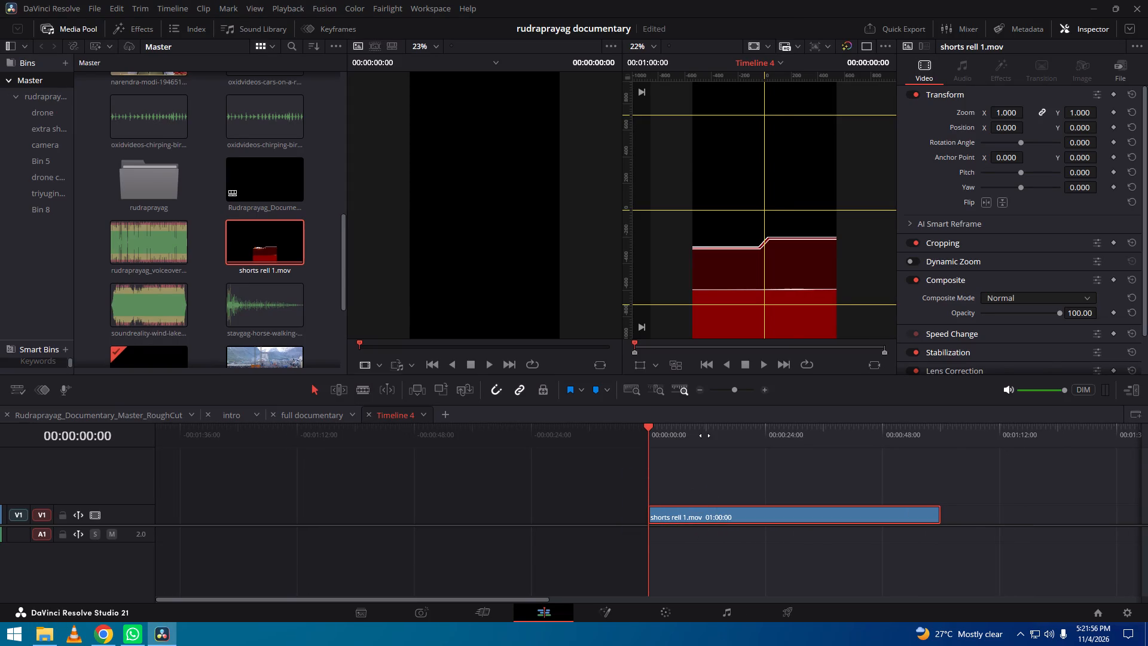
{"action": "key", "text": "space"}
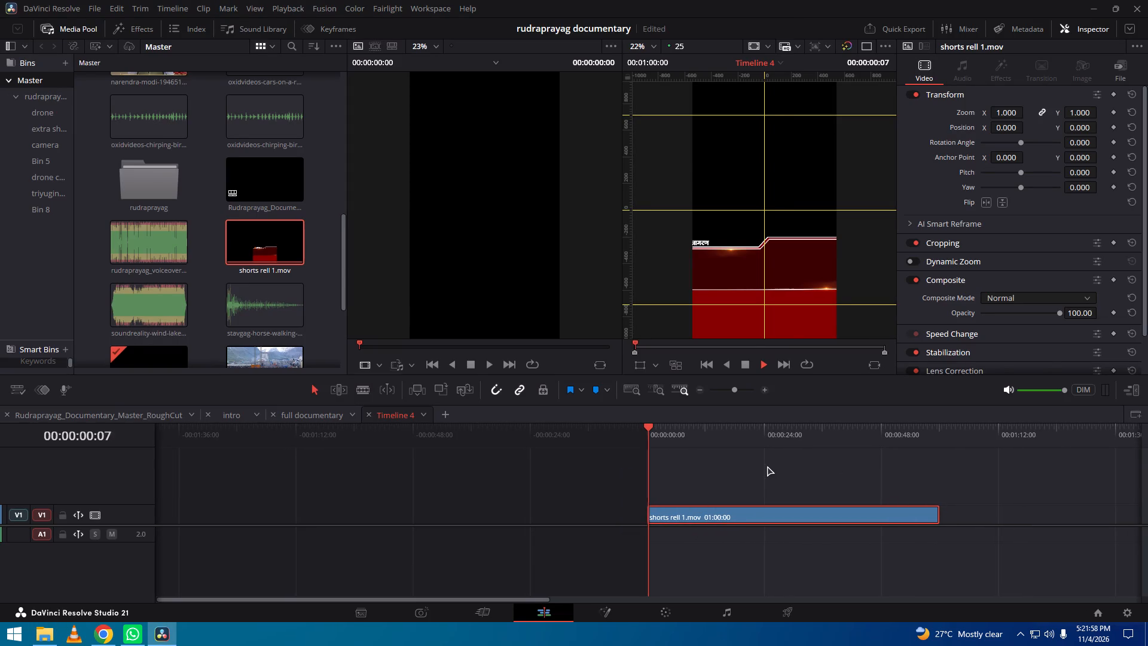
{"action": "key", "text": "space"}
{"action": "left_click", "coordinate": [741, 479]}
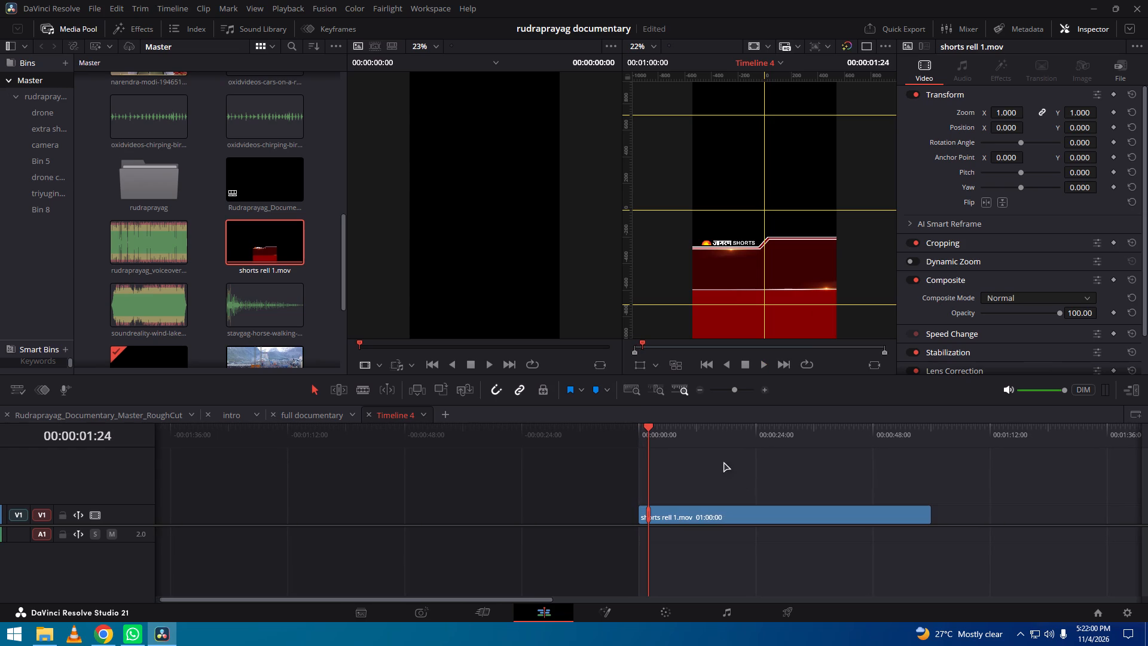
{"action": "key", "text": "ctrl+s"}
{"action": "left_click_drag", "start_coordinate": [711, 437], "coordinate": [770, 447]}
{"action": "left_click", "coordinate": [766, 486]}
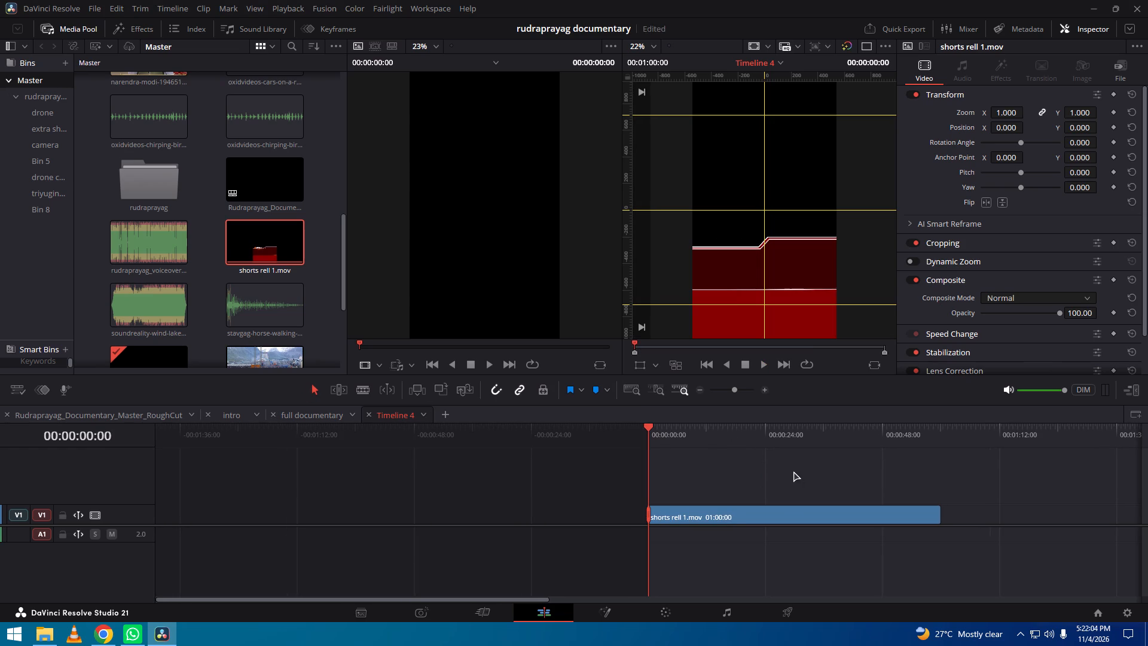
{"action": "left_click", "coordinate": [722, 483]}
{"action": "left_click", "coordinate": [705, 491]}
Add a basic Text title on V2 above the banner clip, starting at 00:00:00:00, and extend it to the clip's full 01:00:00 length.
{"action": "left_click", "coordinate": [135, 25]}
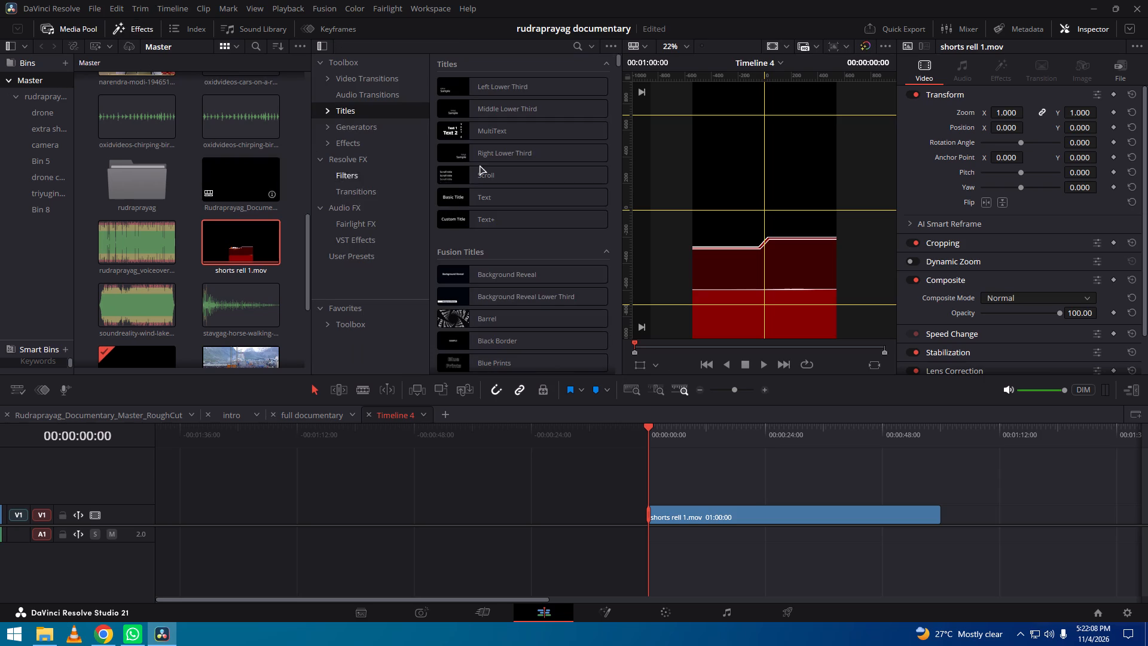
{"action": "left_click_drag", "start_coordinate": [495, 195], "coordinate": [651, 496]}
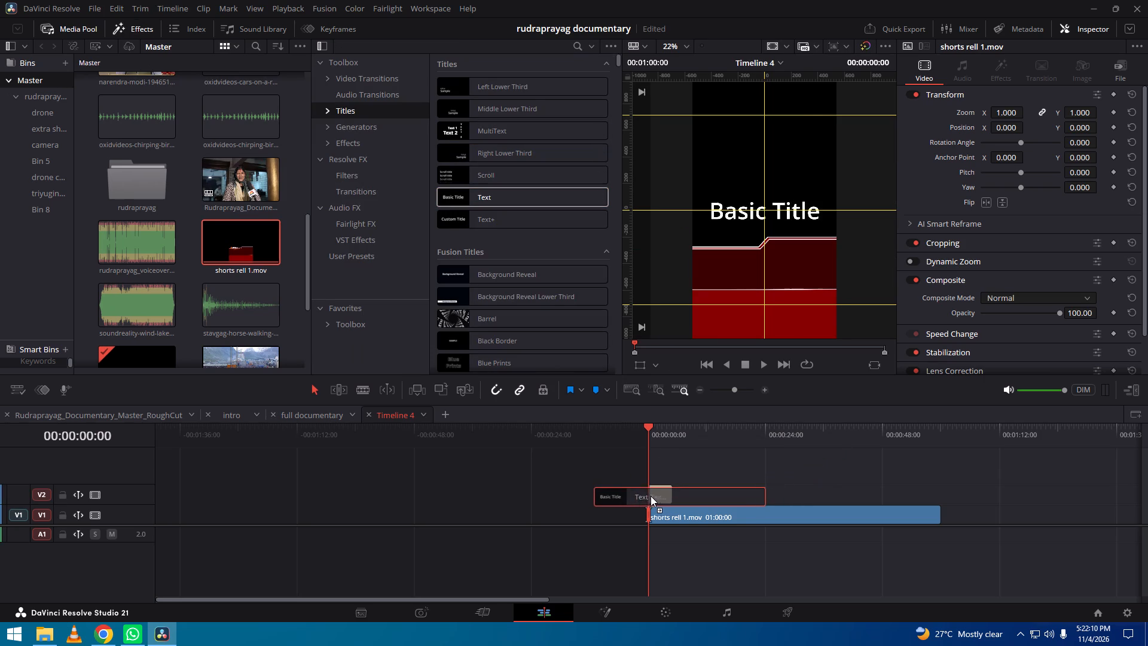
{"action": "left_click_drag", "start_coordinate": [651, 496], "coordinate": [646, 495]}
{"action": "left_click", "coordinate": [667, 495]}
{"action": "left_click_drag", "start_coordinate": [671, 496], "coordinate": [903, 519]}
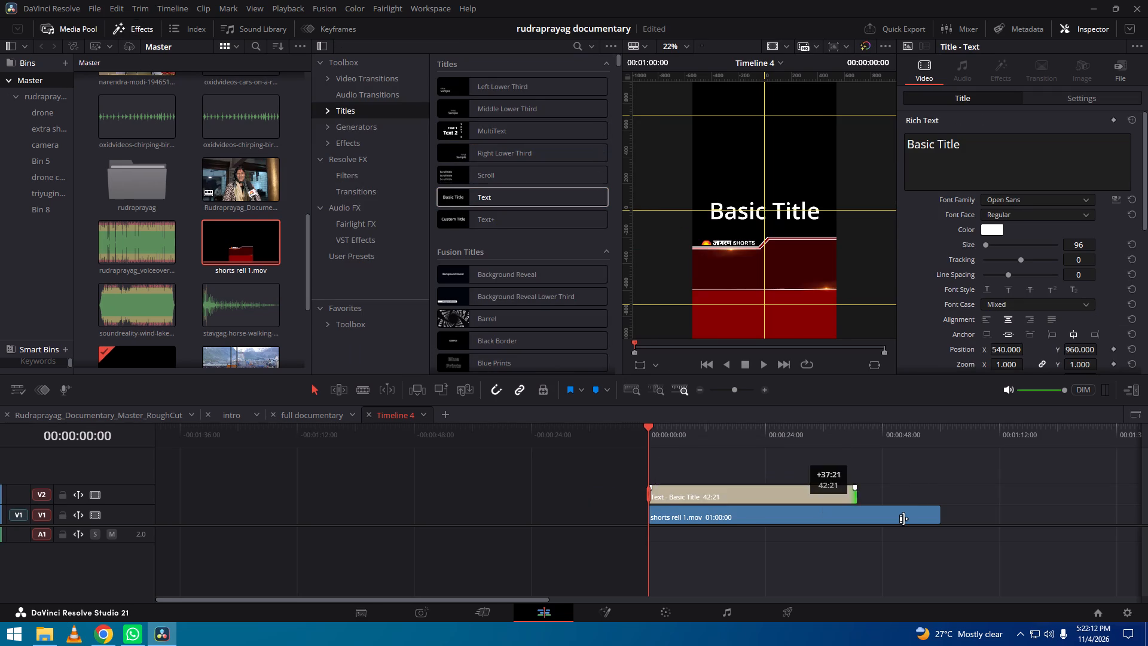
{"action": "left_click_drag", "start_coordinate": [903, 519], "coordinate": [927, 511]}
{"action": "left_click", "coordinate": [891, 492]}
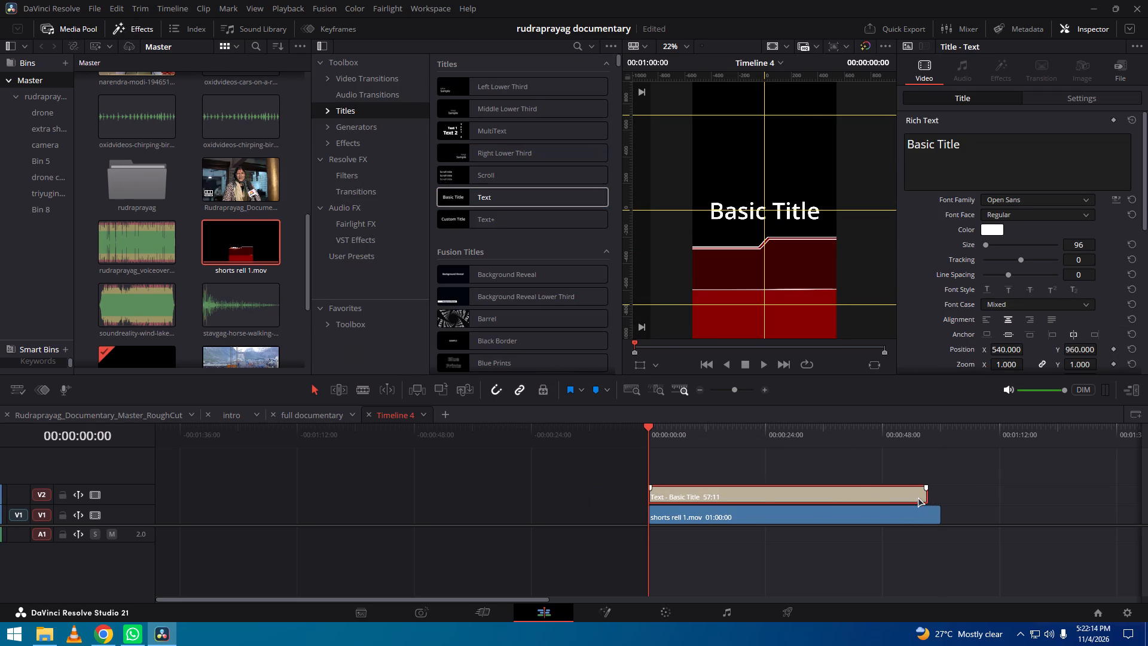
{"action": "left_click_drag", "start_coordinate": [921, 496], "coordinate": [936, 496]}
{"action": "left_click", "coordinate": [920, 496]}
Replace the title's text with the copied headline "आस्था की पहचान, विकास की नई उड़ान!" and set its font to Khand.
{"action": "left_click", "coordinate": [978, 172]}
{"action": "key", "text": "ctrl+a"}
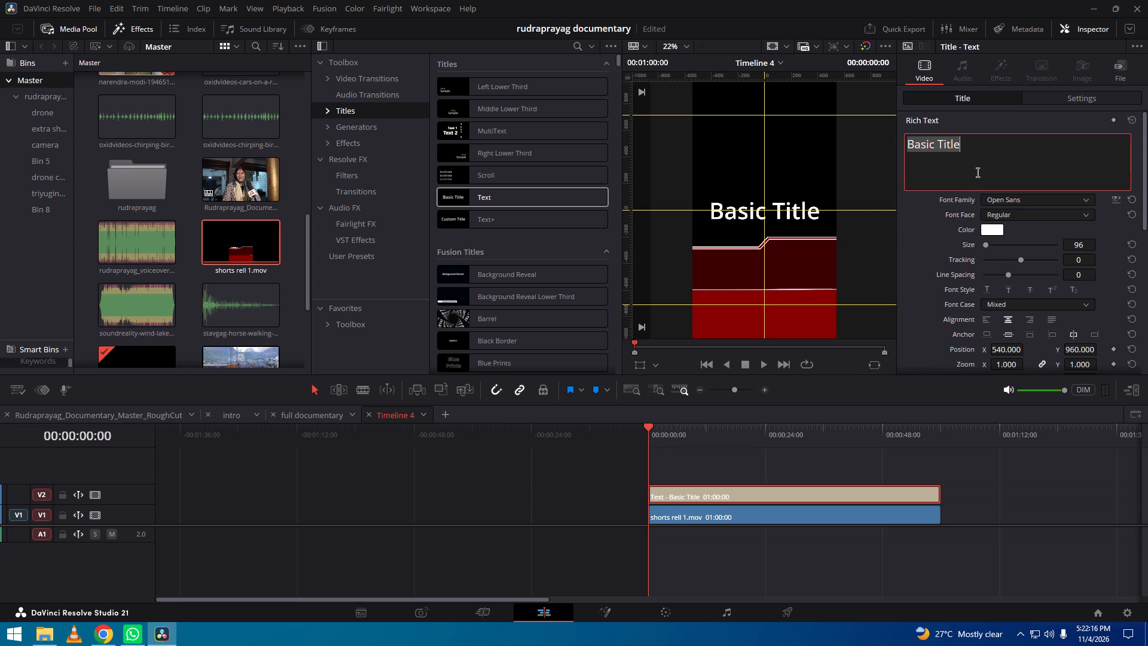
{"action": "key", "text": "ctrl+v"}
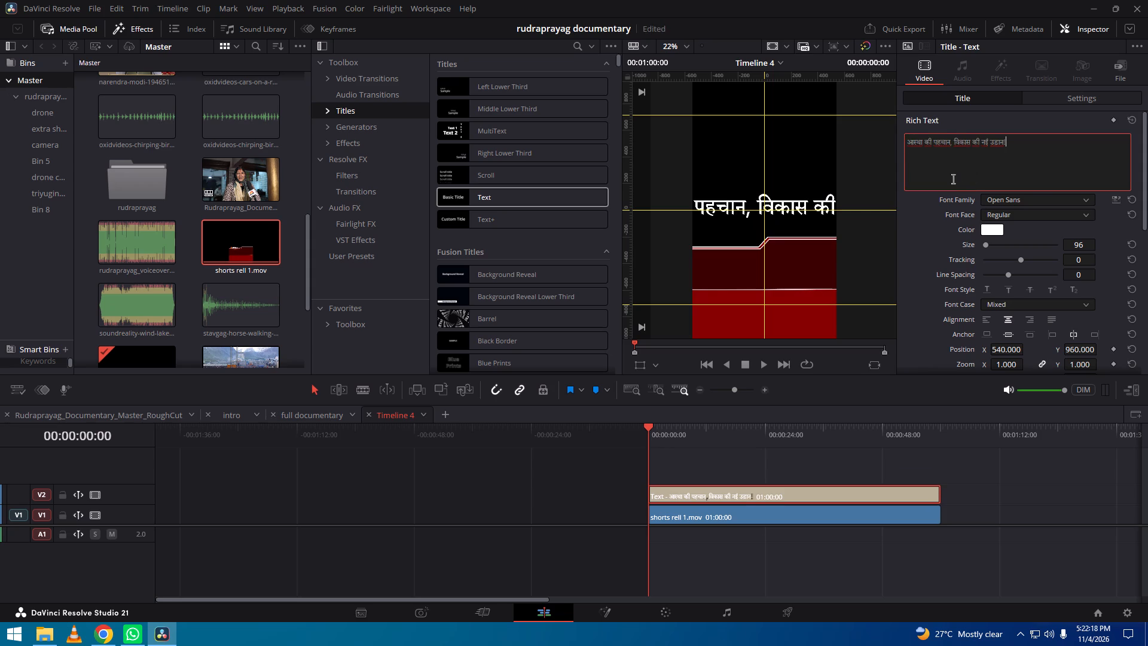
{"action": "left_click", "coordinate": [1033, 199]}
{"action": "left_click", "coordinate": [1025, 203]}
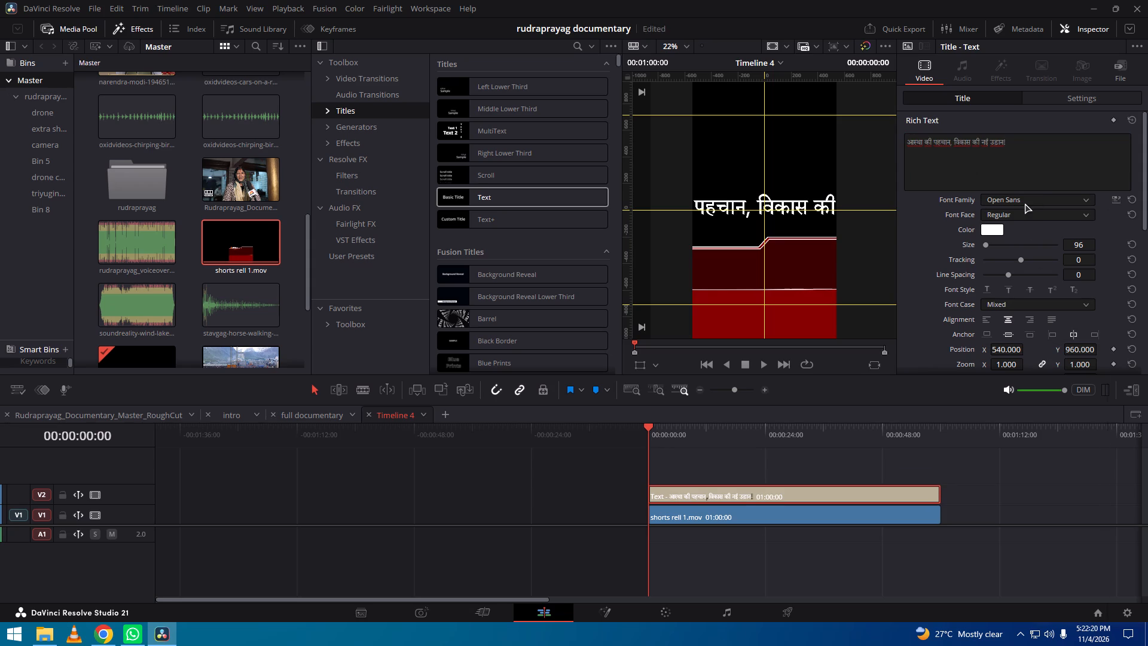
{"action": "left_click", "coordinate": [1027, 200]}
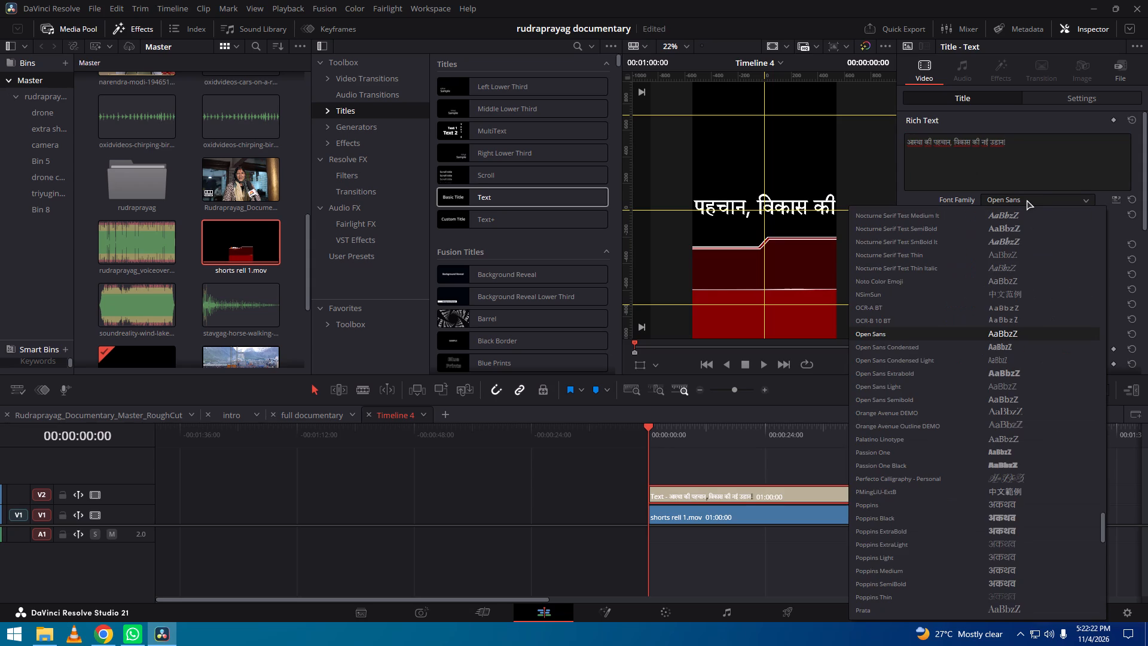
{"action": "type", "text": "kh"}
{"action": "left_click", "coordinate": [979, 230]}
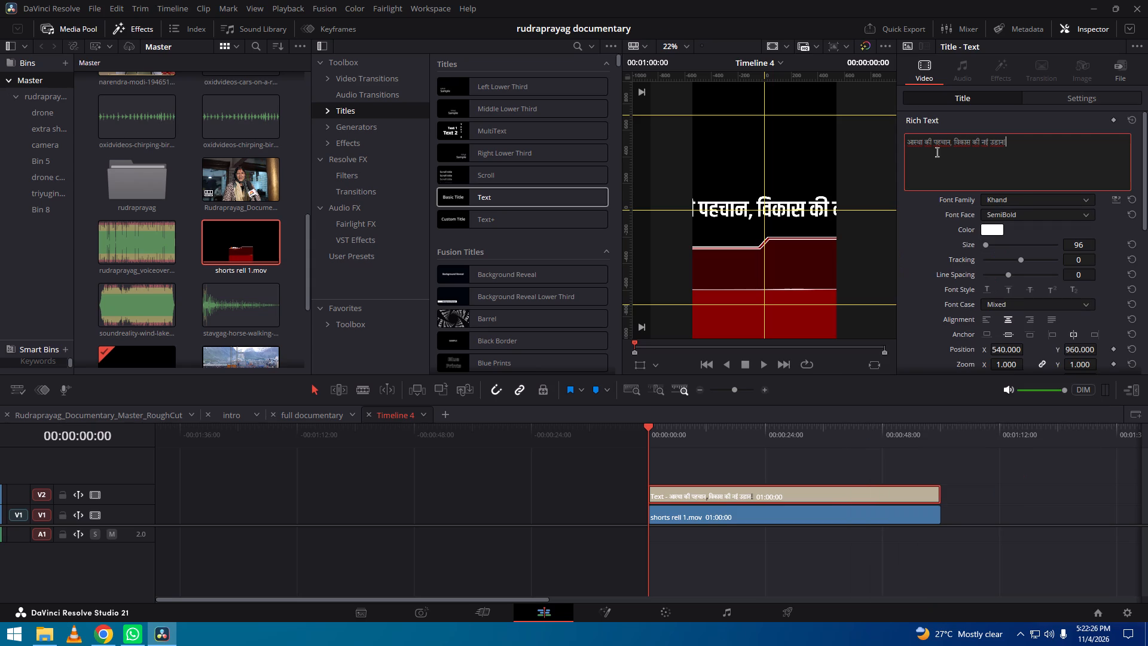
Split the title into two lines after the comma, so the second reads "विकास की नई उड़ान!".
{"action": "left_click", "coordinate": [952, 145]}
{"action": "key", "text": "Right"}
{"action": "key", "text": "Return"}
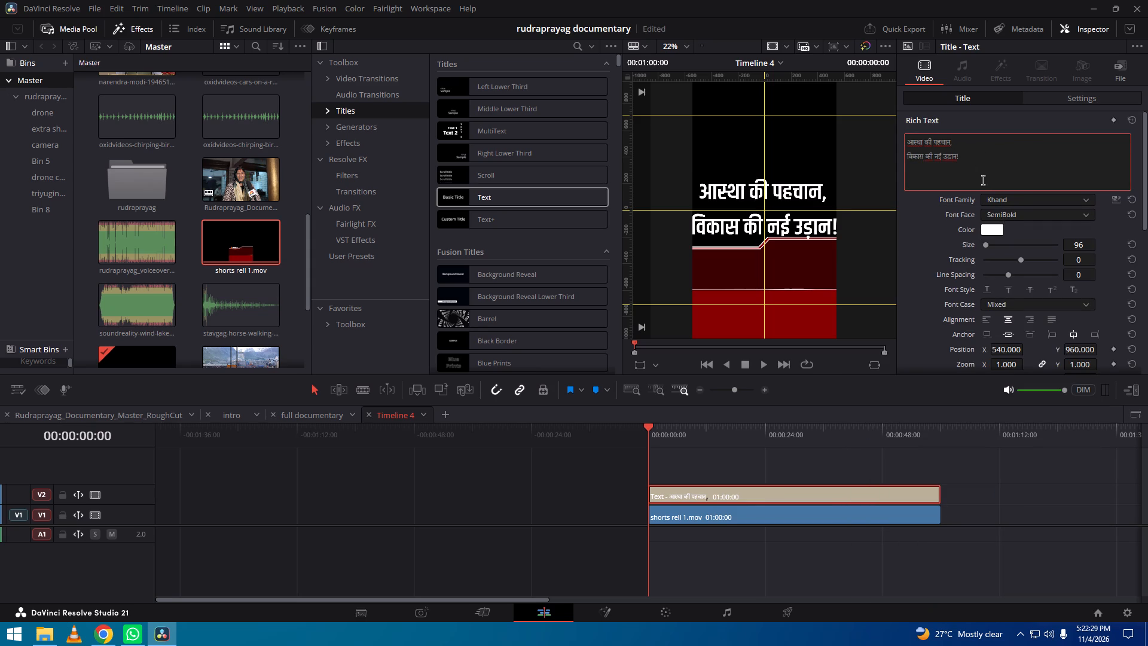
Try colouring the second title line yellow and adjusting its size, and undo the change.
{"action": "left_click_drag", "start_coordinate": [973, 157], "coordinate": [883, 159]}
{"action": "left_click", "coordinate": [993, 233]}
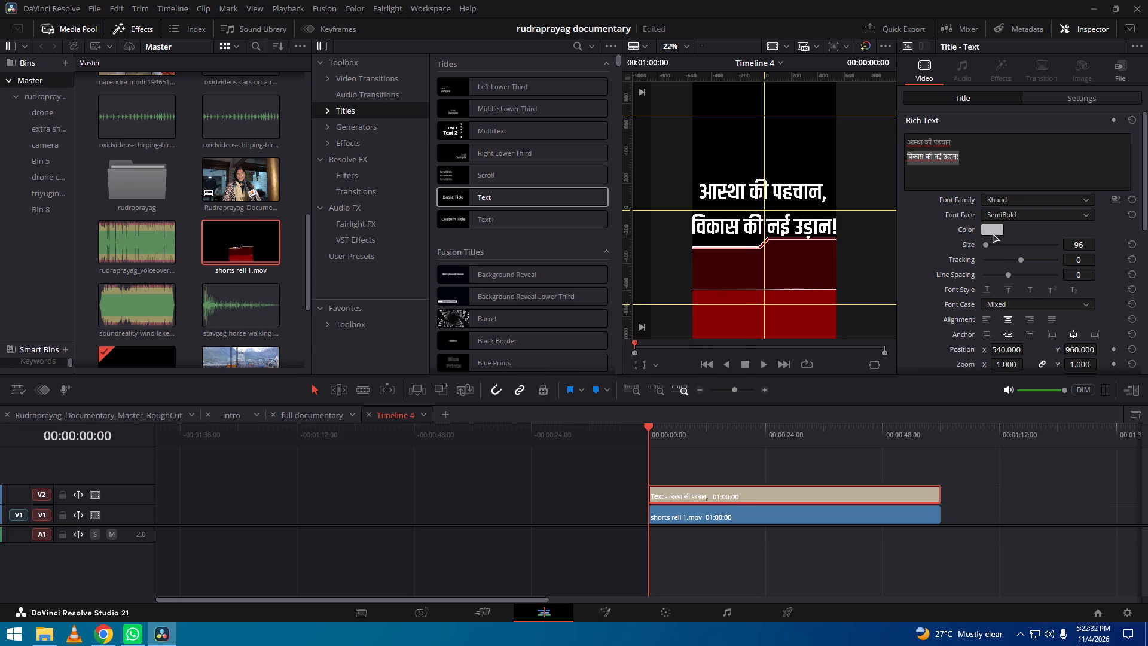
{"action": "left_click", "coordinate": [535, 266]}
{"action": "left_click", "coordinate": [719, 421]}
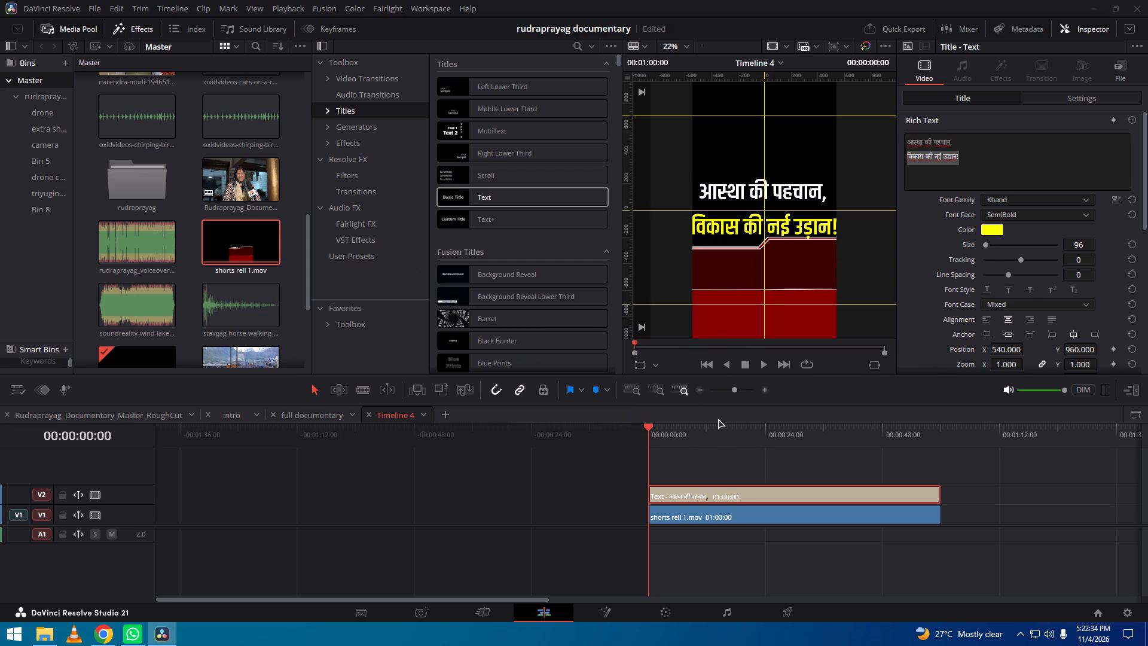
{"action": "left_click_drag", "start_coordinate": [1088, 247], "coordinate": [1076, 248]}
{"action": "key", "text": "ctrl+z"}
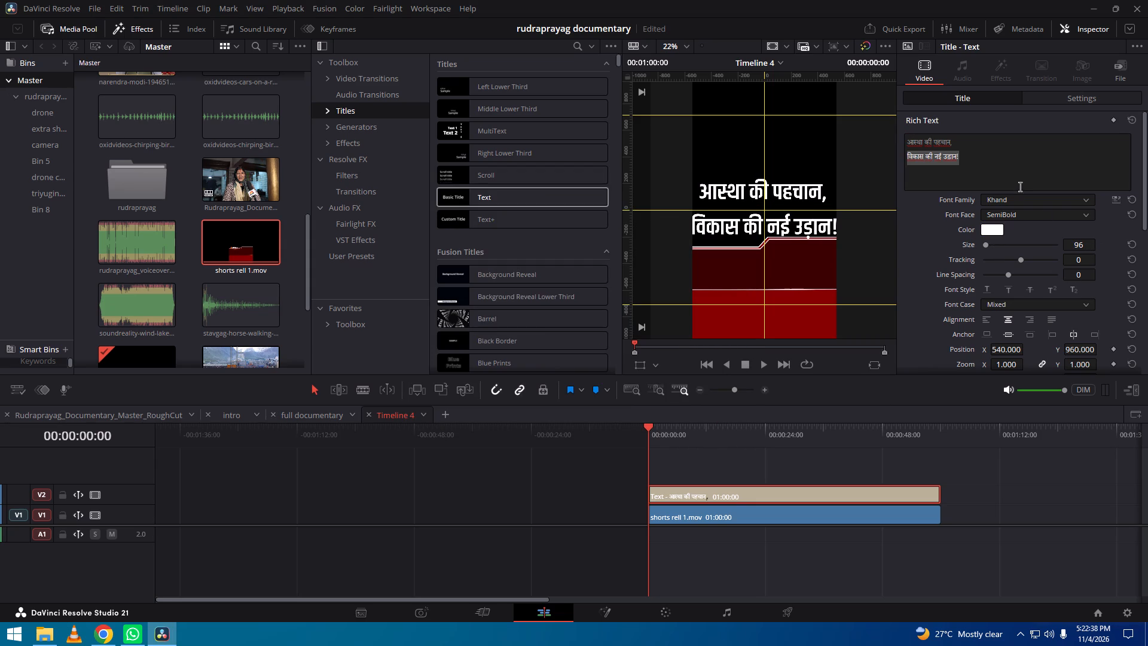
Colour only the title's second line, "विकास की नई उड़ान!", yellow (#ffff00).
{"action": "left_click", "coordinate": [994, 170]}
{"action": "left_click_drag", "start_coordinate": [967, 156], "coordinate": [864, 157]}
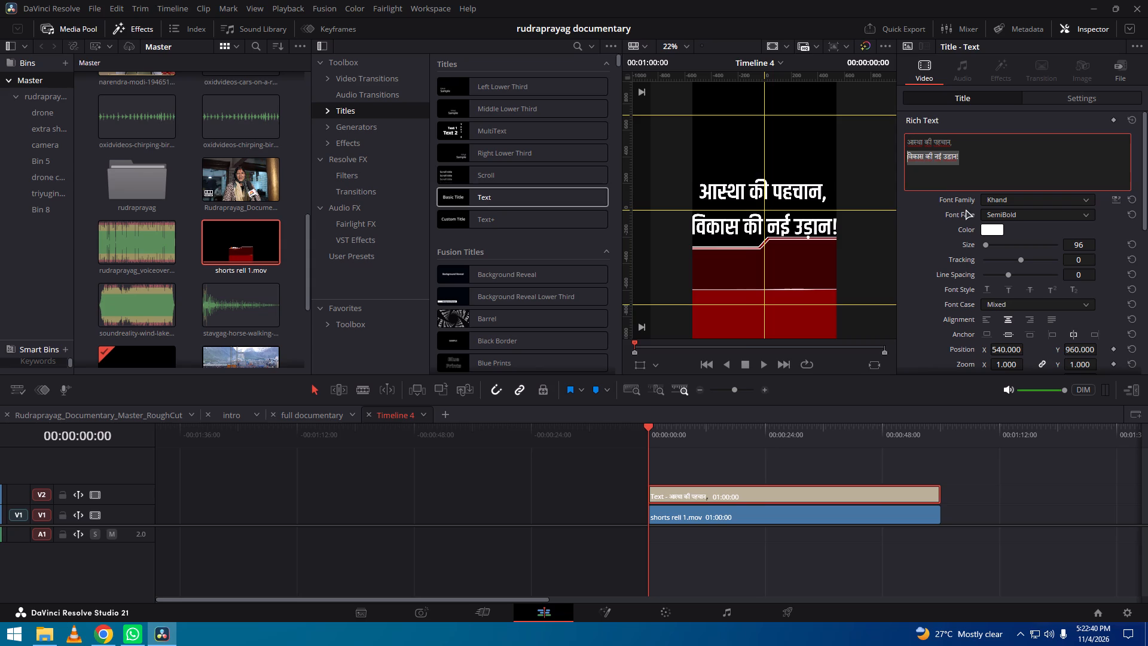
{"action": "left_click", "coordinate": [986, 228]}
{"action": "left_click", "coordinate": [539, 266]}
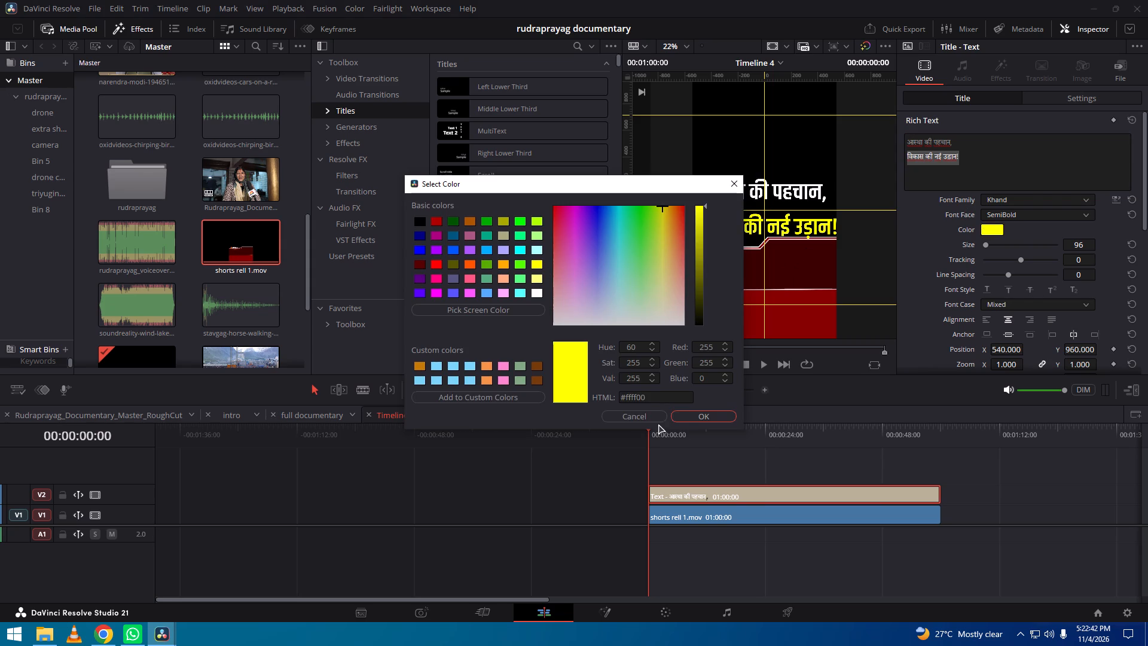
{"action": "left_click", "coordinate": [694, 416]}
Reduce both title lines to size 65 and lower the title onto the dark red banner at Y position 479, checking it full screen.
{"action": "left_click", "coordinate": [1025, 175]}
{"action": "left_click_drag", "start_coordinate": [998, 171], "coordinate": [839, 122]}
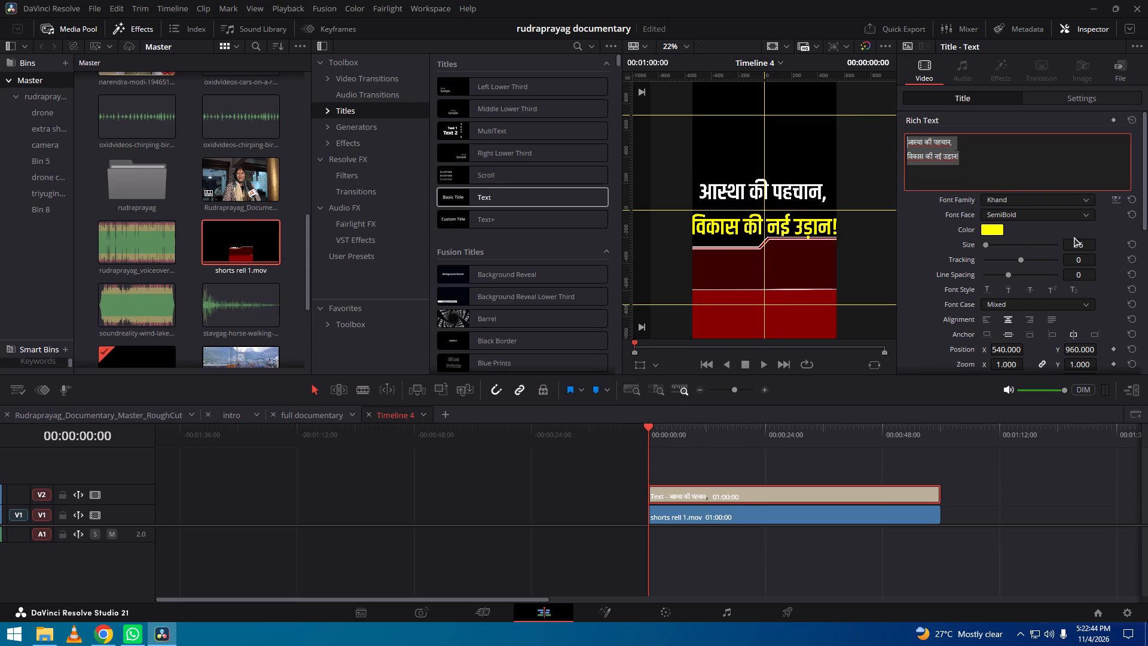
{"action": "left_click_drag", "start_coordinate": [1082, 244], "coordinate": [1070, 243]}
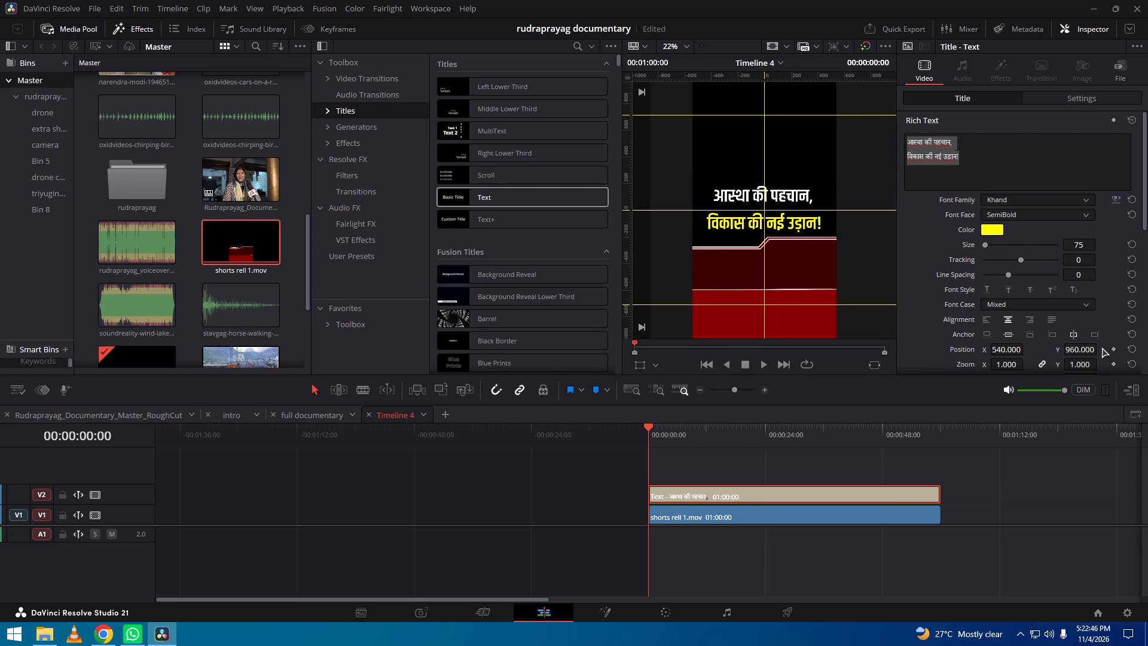
{"action": "left_click_drag", "start_coordinate": [1088, 352], "coordinate": [799, 385]}
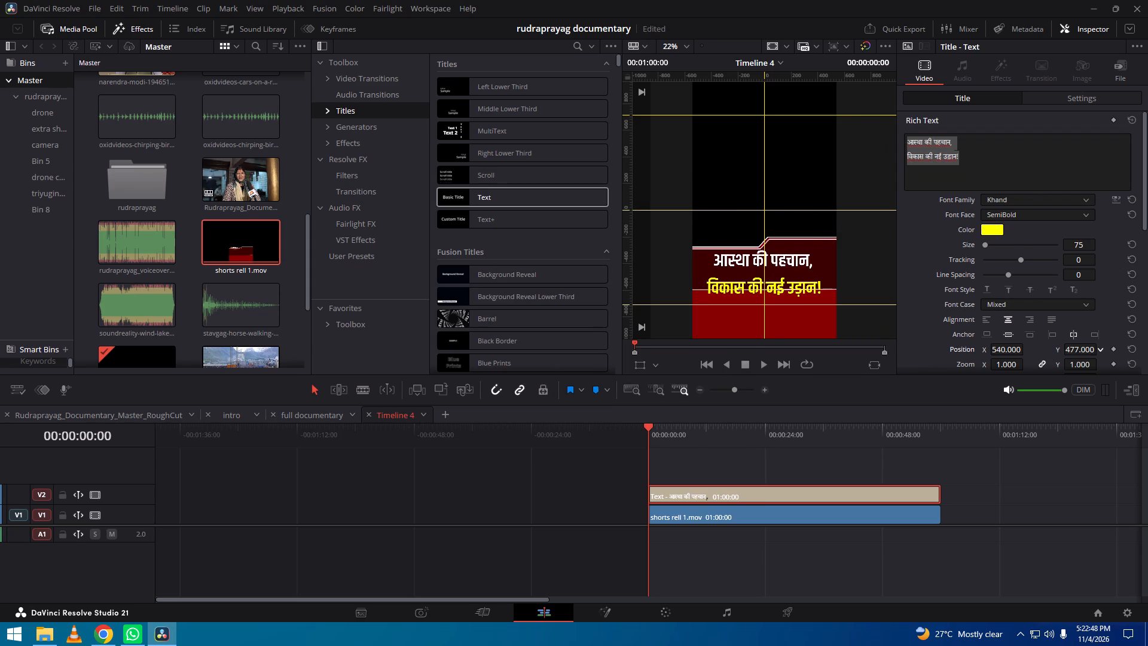
{"action": "left_click_drag", "start_coordinate": [799, 385], "coordinate": [801, 385]}
{"action": "left_click_drag", "start_coordinate": [1086, 243], "coordinate": [1080, 246]}
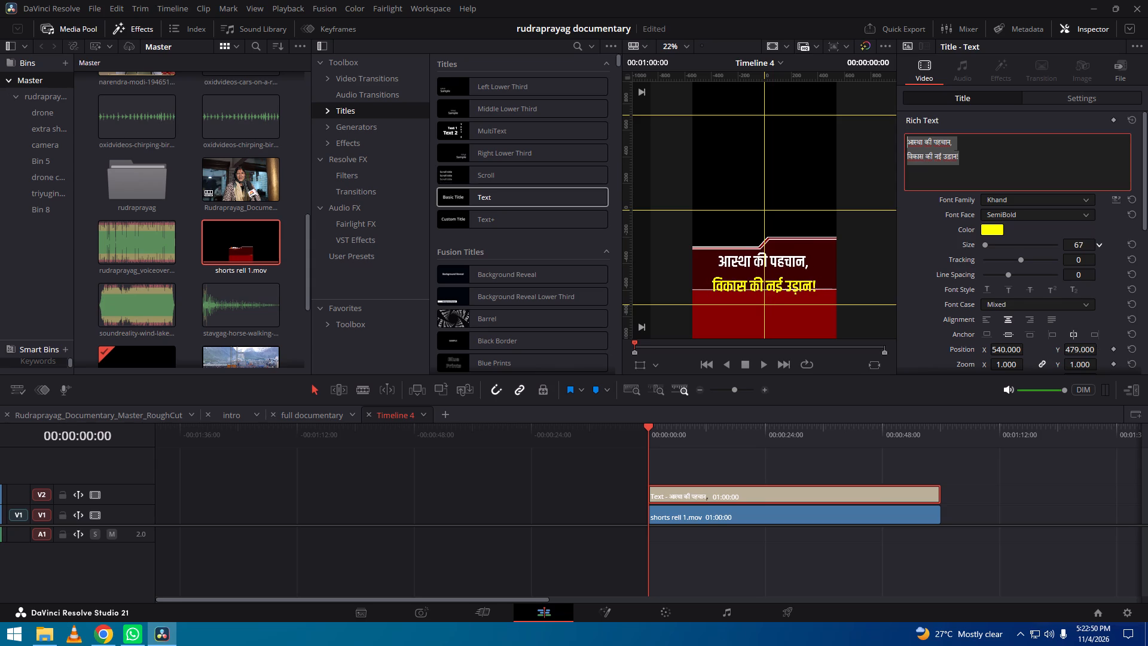
{"action": "left_click_drag", "start_coordinate": [1080, 246], "coordinate": [1080, 247]}
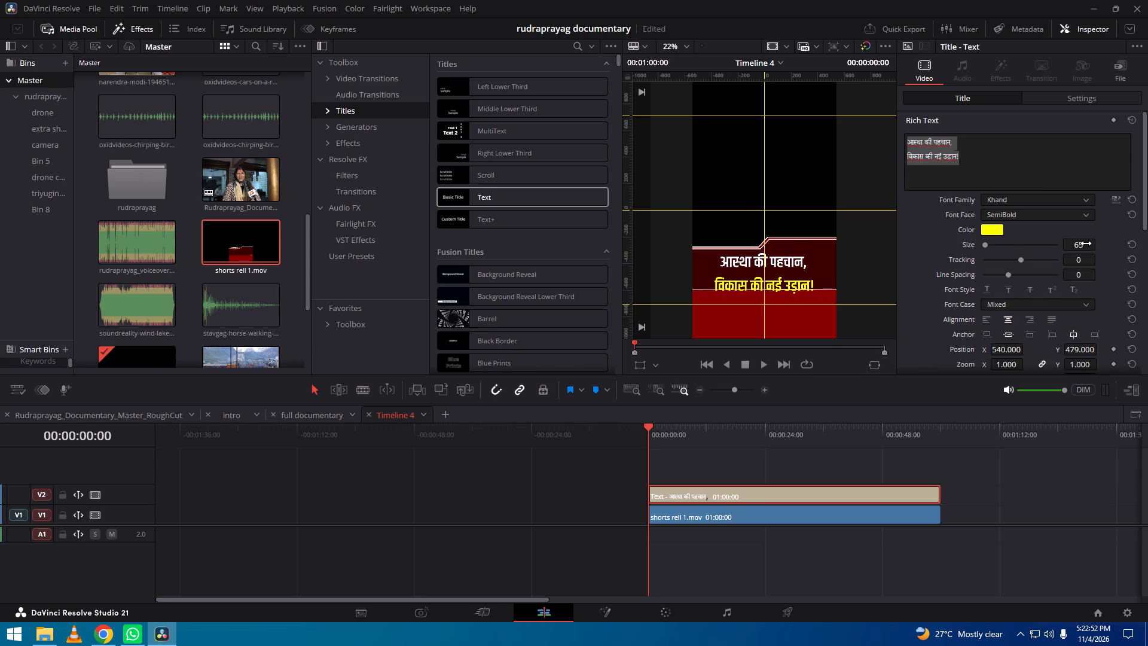
{"action": "key", "text": "ctrl+f"}
{"action": "key", "text": "ctrl+f"}
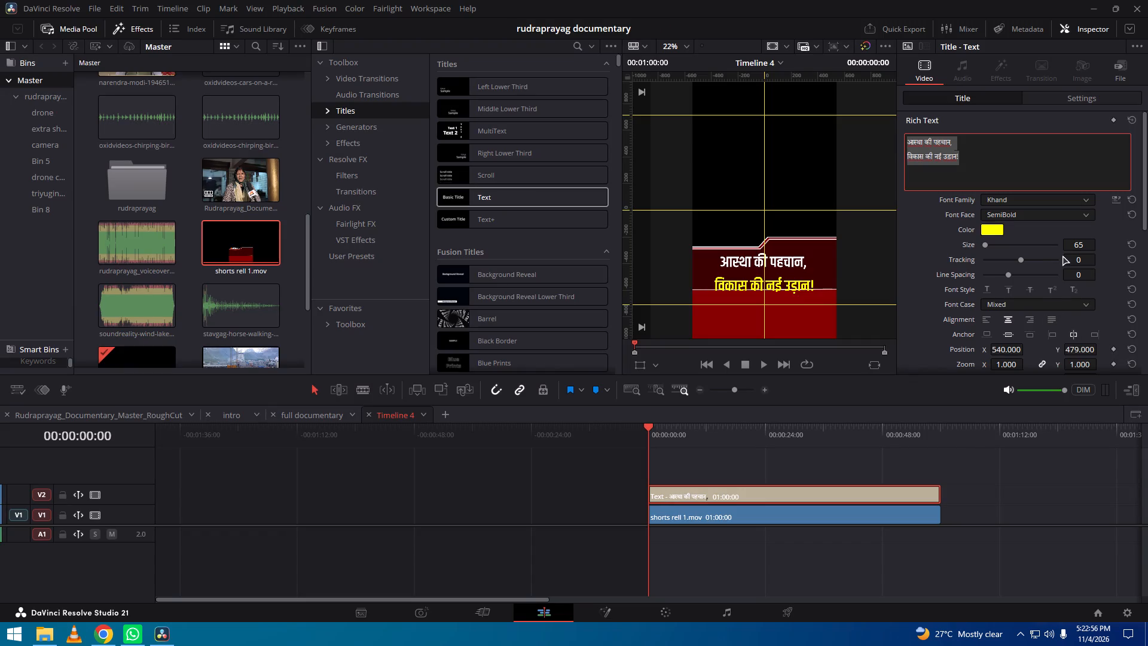
Tighten the title's line spacing to -25 and raise it to Y position 512 within the banner, checking it full screen.
{"action": "left_click_drag", "start_coordinate": [1077, 274], "coordinate": [1062, 276]}
{"action": "left_click_drag", "start_coordinate": [1083, 351], "coordinate": [1095, 350]}
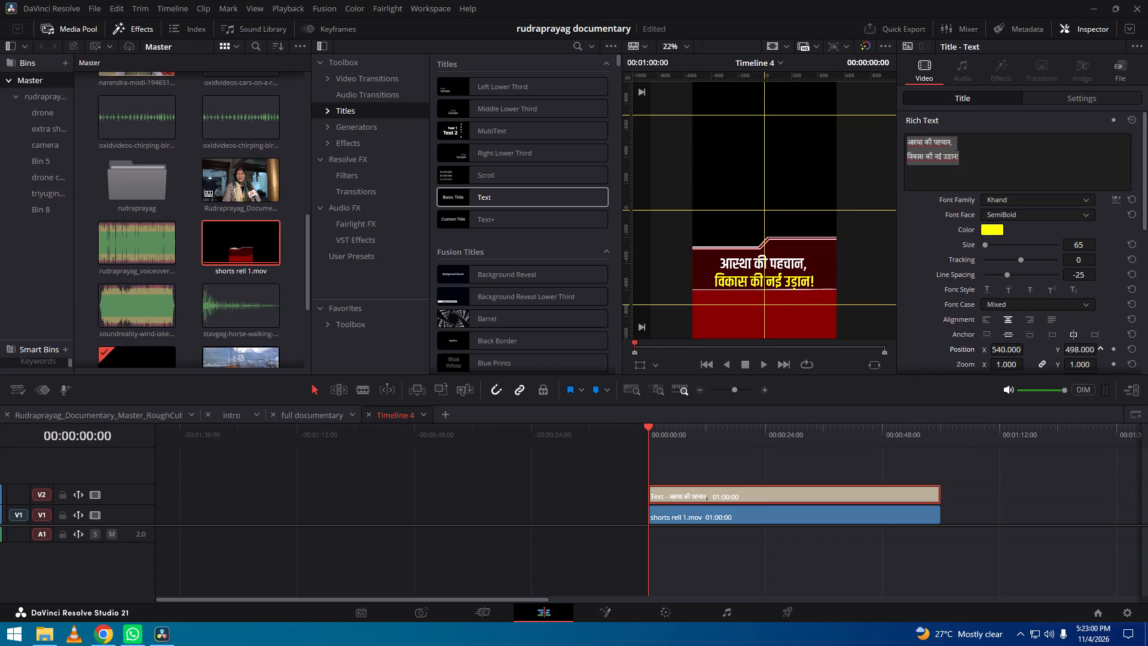
{"action": "left_click_drag", "start_coordinate": [1095, 350], "coordinate": [1103, 350]}
{"action": "key", "text": "ctrl+f"}
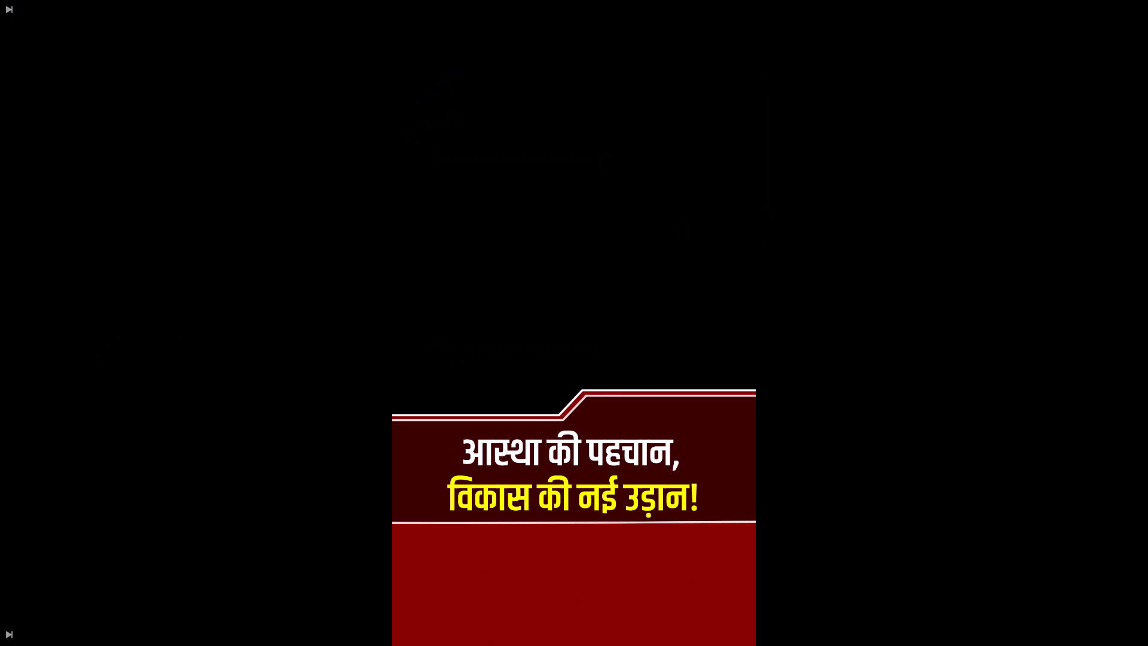
{"action": "key", "text": "ctrl+f"}
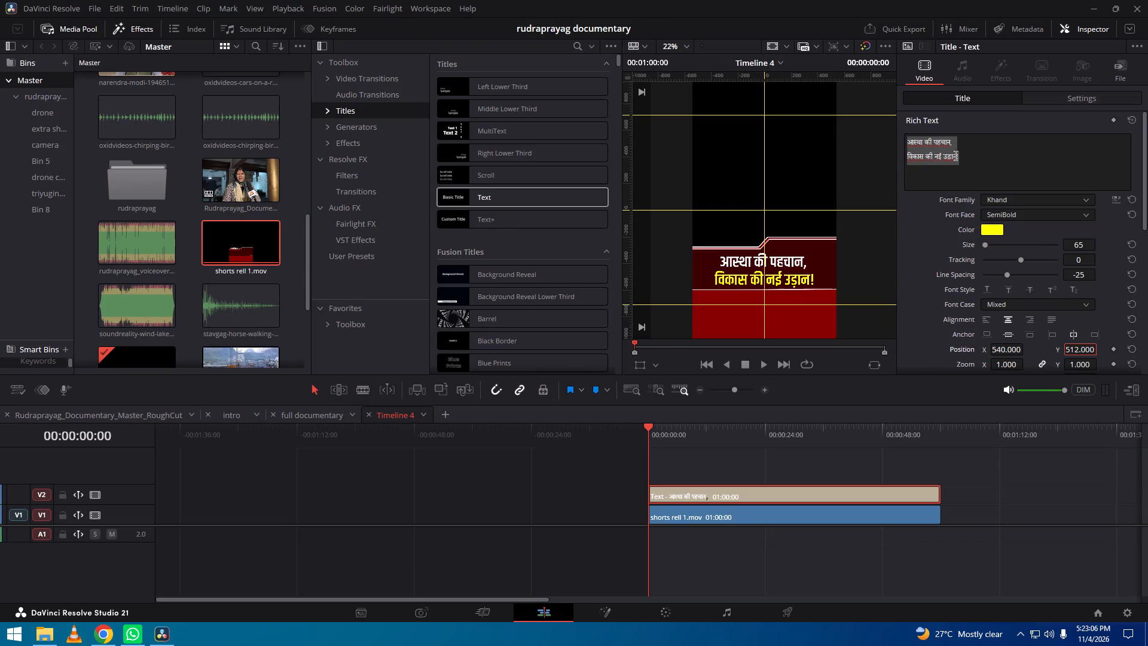
Insert a space before the exclamation mark in the title's second line, checking it full screen.
{"action": "left_click", "coordinate": [955, 156]}
{"action": "key", "text": "space"}
{"action": "key", "text": "ctrl+f"}
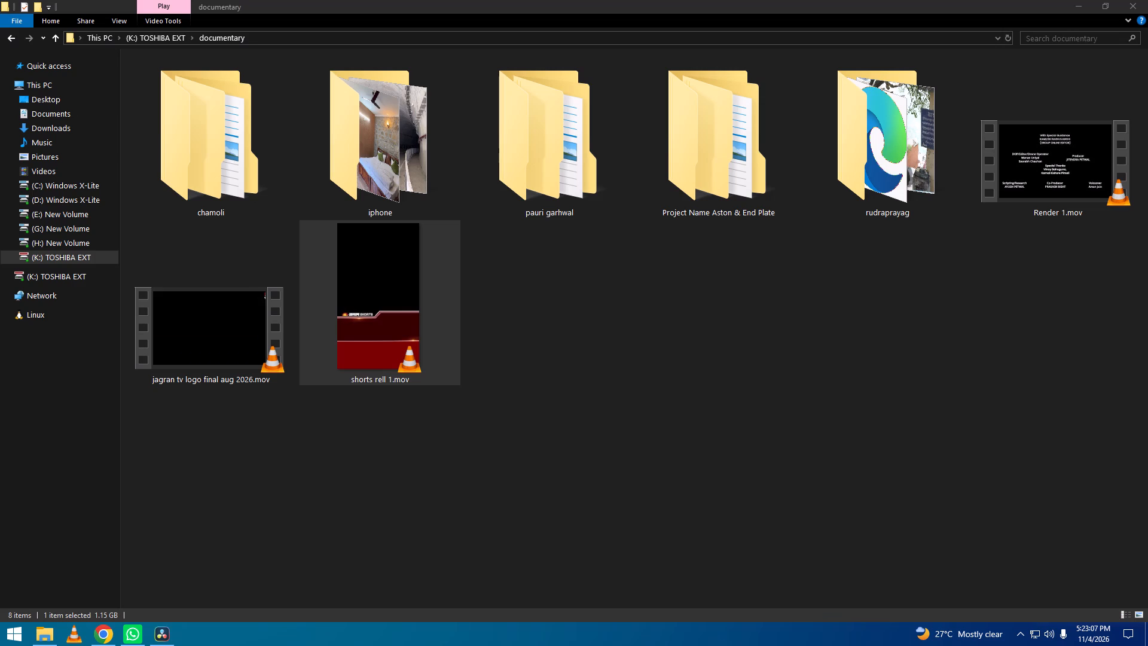
{"action": "key", "text": "ctrl+f"}
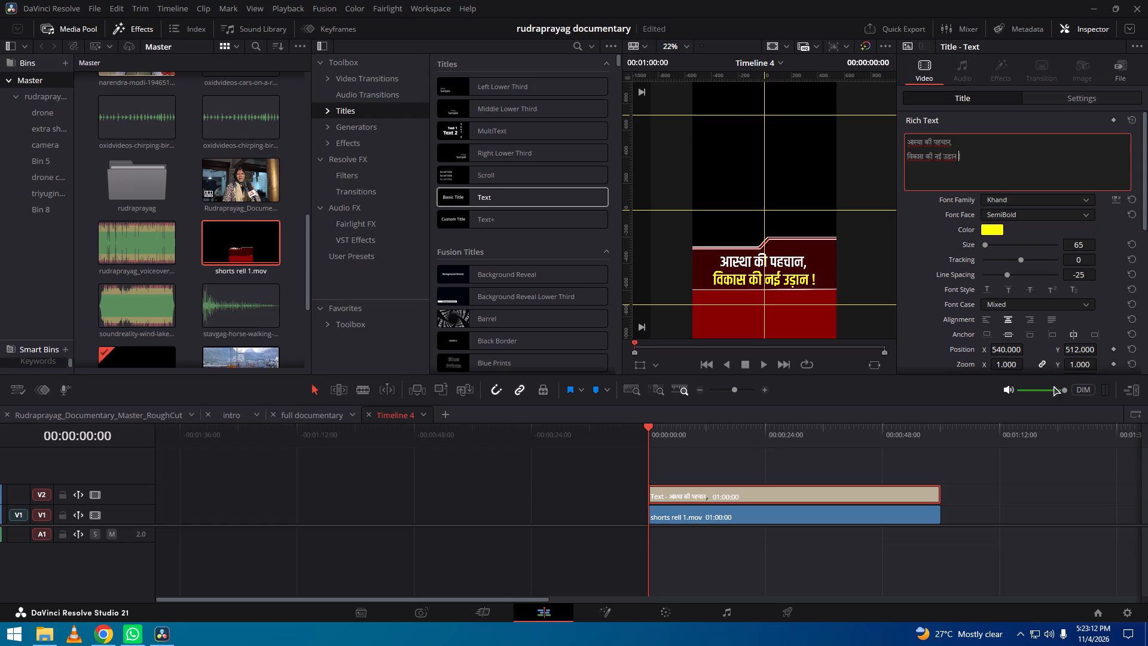
Raise the title to Y position 516 within the banner, checking it full screen.
{"action": "left_click", "coordinate": [1080, 348]}
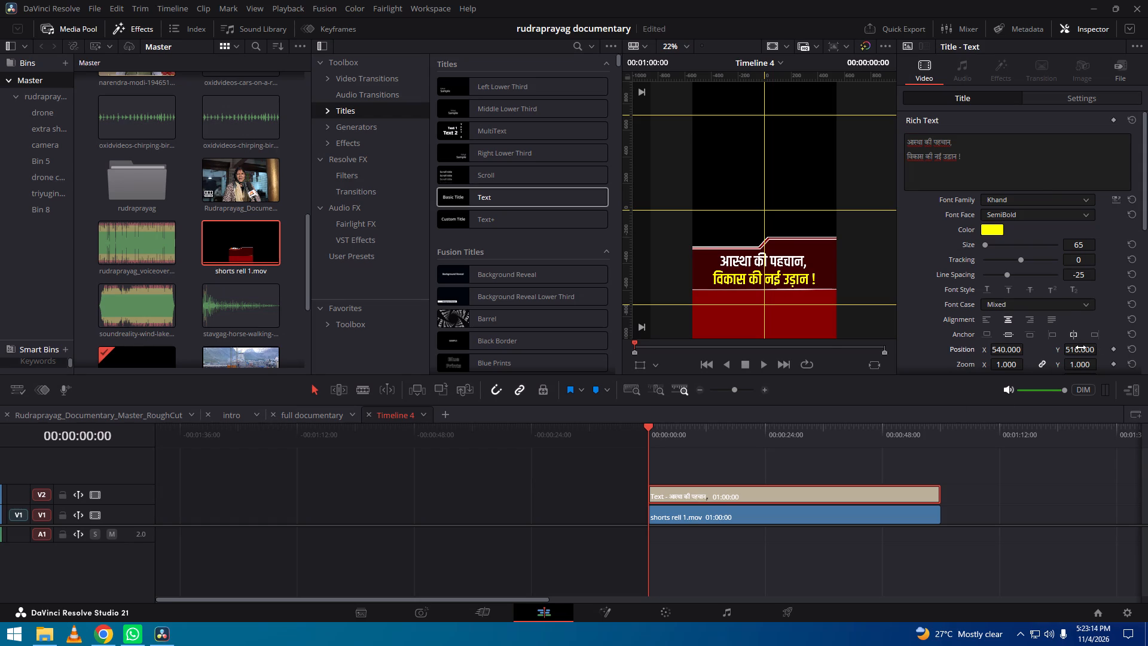
{"action": "key", "text": "ctrl+f"}
{"action": "key", "text": "ctrl+f"}
Play the opening of the banner and title from the timeline start and save the project.
{"action": "left_click_drag", "start_coordinate": [744, 572], "coordinate": [742, 561]}
{"action": "left_click_drag", "start_coordinate": [726, 437], "coordinate": [752, 436]}
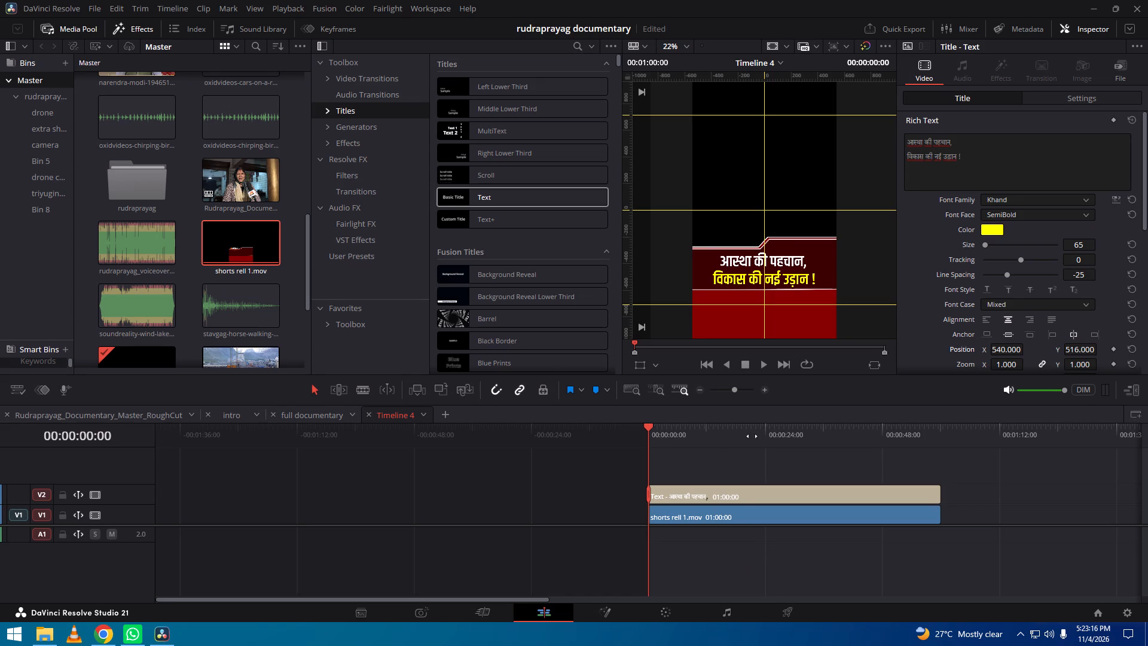
{"action": "left_click_drag", "start_coordinate": [752, 436], "coordinate": [772, 434]}
{"action": "key", "text": "space"}
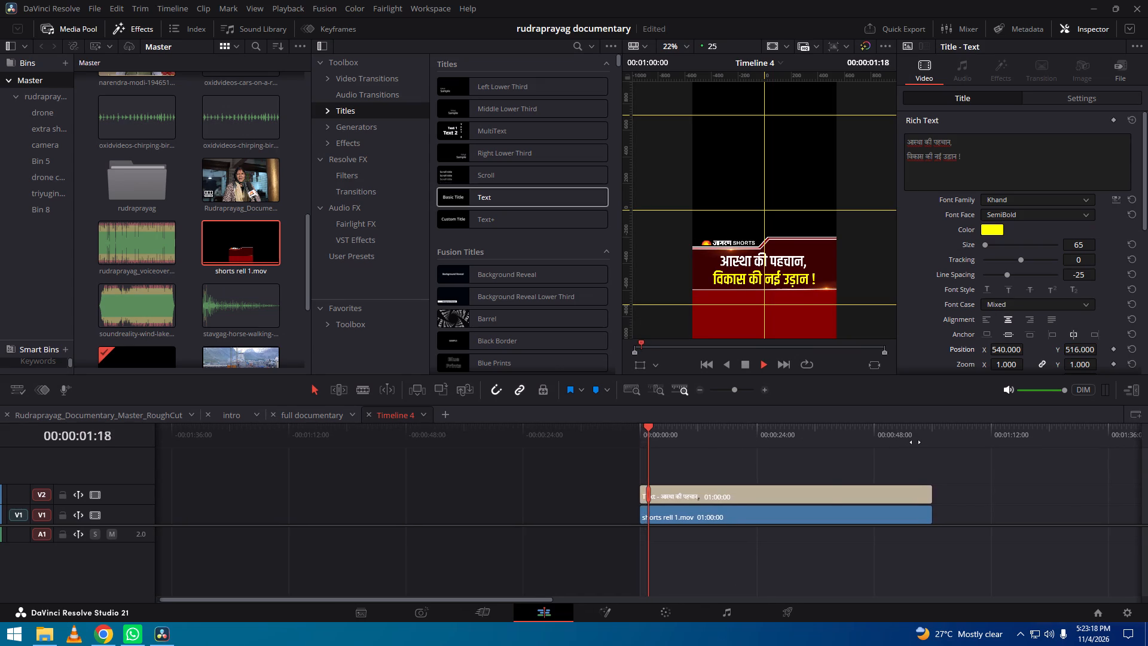
{"action": "left_click_drag", "start_coordinate": [914, 434], "coordinate": [945, 441]}
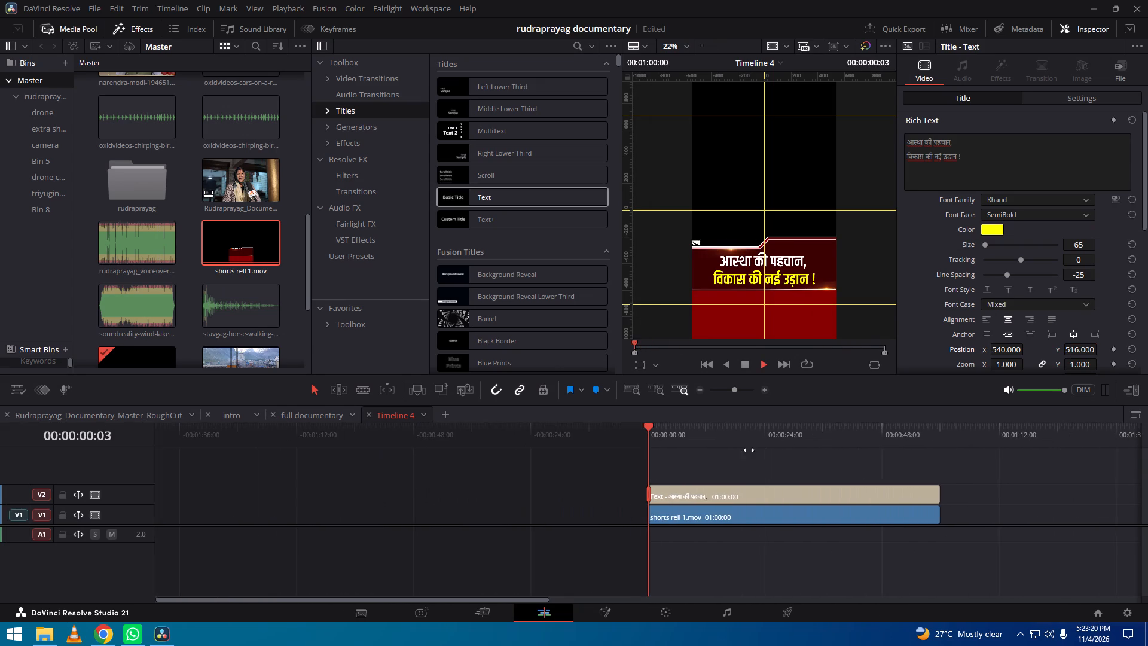
{"action": "left_click", "coordinate": [761, 471]}
{"action": "key", "text": "ctrl+s"}
{"action": "key", "text": "space"}
{"action": "key", "text": "space"}
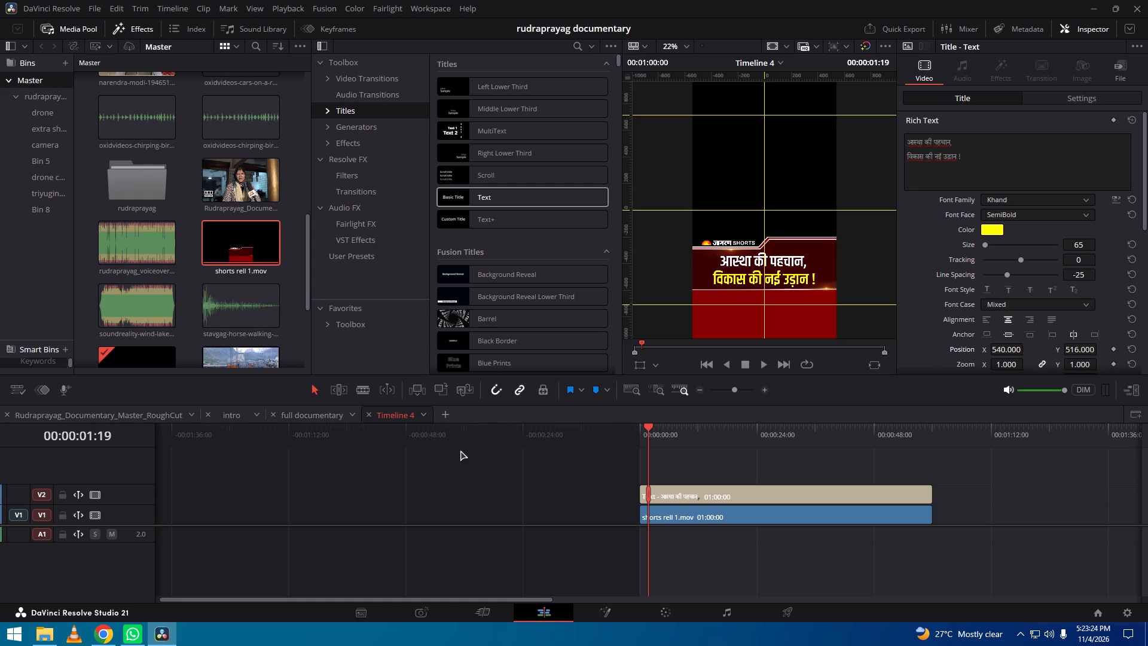
Import Rudraprayag Documentary.mp4 from the D: drive into the rudraprayag bin.
{"action": "key", "text": "alt+Tab"}
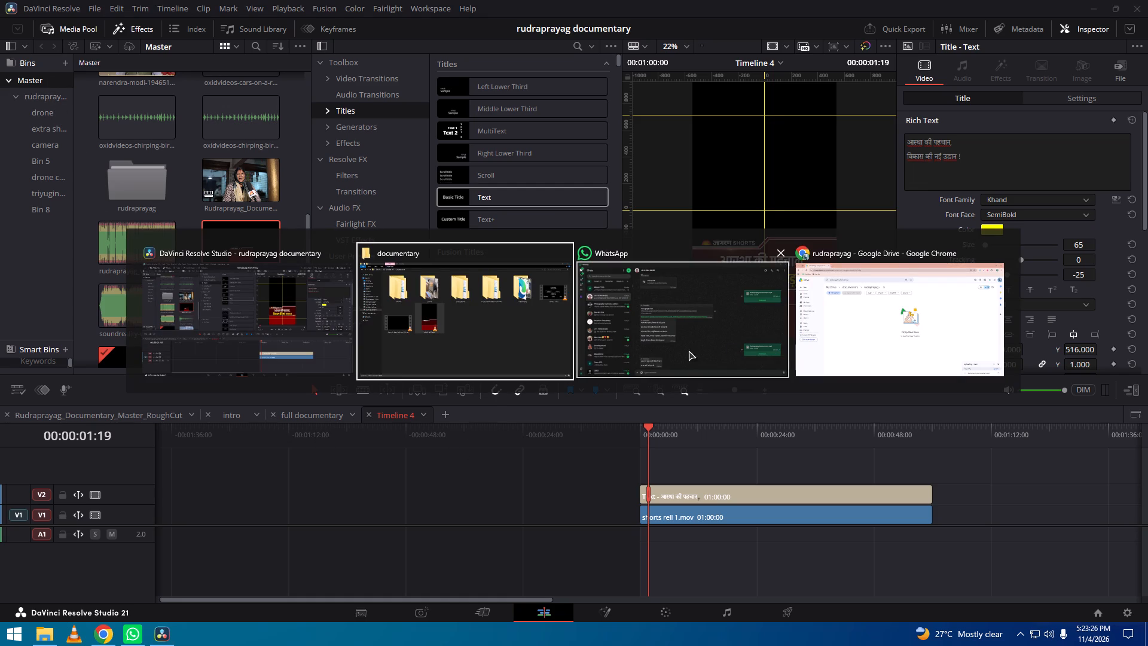
{"action": "left_click", "coordinate": [129, 174]}
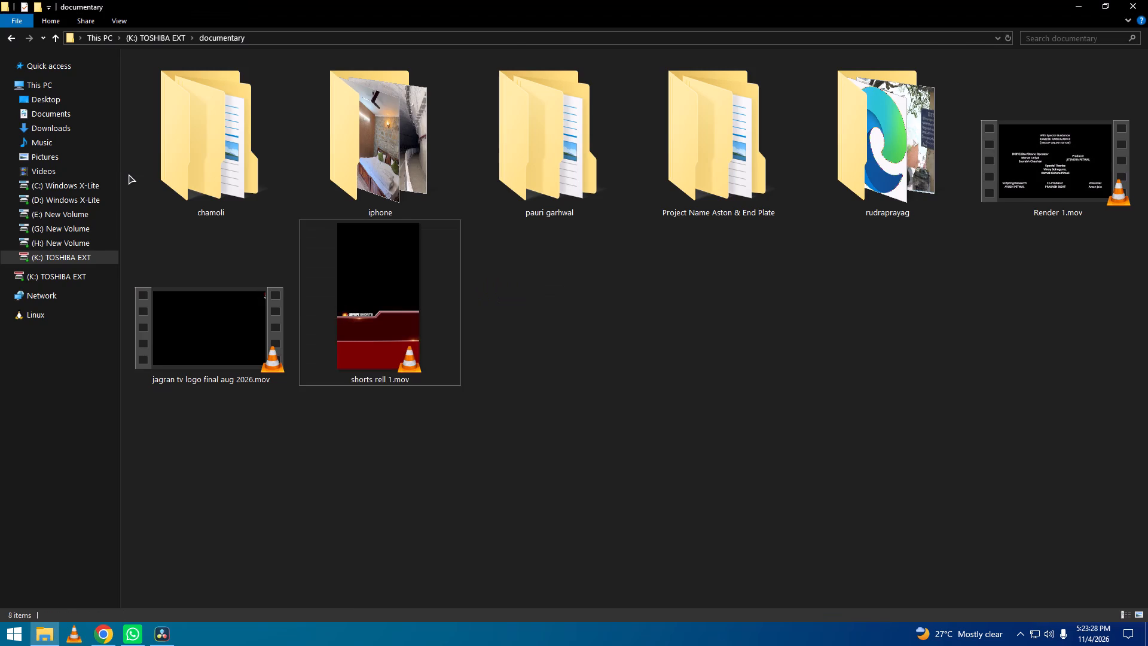
{"action": "key", "text": "alt+Tab"}
{"action": "double_click", "coordinate": [141, 183]}
{"action": "left_click", "coordinate": [255, 292]}
{"action": "key", "text": "alt+Tab"}
{"action": "left_click", "coordinate": [574, 358], "text": "alt"}
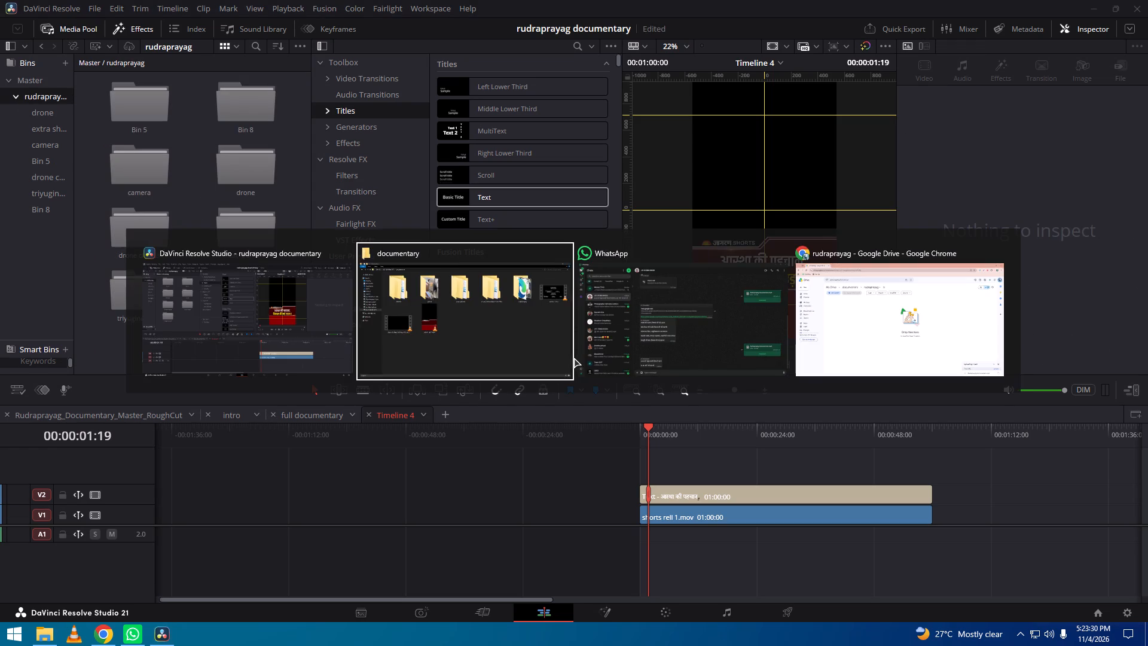
{"action": "key", "text": "alt+Tab"}
{"action": "left_click", "coordinate": [471, 312], "text": "alt"}
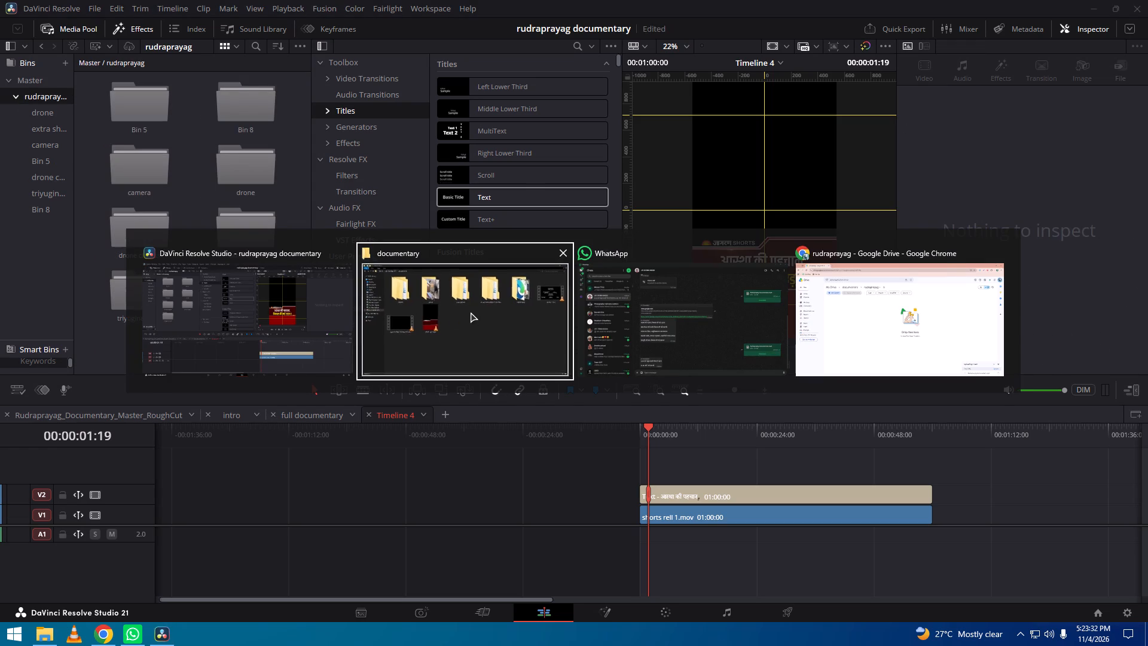
{"action": "left_click_drag", "start_coordinate": [661, 410], "coordinate": [648, 410]}
{"action": "left_click", "coordinate": [74, 206]}
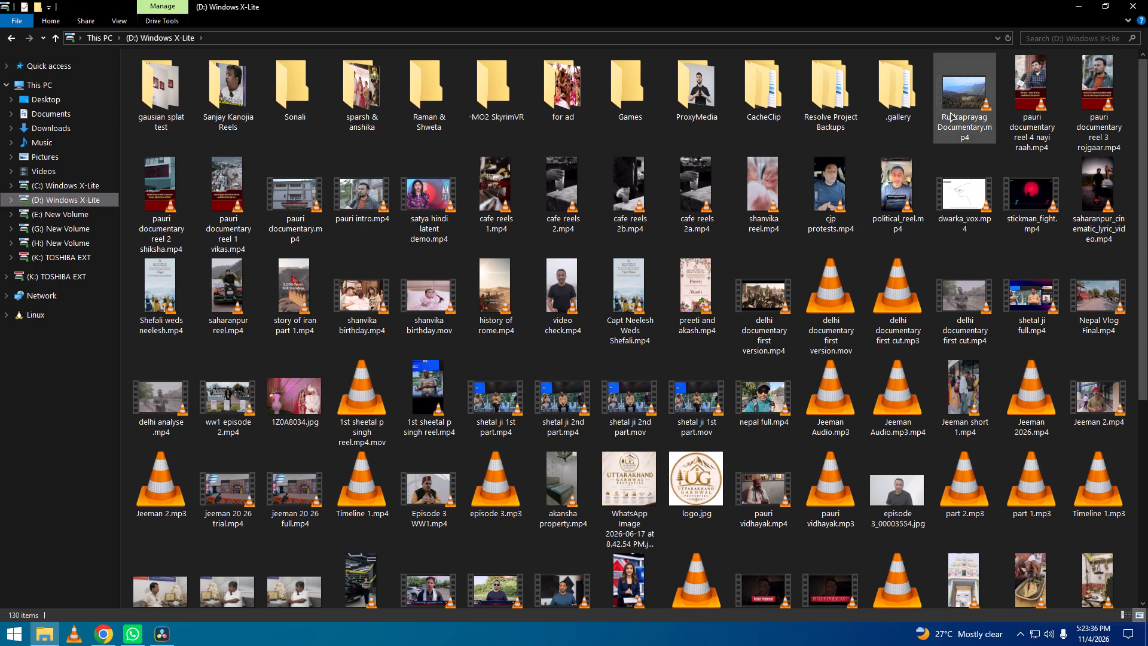
{"action": "left_click_drag", "start_coordinate": [952, 111], "coordinate": [227, 350]}
{"action": "key", "text": "alt+Tab"}
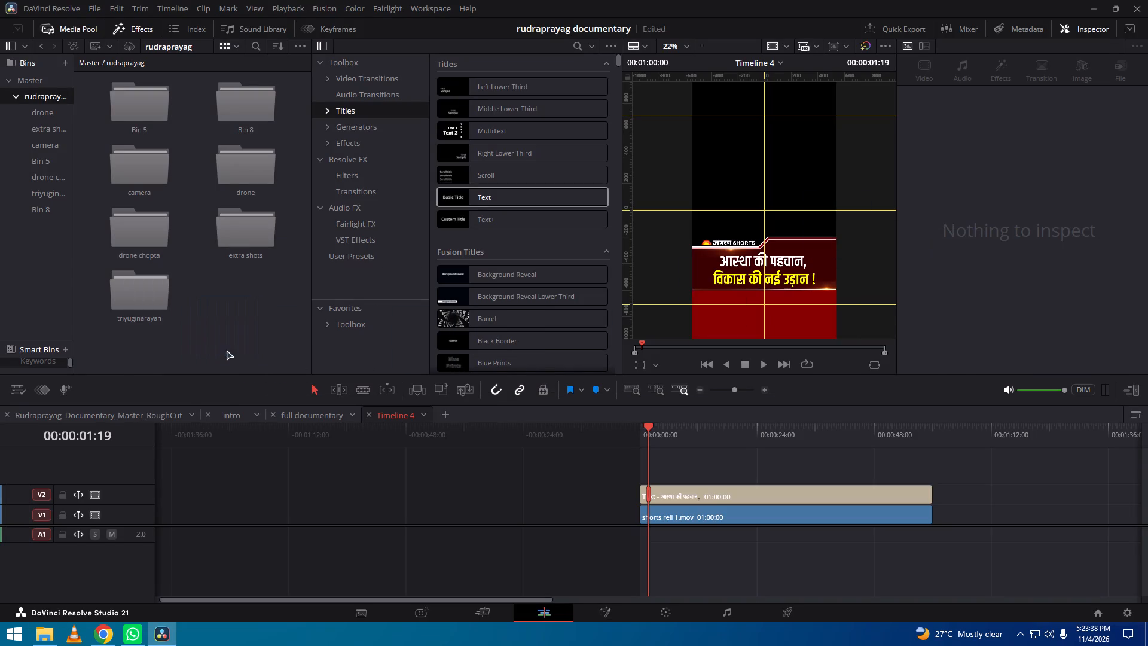
Open the imported Rudraprayag Documentary.mp4 in the source viewer and examine its footage for a section suited to the short.
{"action": "left_click", "coordinate": [1085, 32]}
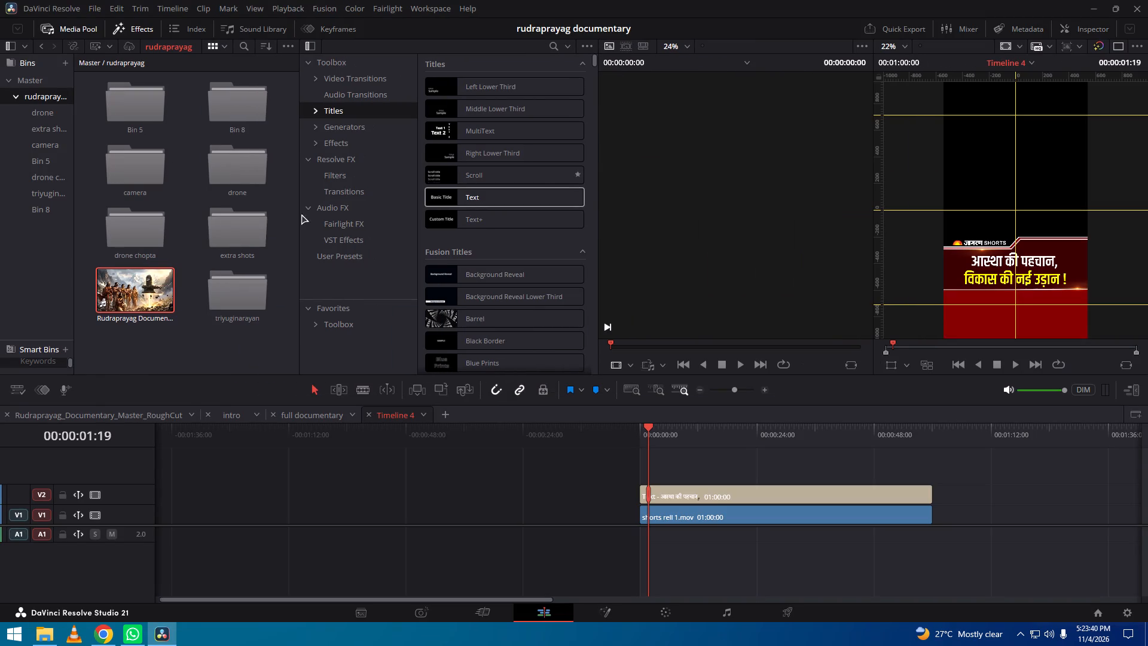
{"action": "triple_click", "coordinate": [124, 300]}
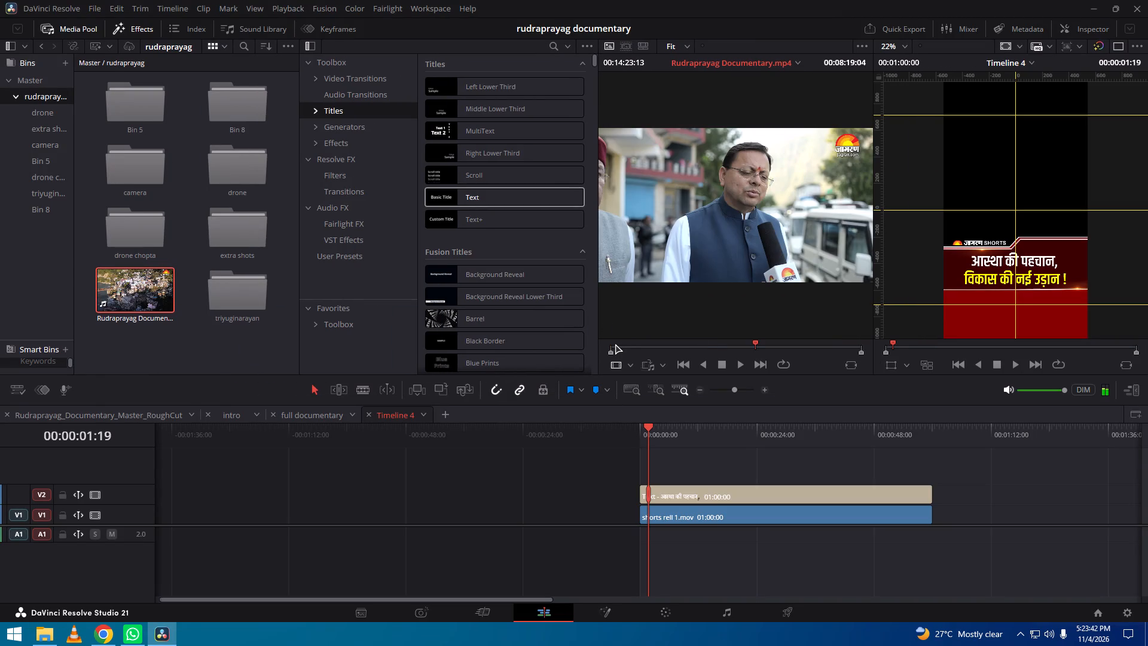
{"action": "left_click", "coordinate": [615, 345]}
{"action": "key", "text": "space"}
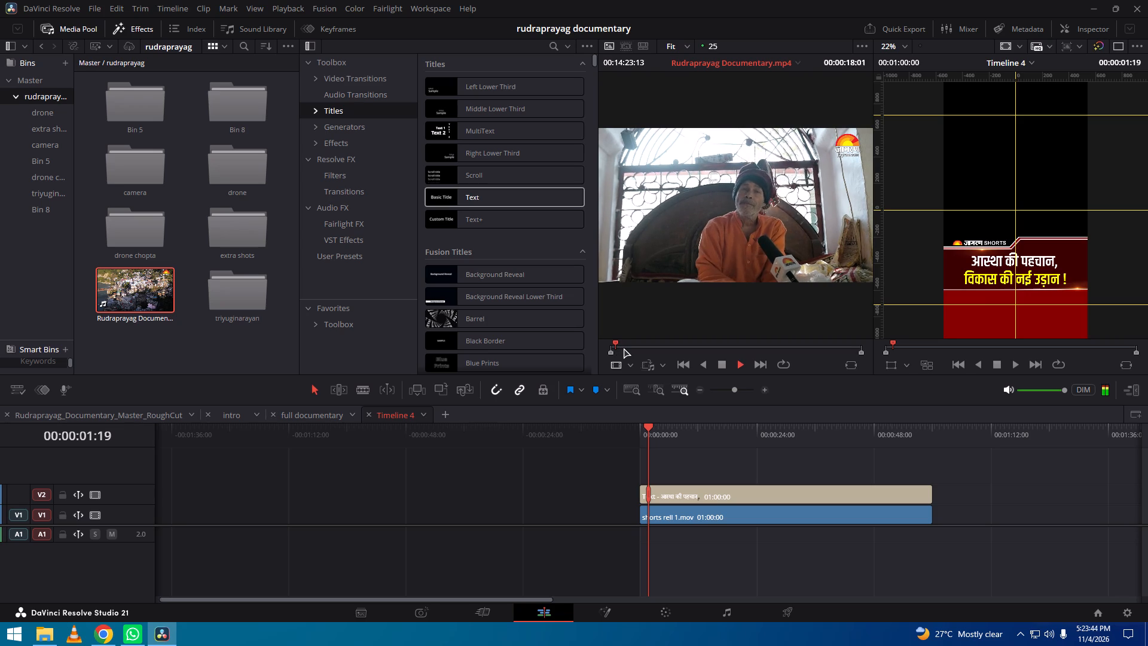
{"action": "left_click", "coordinate": [622, 346]}
{"action": "left_click", "coordinate": [628, 346]}
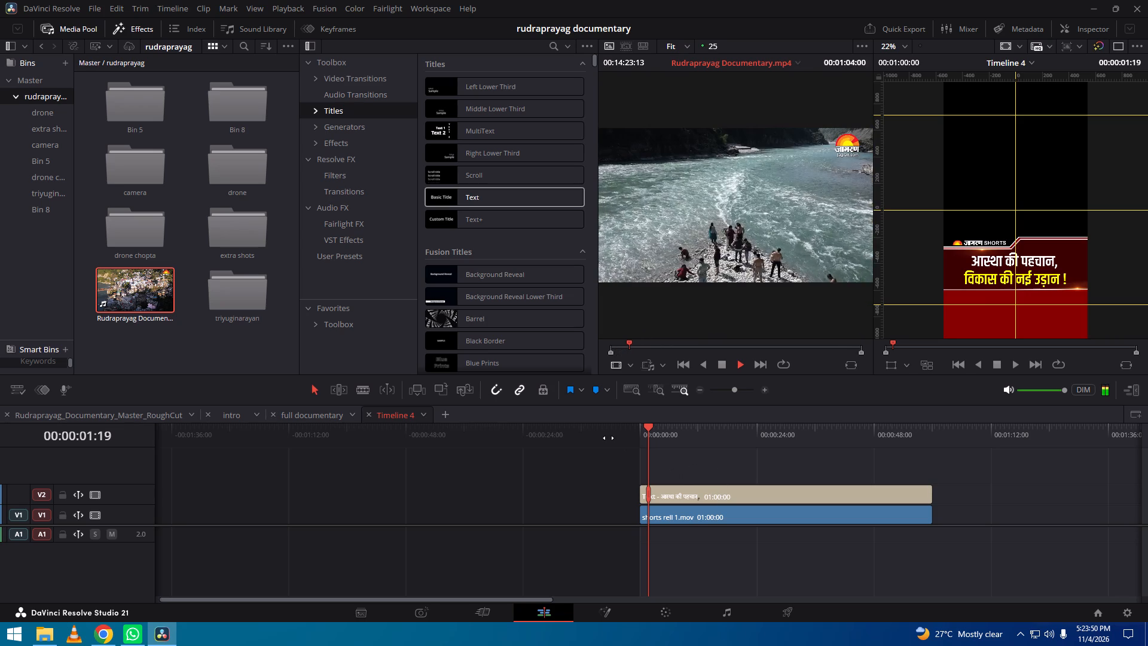
{"action": "left_click", "coordinate": [634, 345]}
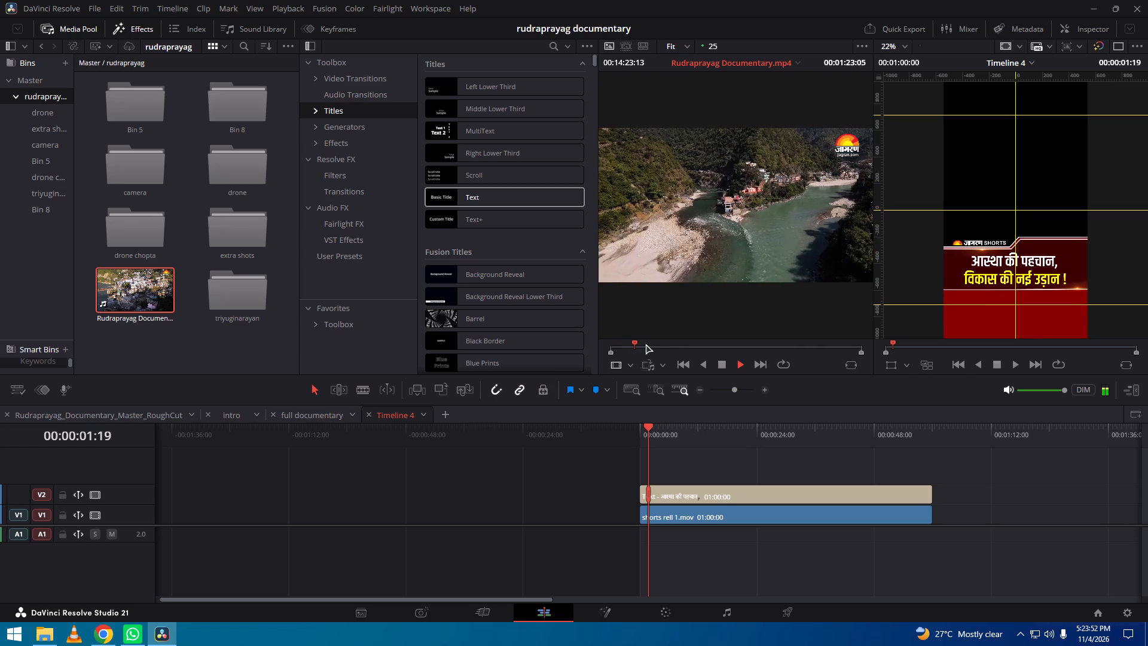
{"action": "left_click", "coordinate": [643, 346]}
{"action": "left_click", "coordinate": [660, 346]}
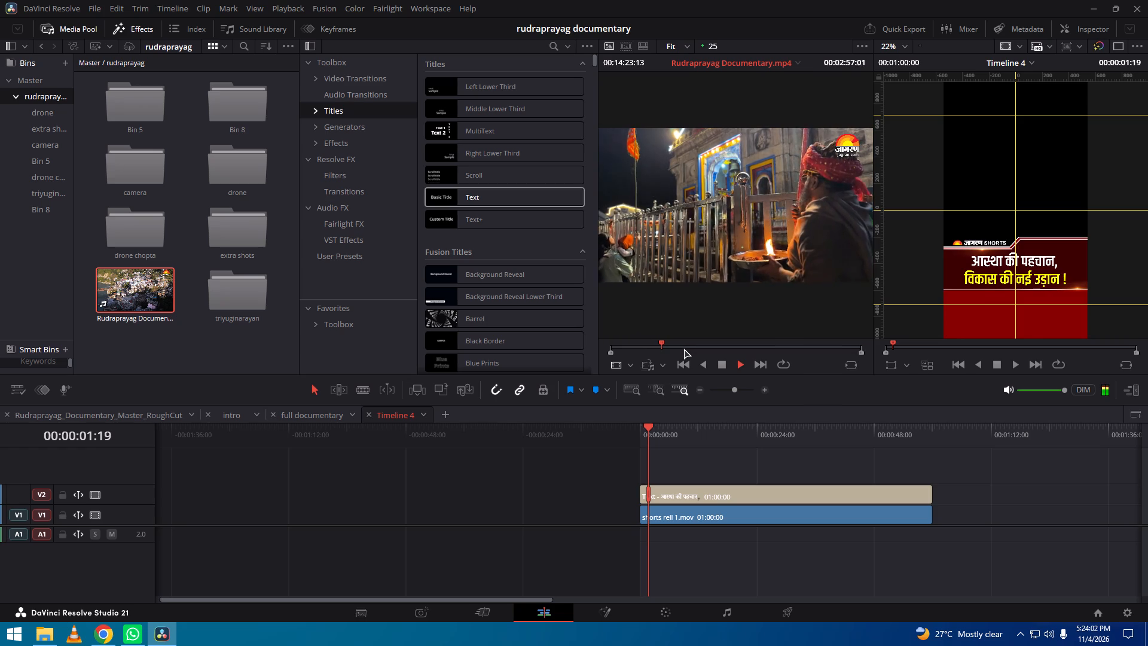
{"action": "left_click", "coordinate": [674, 347]}
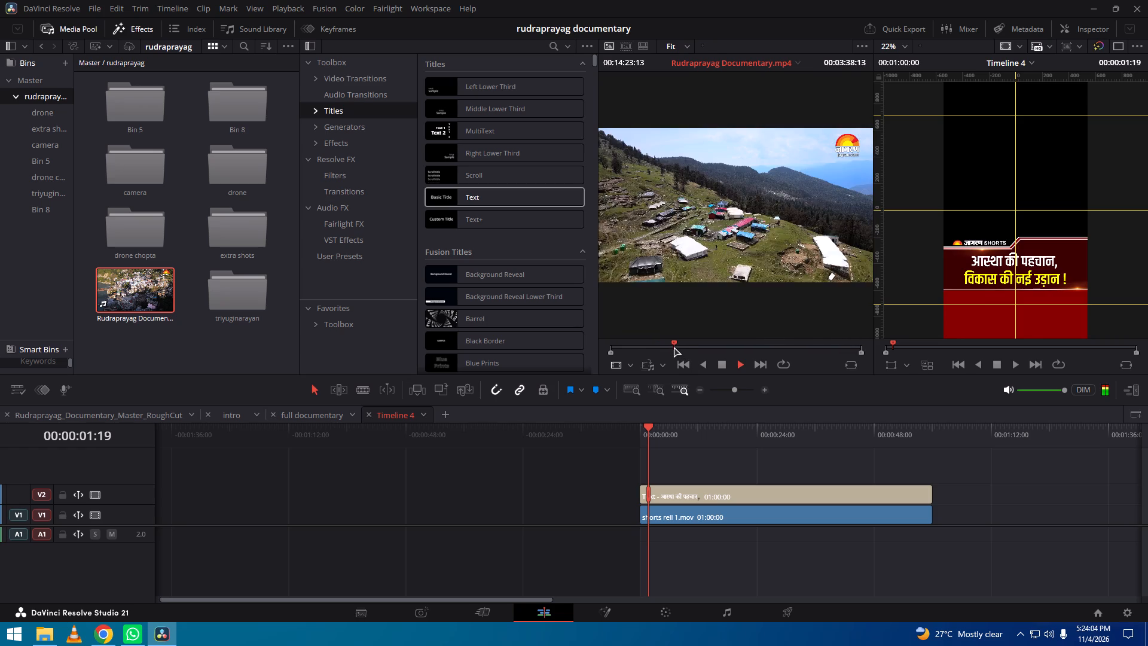
{"action": "left_click", "coordinate": [686, 347]}
{"action": "left_click", "coordinate": [697, 349]}
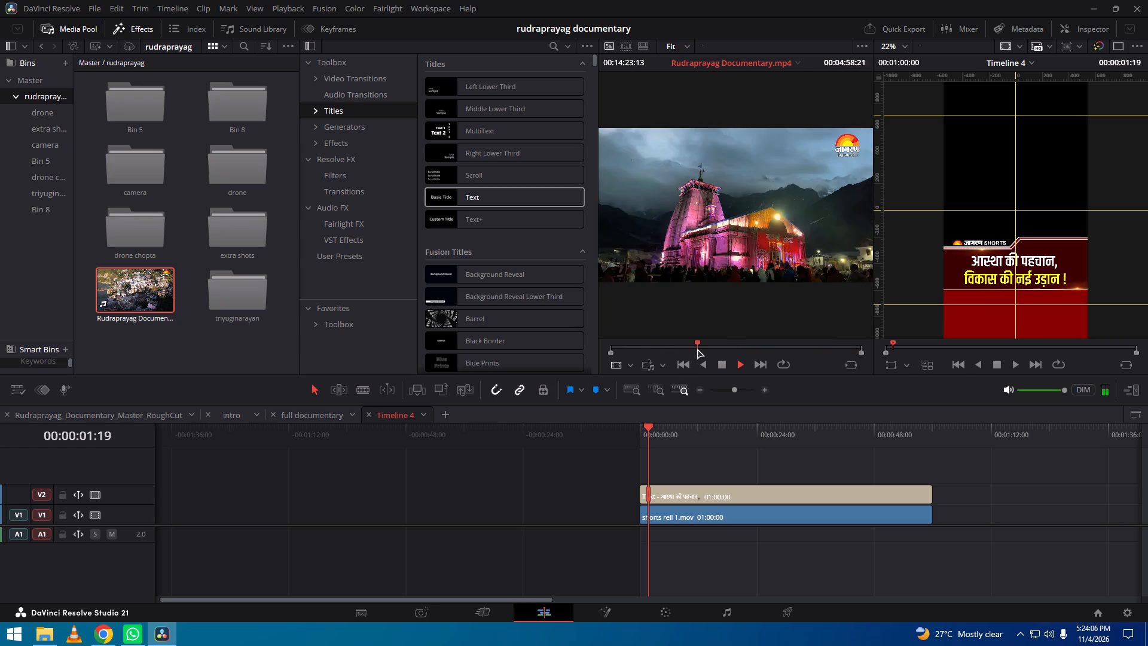
{"action": "left_click", "coordinate": [705, 349]}
{"action": "left_click", "coordinate": [715, 346]}
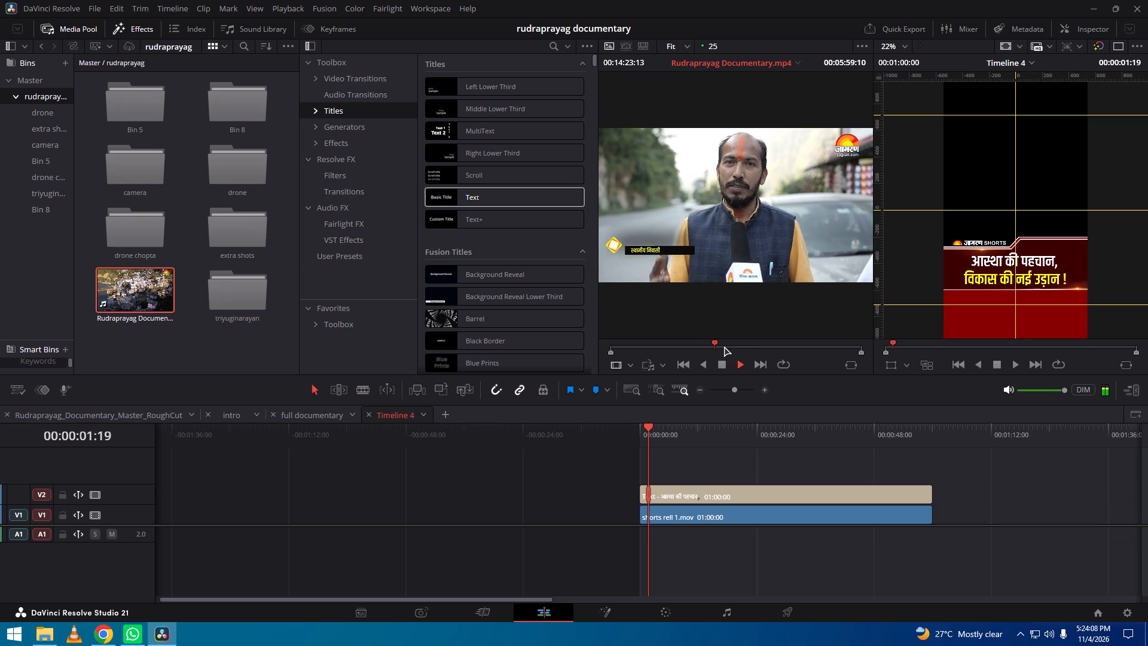
{"action": "left_click", "coordinate": [711, 346]}
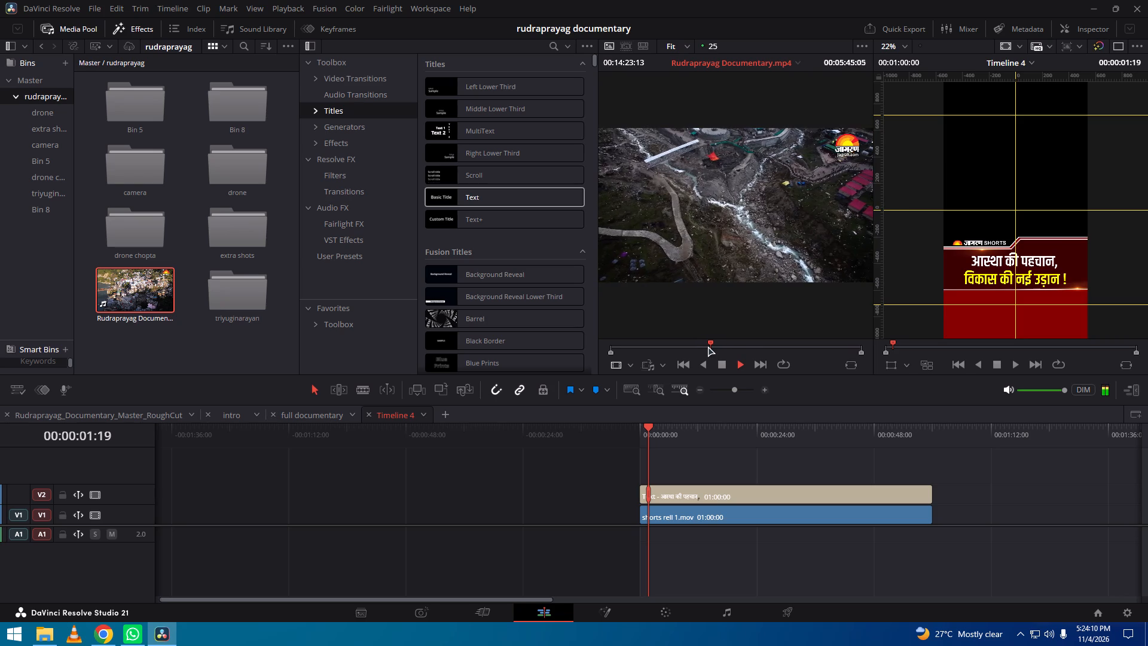
Mark the documentary section from about 00:05:24:04, at the Kedarnath flood image, to 00:05:50:08.
{"action": "key", "text": "space"}
{"action": "left_click", "coordinate": [704, 346]}
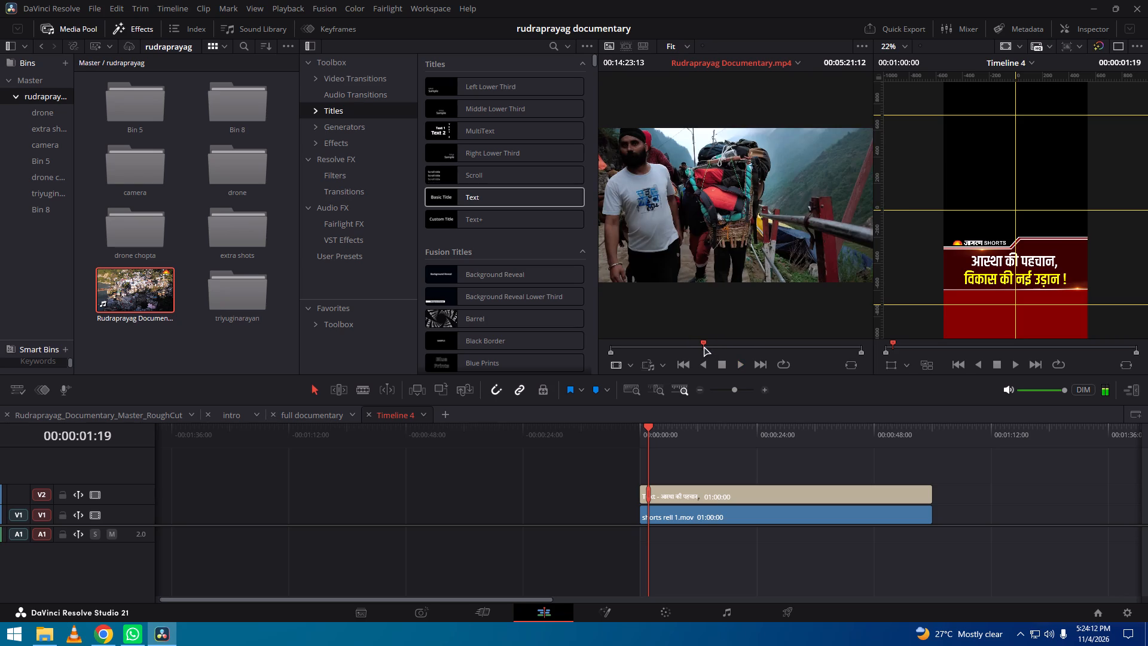
{"action": "key", "text": "space"}
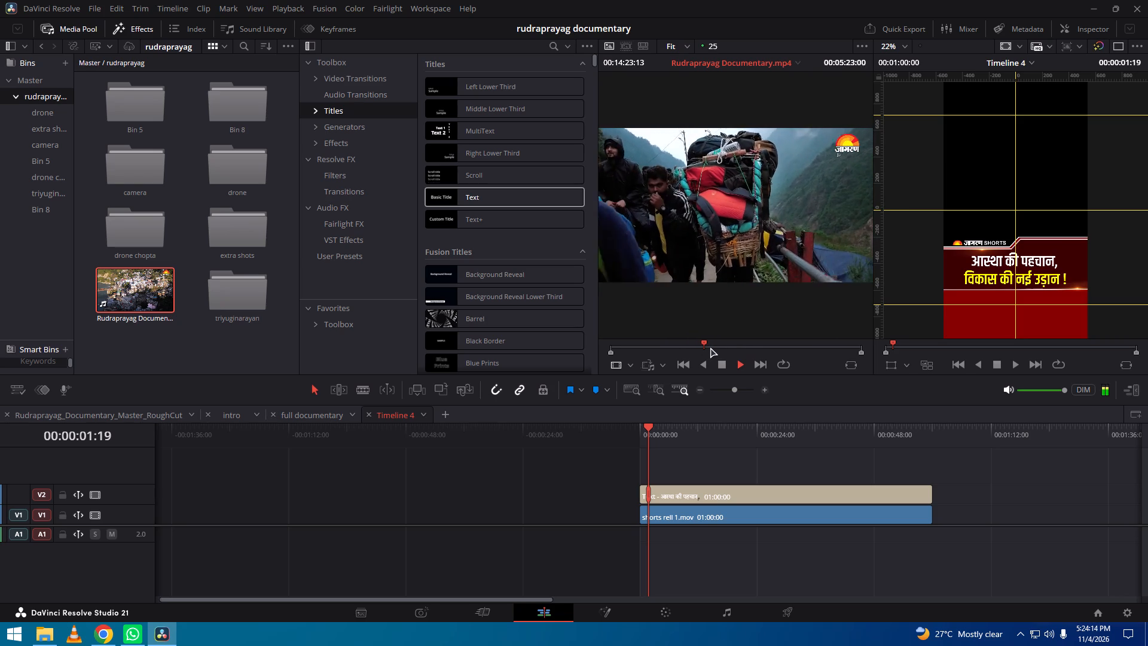
{"action": "key", "text": "space"}
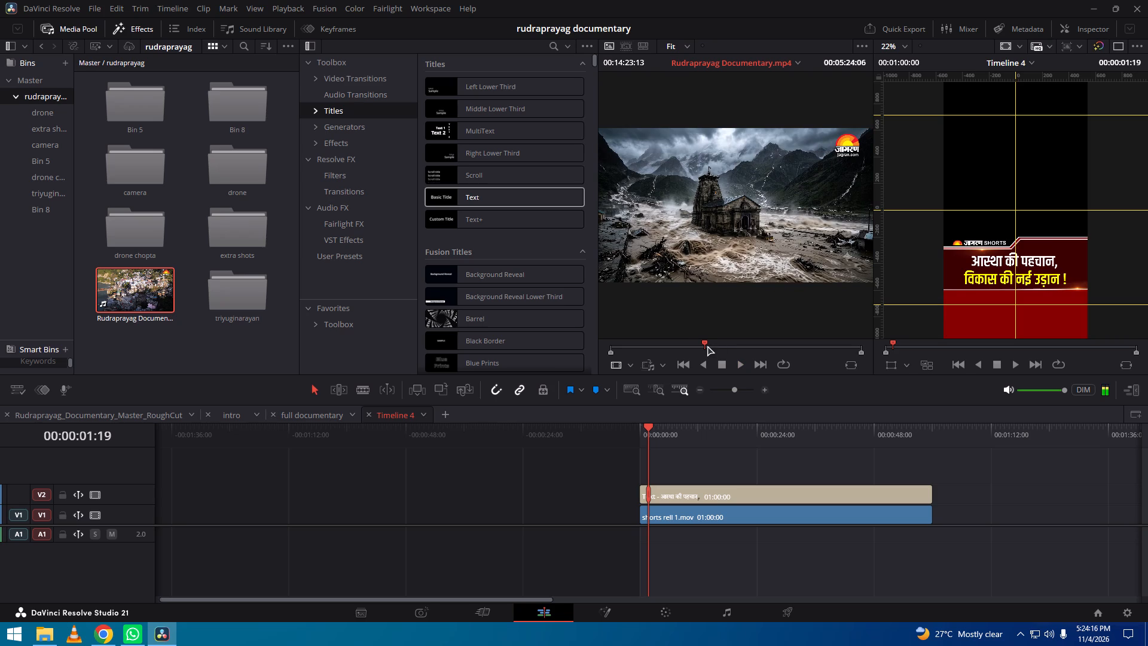
{"action": "left_click", "coordinate": [706, 347]}
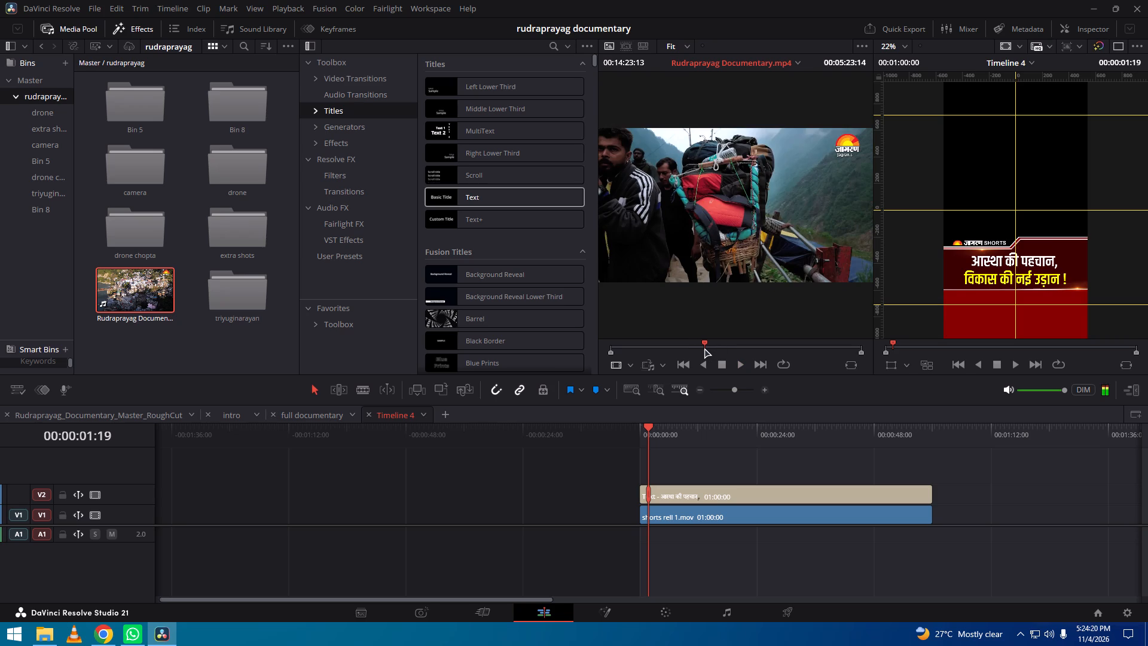
{"action": "key", "text": "i"}
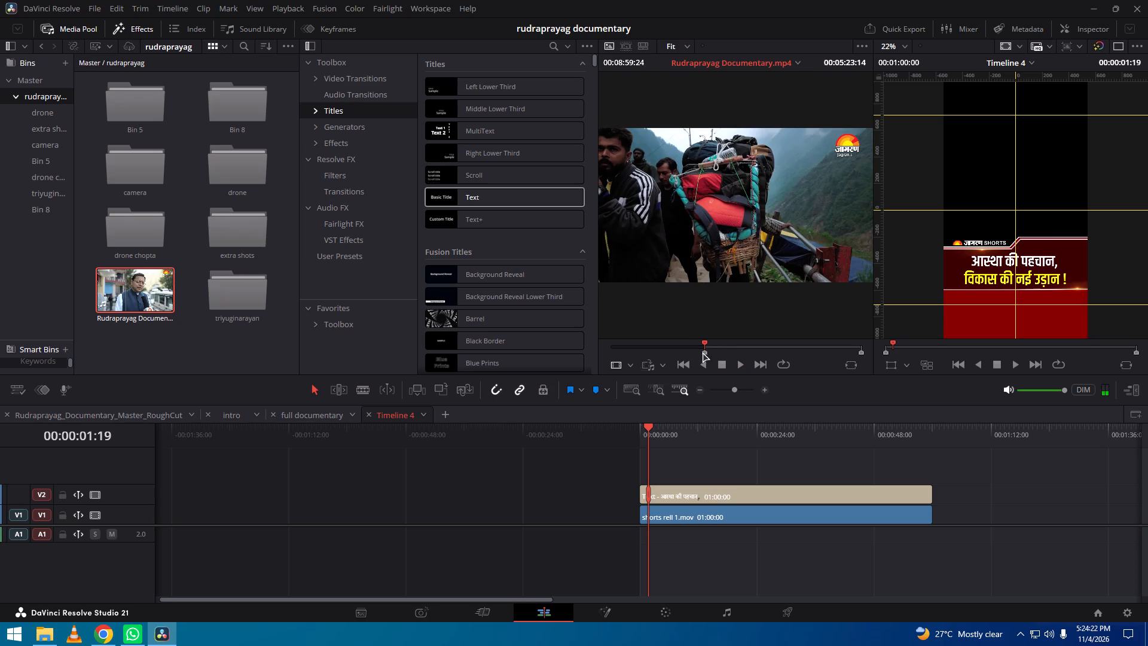
{"action": "key", "text": "space"}
{"action": "key", "text": "i"}
{"action": "key", "text": "space"}
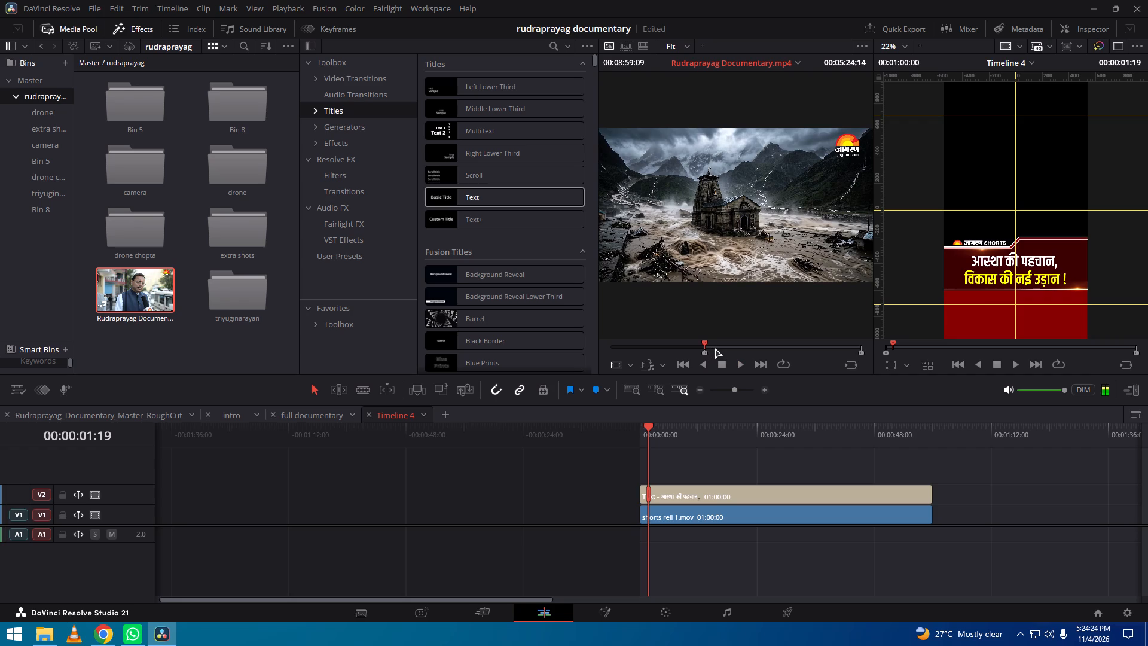
{"action": "left_click", "coordinate": [713, 346]}
{"action": "key", "text": "o"}
Place the marked documentary section on V1 at the timeline start, with the banner moved up to V2 and the title to V3.
{"action": "left_click_drag", "start_coordinate": [752, 260], "coordinate": [954, 523]}
{"action": "left_click_drag", "start_coordinate": [877, 468], "coordinate": [873, 516]}
{"action": "left_click_drag", "start_coordinate": [866, 516], "coordinate": [867, 492]}
{"action": "left_click_drag", "start_coordinate": [987, 517], "coordinate": [704, 523]}
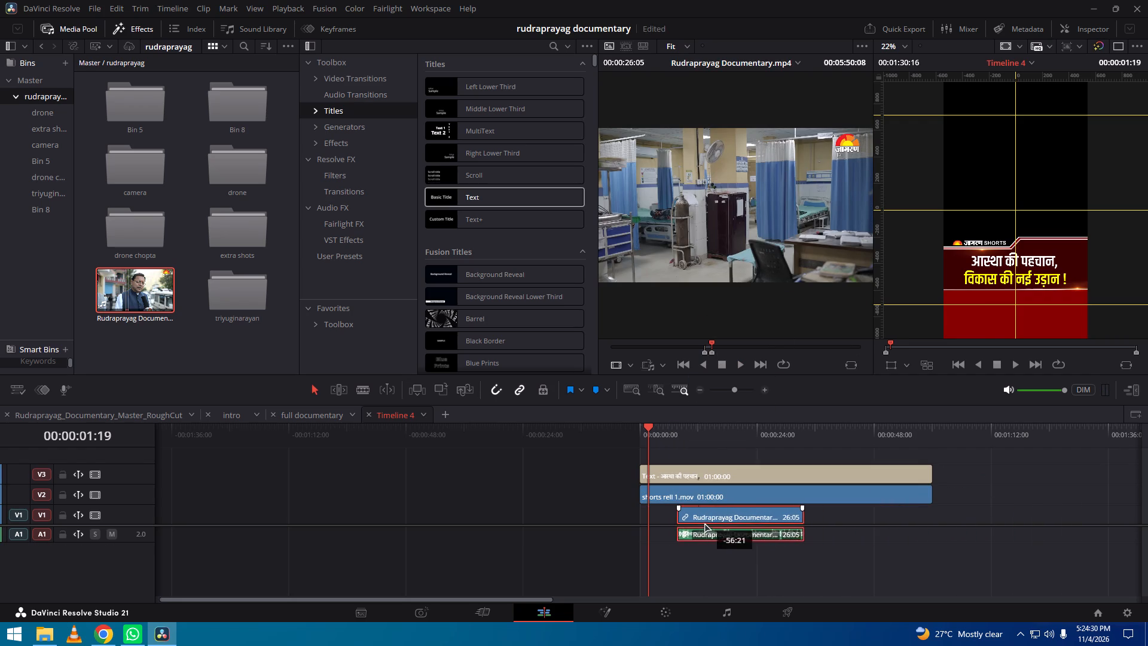
{"action": "left_click_drag", "start_coordinate": [704, 523], "coordinate": [658, 528]}
Extend the documentary clip's end to a duration of 01:00:00, matching the banner, and dismiss the chat notification.
{"action": "left_click_drag", "start_coordinate": [765, 521], "coordinate": [897, 519]}
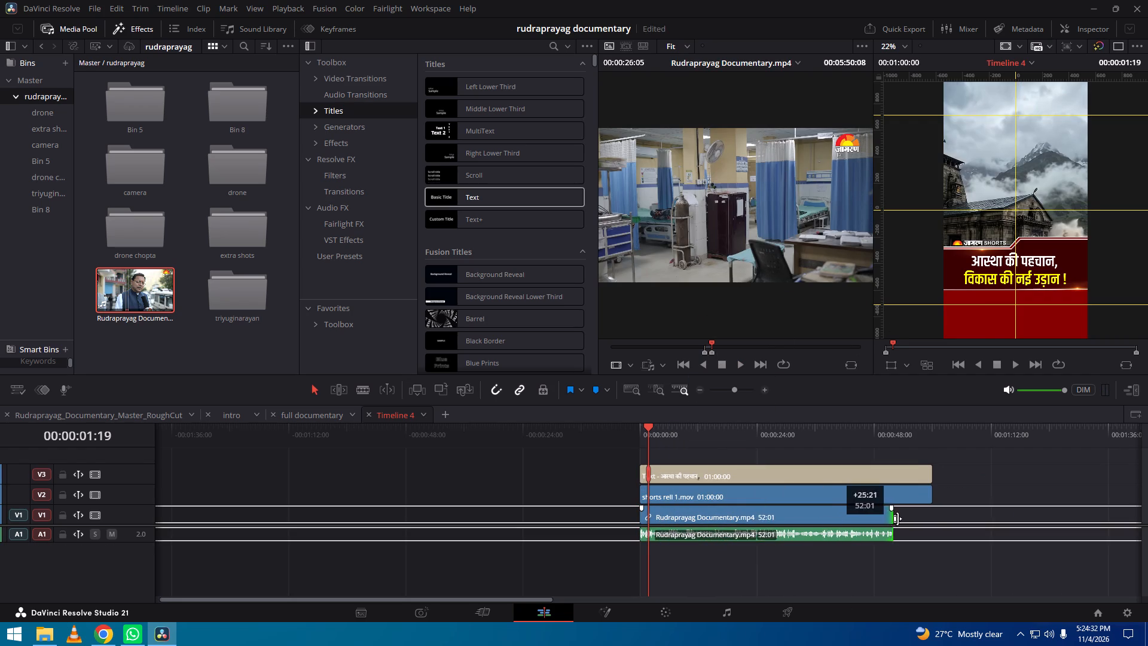
{"action": "left_click_drag", "start_coordinate": [897, 519], "coordinate": [936, 519]}
{"action": "left_click", "coordinate": [845, 502]}
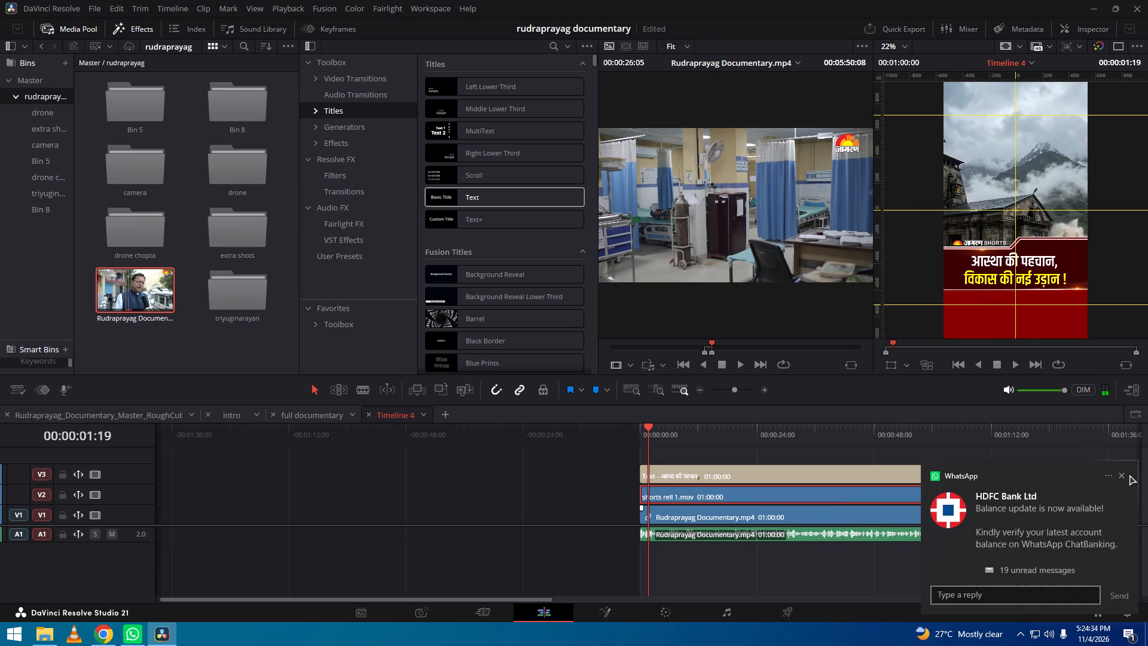
{"action": "left_click", "coordinate": [1122, 474]}
{"action": "left_click_drag", "start_coordinate": [833, 586], "coordinate": [814, 579]}
Extend the documentary clip's start 5 frames earlier, realign it with the timeline start, and play the opening.
{"action": "left_click", "coordinate": [676, 516]}
{"action": "left_click_drag", "start_coordinate": [679, 440], "coordinate": [716, 441]}
{"action": "key", "text": "space"}
{"action": "scroll", "coordinate": [676, 587], "scroll_direction": "up", "scroll_amount": 9, "text": "alt"}
{"action": "key", "text": "space"}
{"action": "left_click_drag", "start_coordinate": [677, 514], "coordinate": [710, 517]}
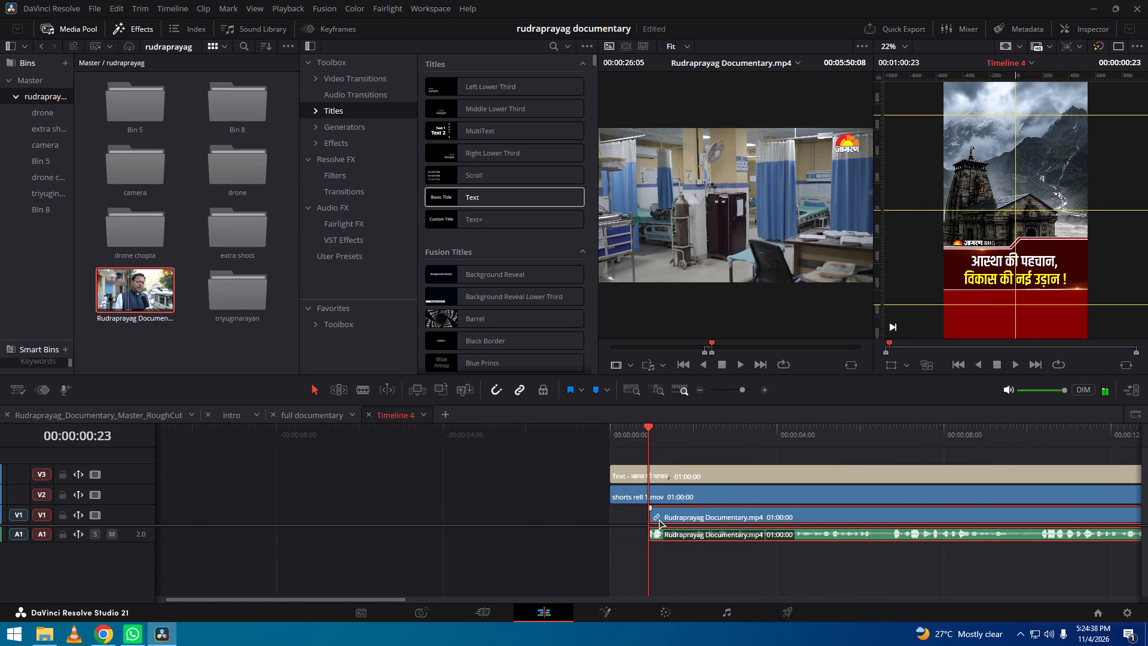
{"action": "left_click_drag", "start_coordinate": [651, 515], "coordinate": [642, 519]}
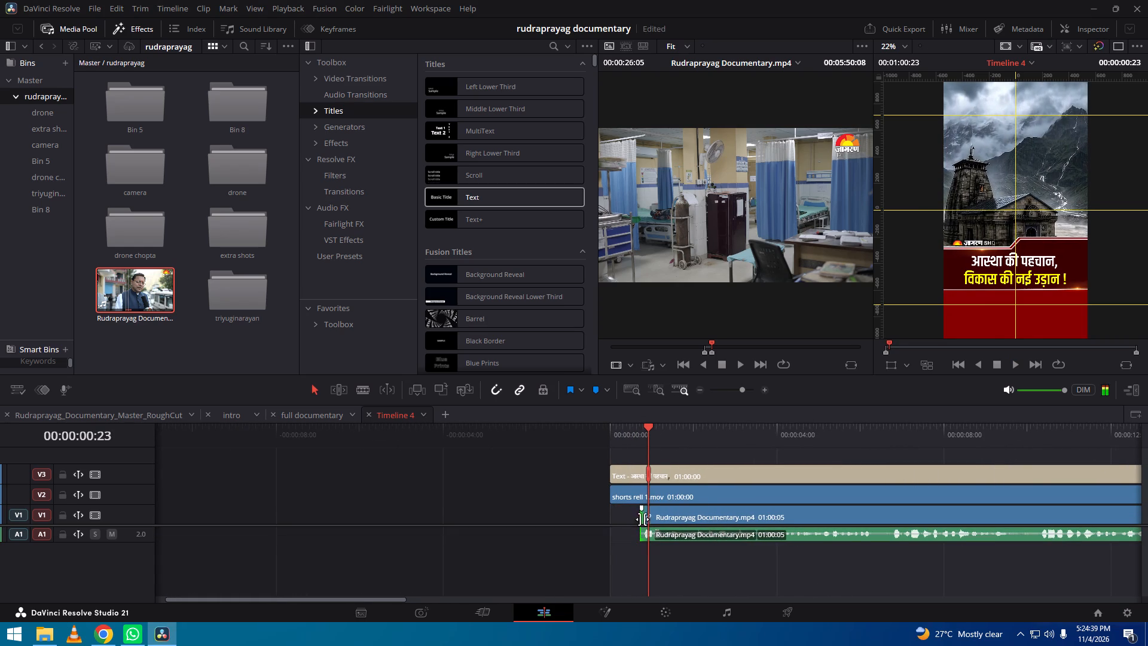
{"action": "left_click_drag", "start_coordinate": [673, 517], "coordinate": [612, 517]}
{"action": "left_click_drag", "start_coordinate": [676, 430], "coordinate": [796, 432]}
{"action": "key", "text": "space"}
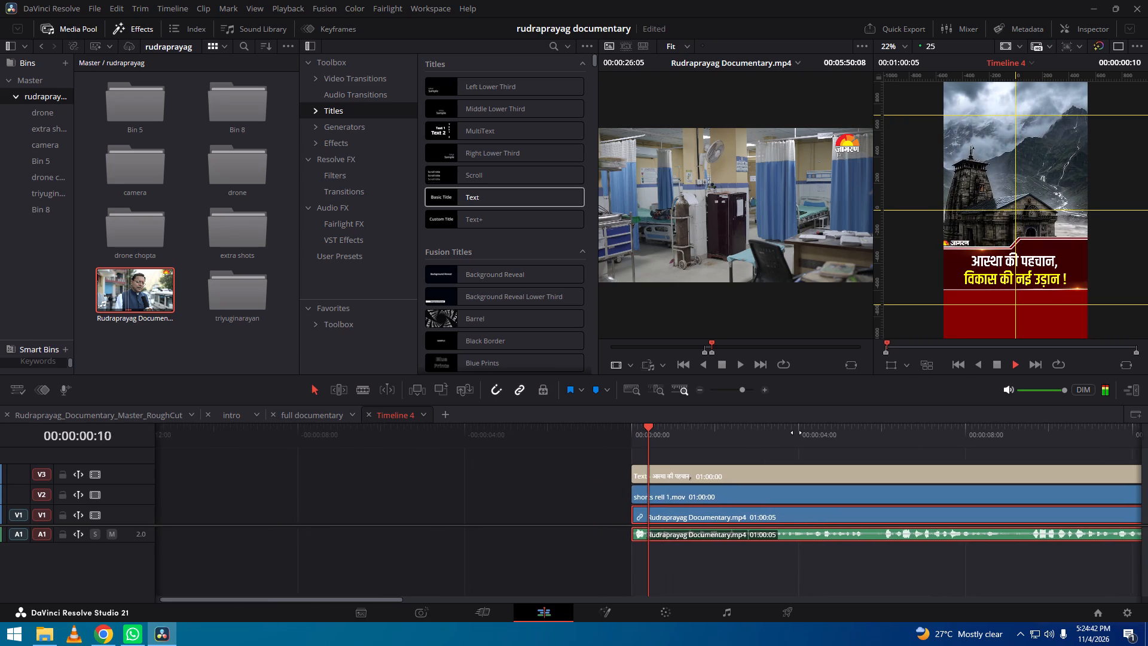
Extend the documentary clip's start 12 frames earlier, to a duration of 01:00:17, and realign it with the timeline start.
{"action": "key", "text": "space"}
{"action": "left_click_drag", "start_coordinate": [686, 518], "coordinate": [728, 518]}
{"action": "scroll", "coordinate": [665, 520], "scroll_direction": "up", "scroll_amount": 1}
{"action": "left_click_drag", "start_coordinate": [660, 519], "coordinate": [638, 519]}
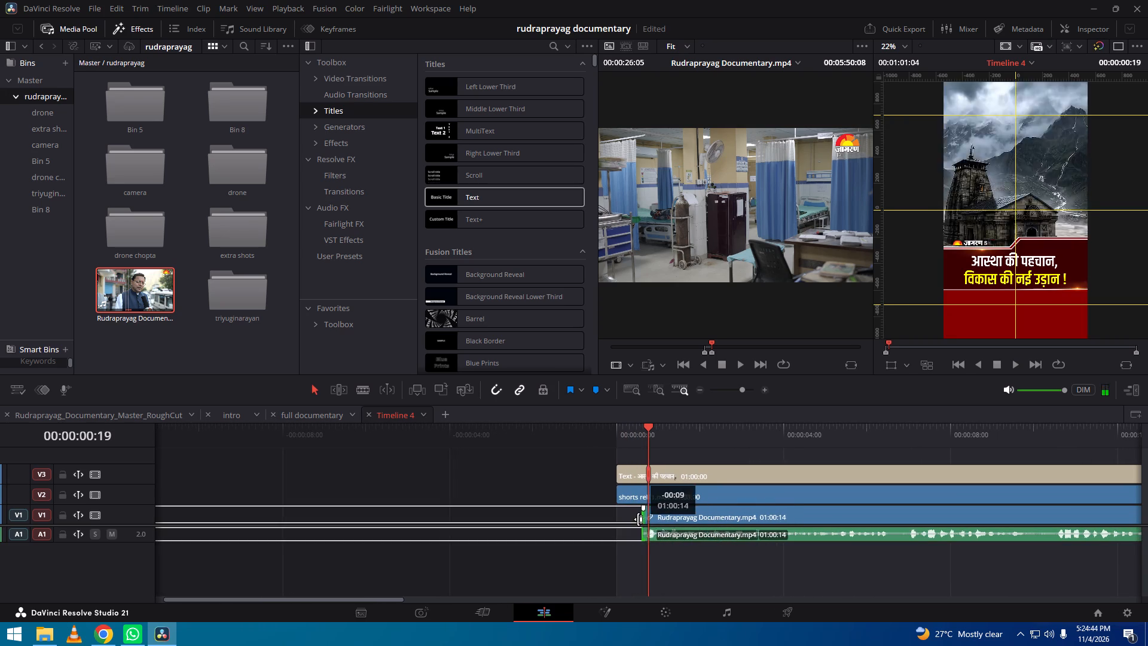
{"action": "left_click_drag", "start_coordinate": [638, 519], "coordinate": [618, 519]}
{"action": "left_click_drag", "start_coordinate": [622, 516], "coordinate": [629, 516]}
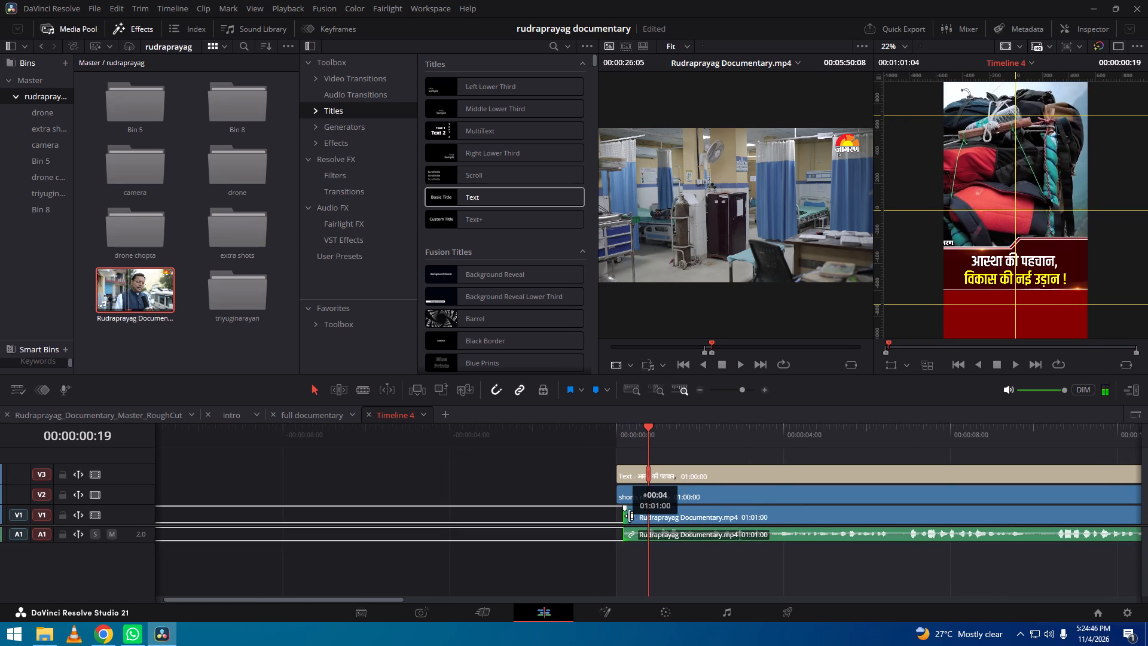
{"action": "left_click_drag", "start_coordinate": [629, 516], "coordinate": [642, 518]}
{"action": "left_click_drag", "start_coordinate": [689, 512], "coordinate": [645, 516]}
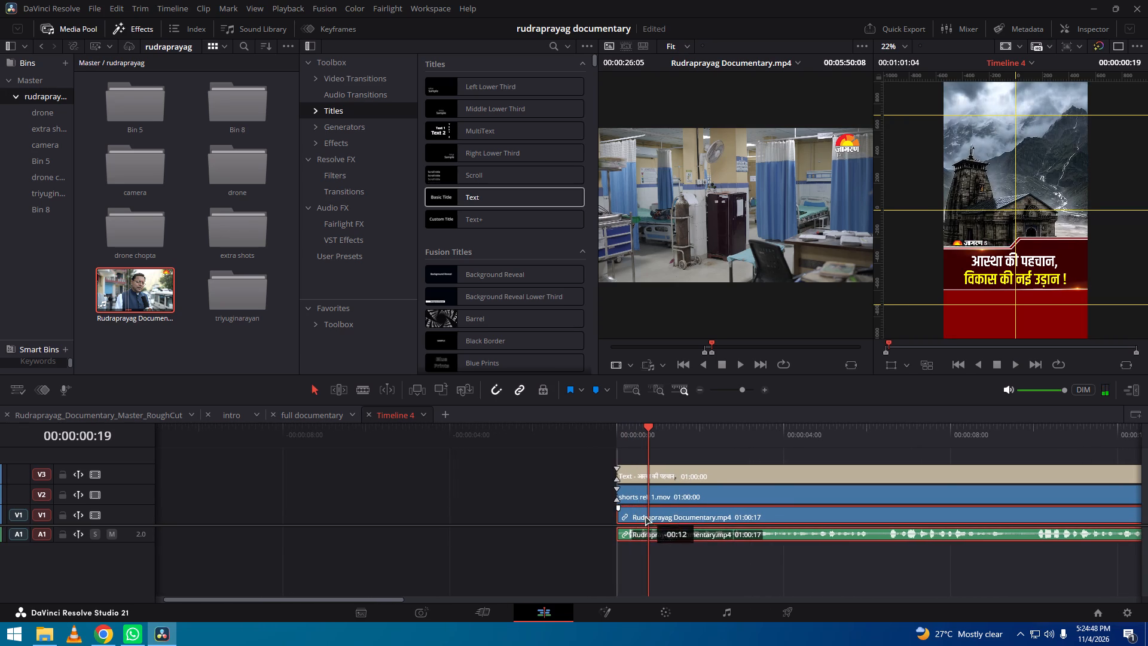
{"action": "left_click_drag", "start_coordinate": [645, 516], "coordinate": [645, 515]}
Trim 5 frames off the documentary clip's start, to a duration of 01:00:12, realign it with the timeline start, and play the opening.
{"action": "left_click_drag", "start_coordinate": [680, 437], "coordinate": [747, 432]}
{"action": "scroll", "coordinate": [689, 566], "scroll_direction": "up", "scroll_amount": 7, "text": "alt"}
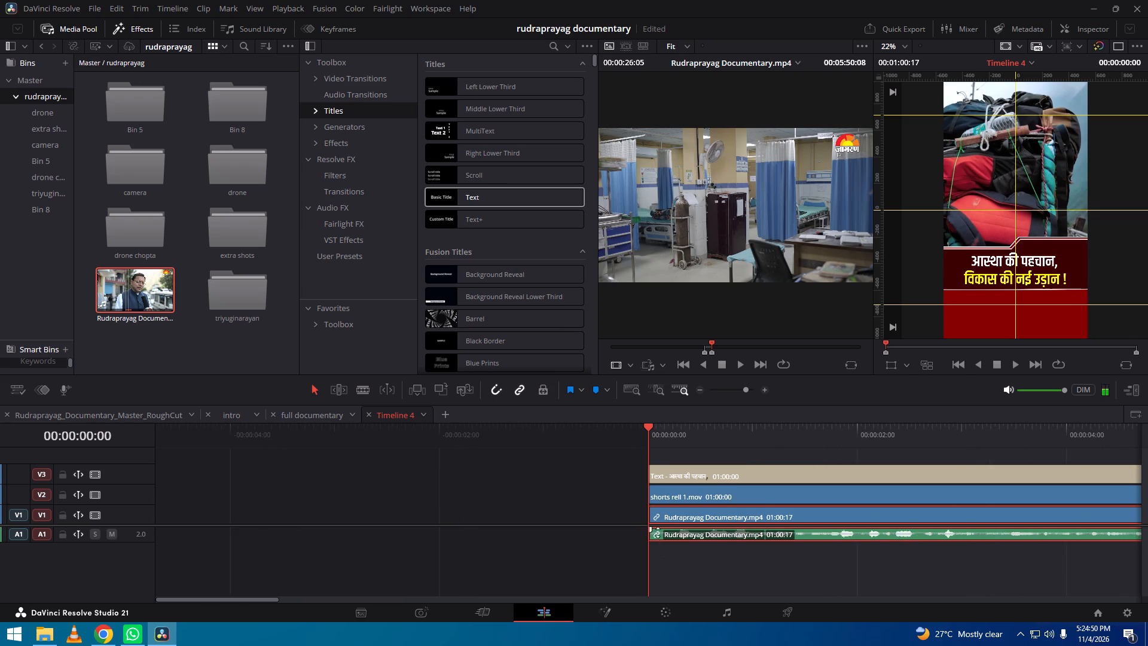
{"action": "left_click_drag", "start_coordinate": [655, 519], "coordinate": [679, 522]}
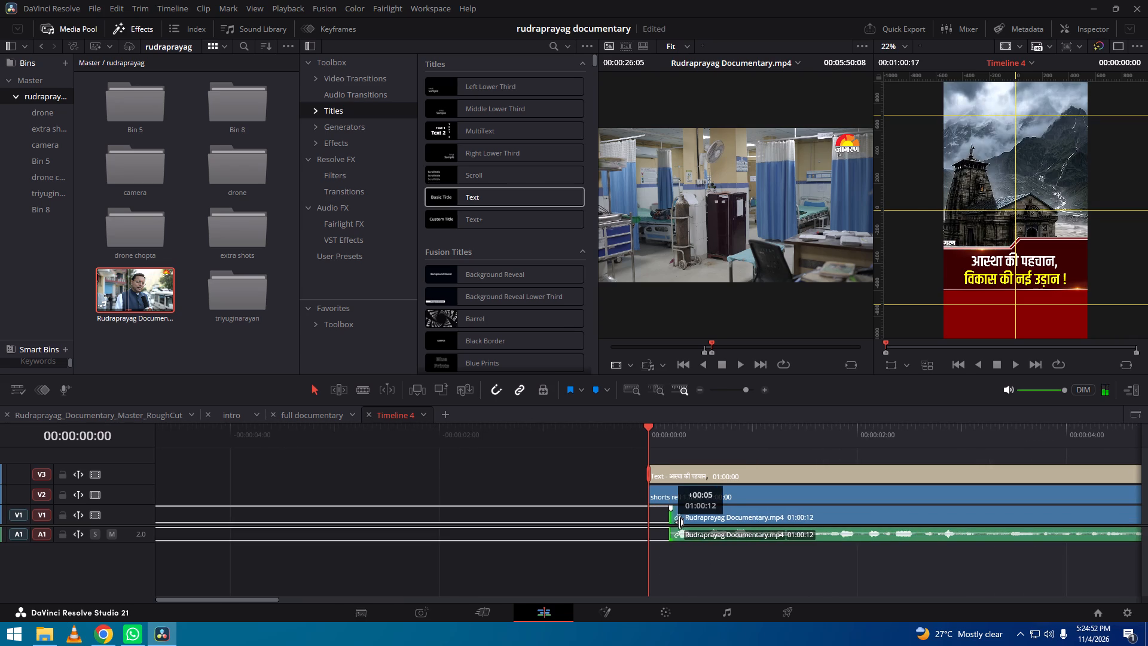
{"action": "left_click_drag", "start_coordinate": [679, 522], "coordinate": [676, 523]}
{"action": "left_click_drag", "start_coordinate": [717, 525], "coordinate": [681, 522]}
{"action": "left_click_drag", "start_coordinate": [712, 514], "coordinate": [553, 523]}
{"action": "key", "text": "space"}
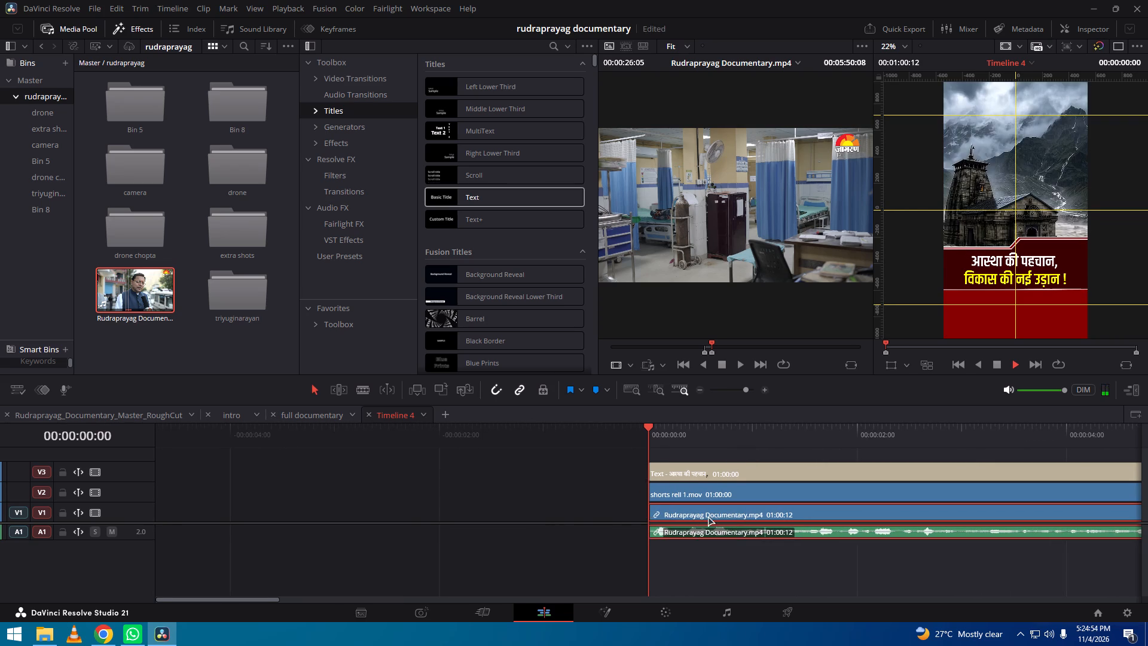
{"action": "scroll", "coordinate": [730, 549], "scroll_direction": "down", "scroll_amount": 13, "text": "alt"}
{"action": "key", "text": "space"}
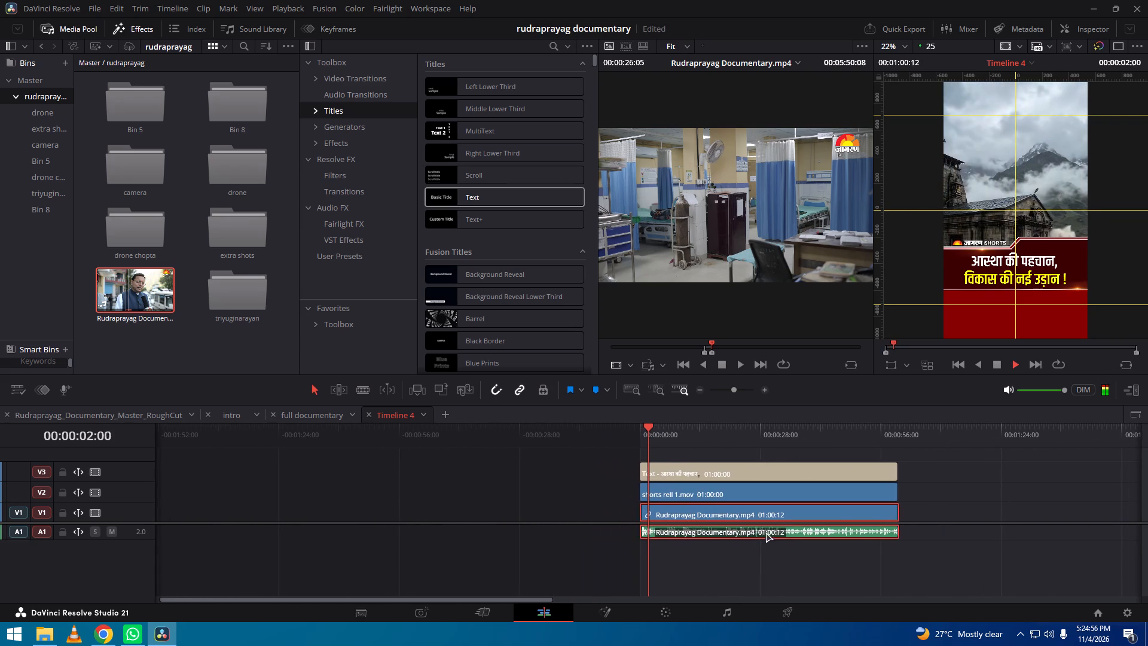
Set the documentary clip's zoom to 0.700 and its Y position to 364 to reframe it above the banner.
{"action": "left_click", "coordinate": [780, 510]}
{"action": "left_click", "coordinate": [1097, 30]}
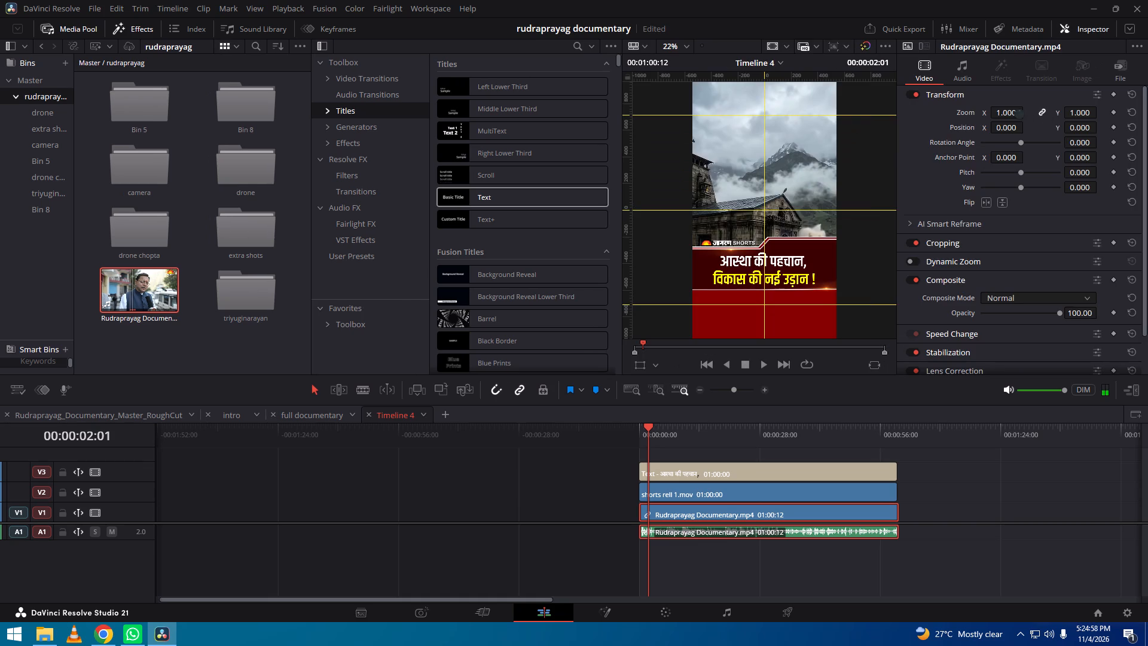
{"action": "left_click_drag", "start_coordinate": [1011, 109], "coordinate": [993, 111]}
{"action": "left_click_drag", "start_coordinate": [1077, 126], "coordinate": [1147, 130]}
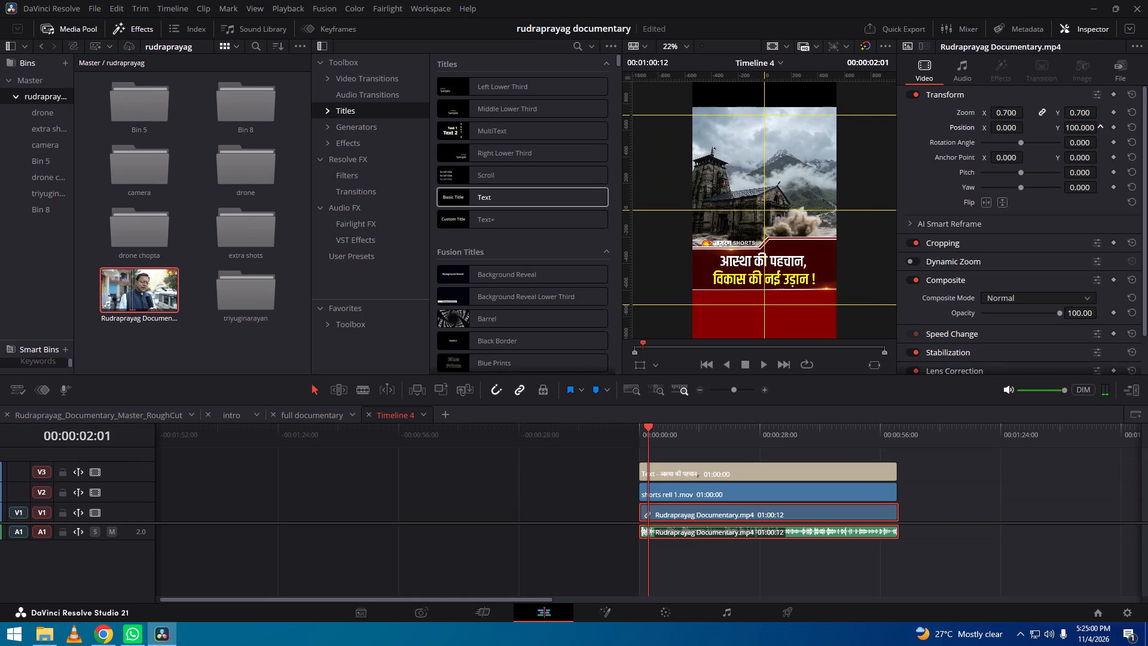
{"action": "left_click_drag", "start_coordinate": [1147, 130], "coordinate": [1147, 196]}
{"action": "left_click_drag", "start_coordinate": [1076, 130], "coordinate": [634, 328]}
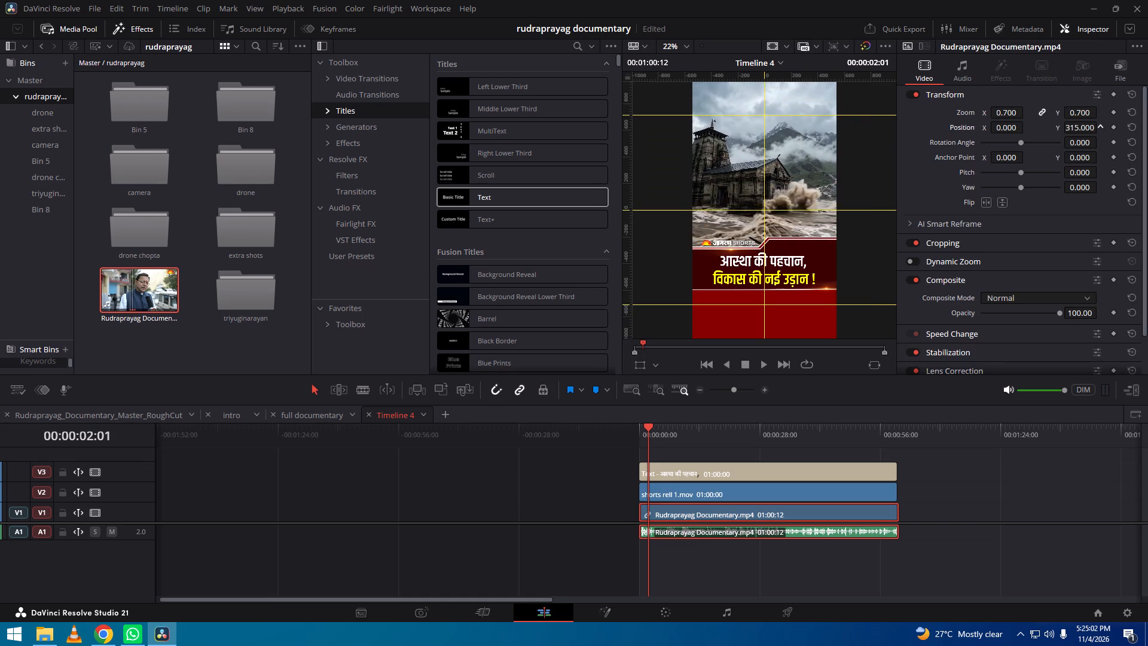
{"action": "left_click_drag", "start_coordinate": [634, 328], "coordinate": [662, 342]}
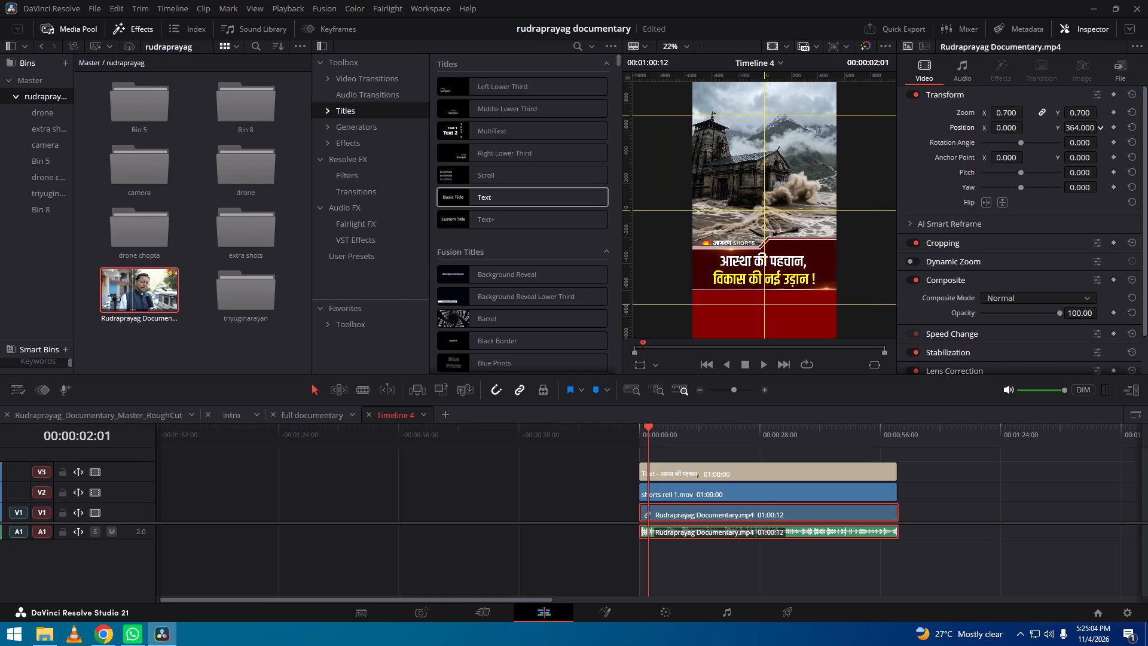
{"action": "left_click_drag", "start_coordinate": [662, 342], "coordinate": [662, 342]}
Play the timeline through to about 00:00:58:05, partly in full screen, to check the framing and where the section ends.
{"action": "key", "text": "space"}
{"action": "left_click", "coordinate": [965, 529]}
{"action": "key", "text": "ctrl+f"}
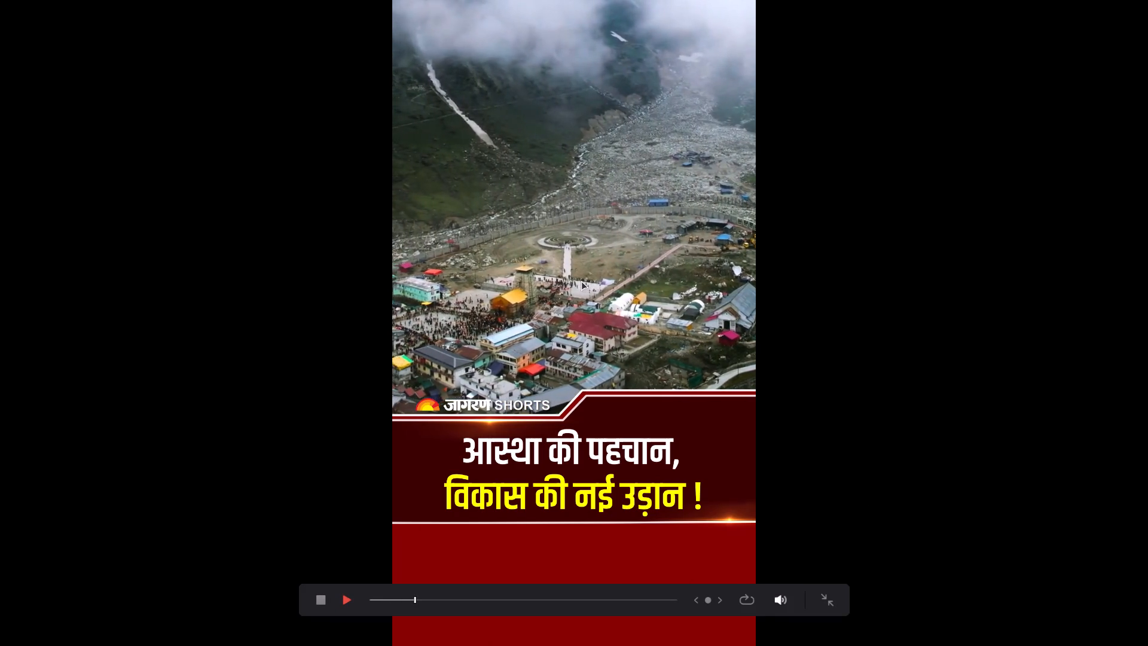
{"action": "key", "text": "ctrl+f"}
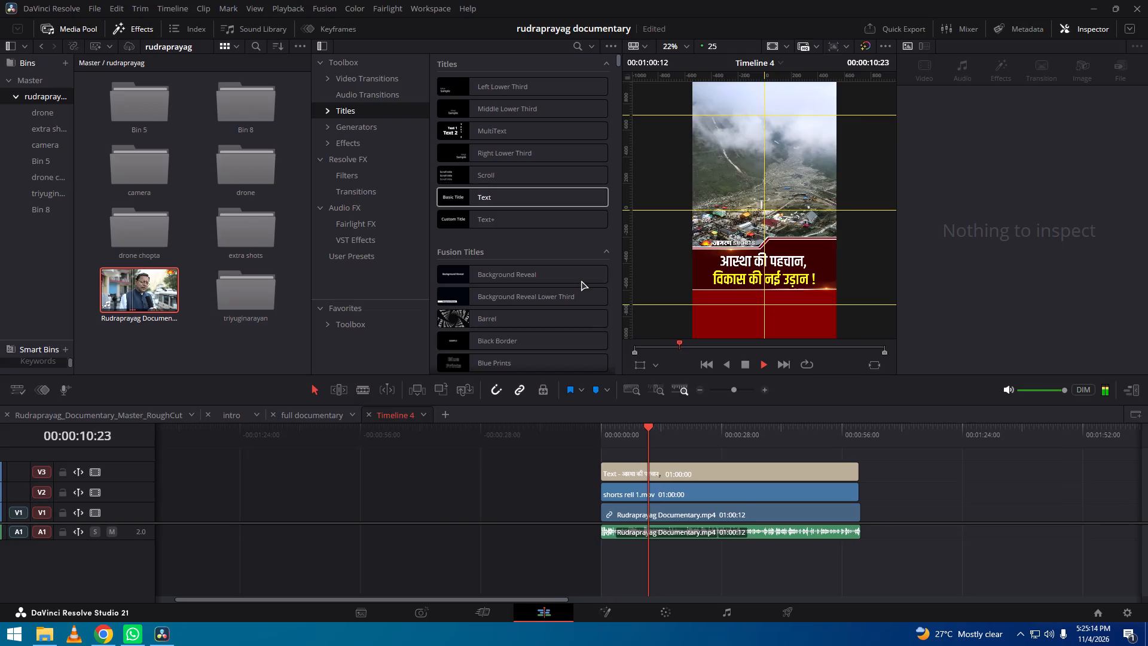
{"action": "key", "text": "ctrl+f"}
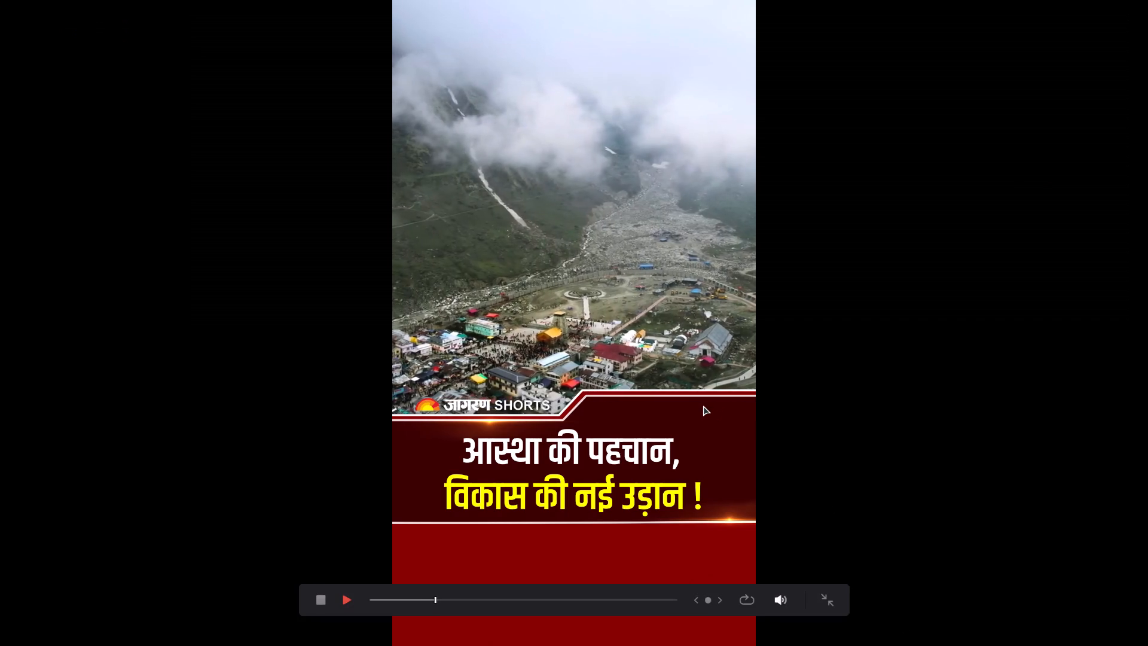
{"action": "key", "text": "ctrl+f"}
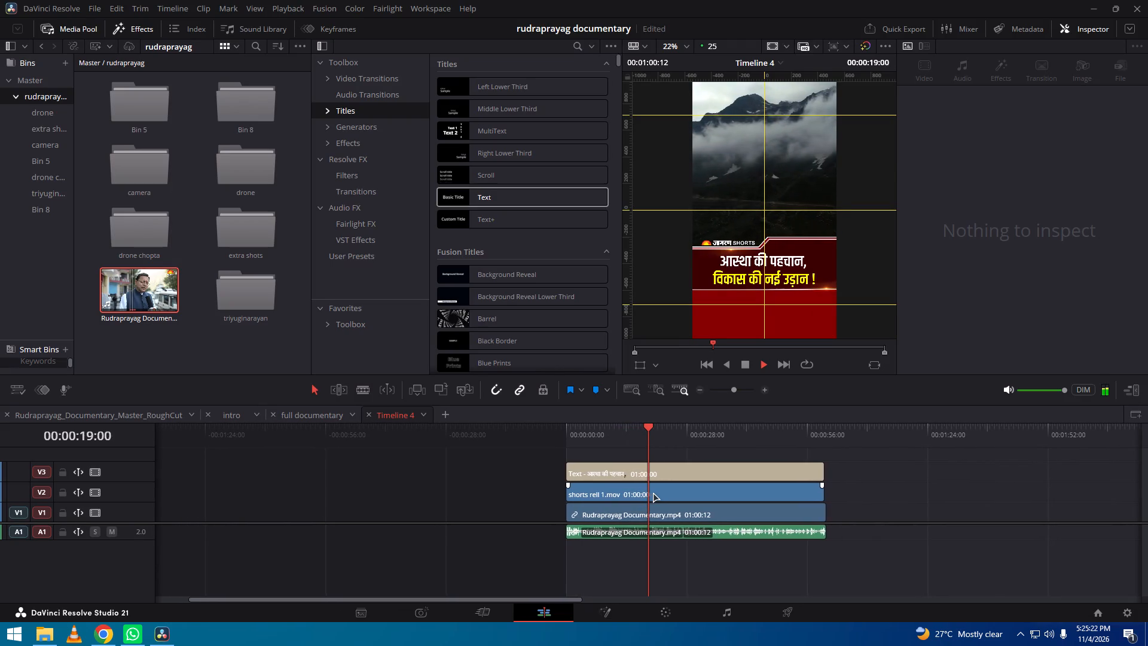
{"action": "key", "text": "ctrl+f"}
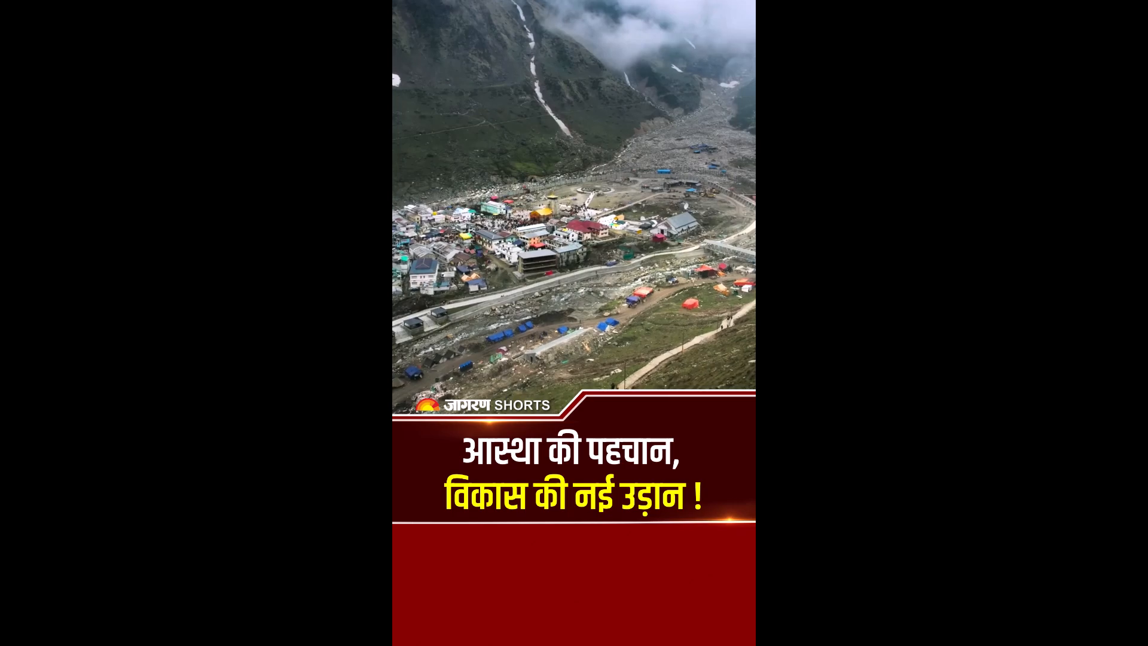
{"action": "key", "text": "ctrl+f"}
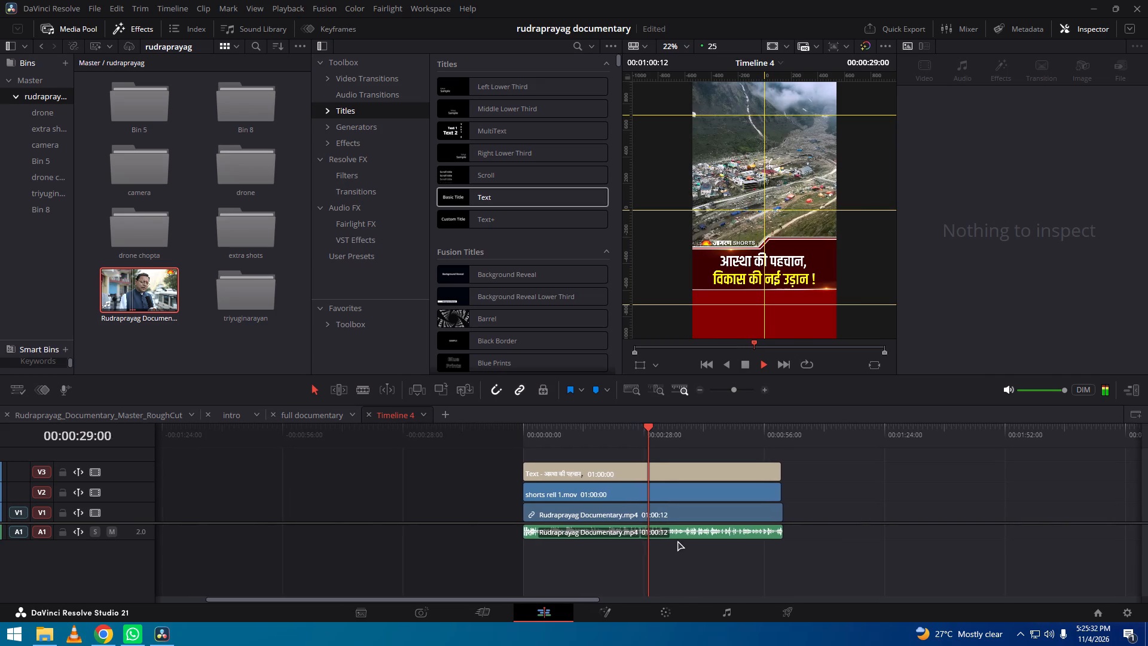
{"action": "scroll", "coordinate": [677, 541], "scroll_direction": "up", "scroll_amount": 3, "text": "alt"}
{"action": "key", "text": "ctrl+f"}
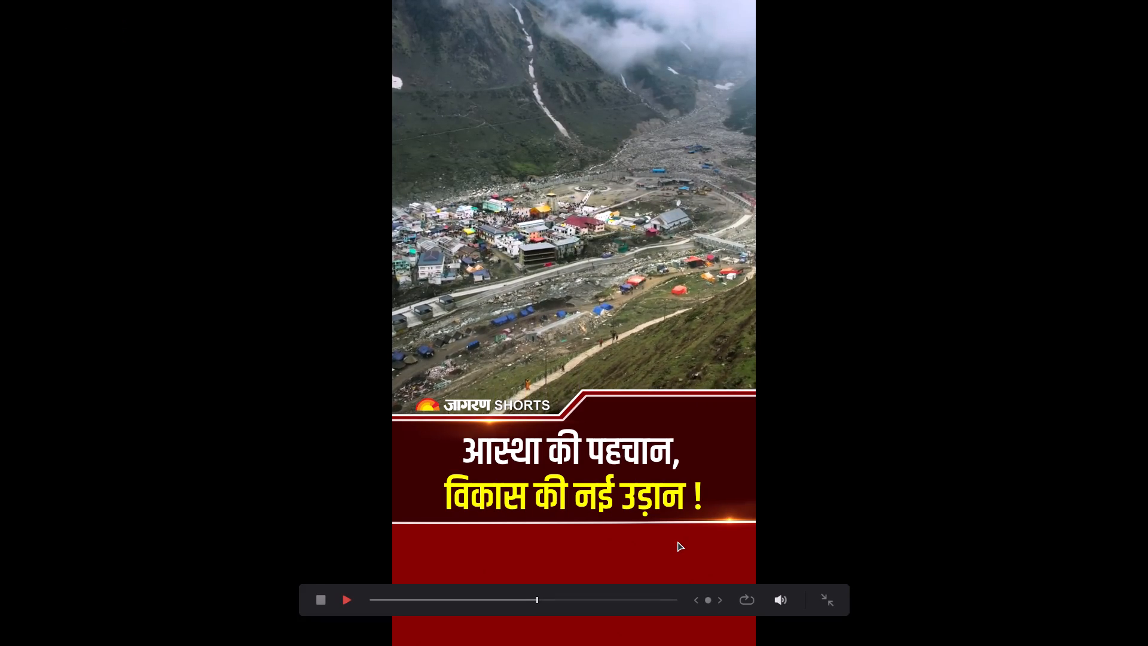
{"action": "key", "text": "ctrl+f"}
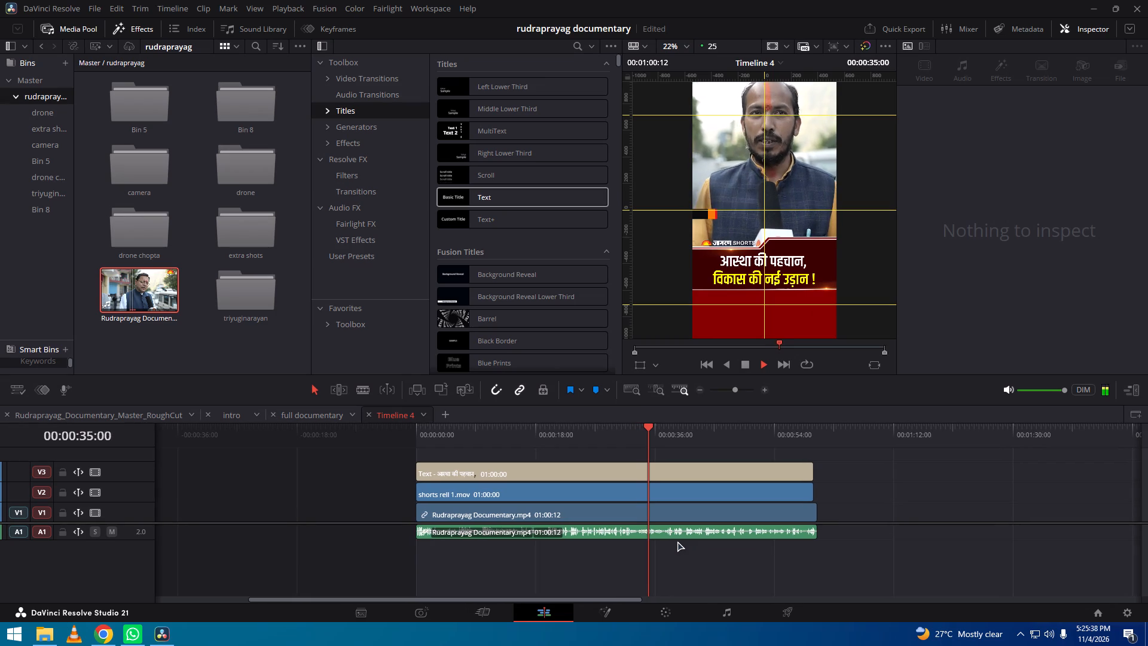
{"action": "scroll", "coordinate": [712, 544], "scroll_direction": "up", "scroll_amount": 3, "text": "alt"}
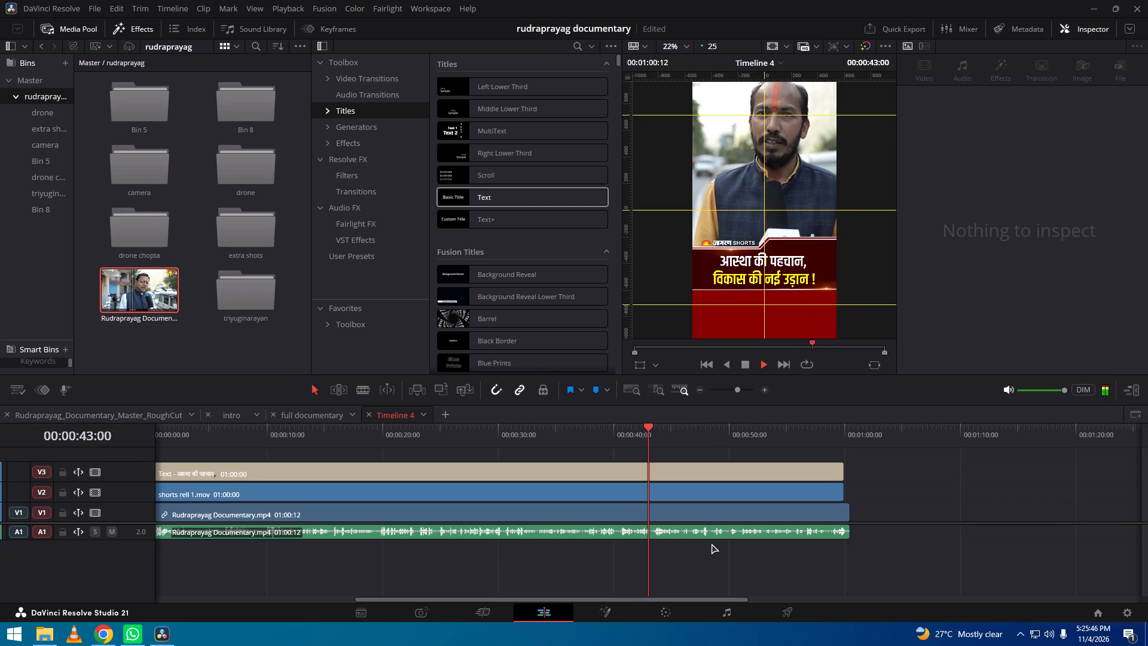
{"action": "scroll", "coordinate": [712, 544], "scroll_direction": "down", "scroll_amount": 3, "text": "alt"}
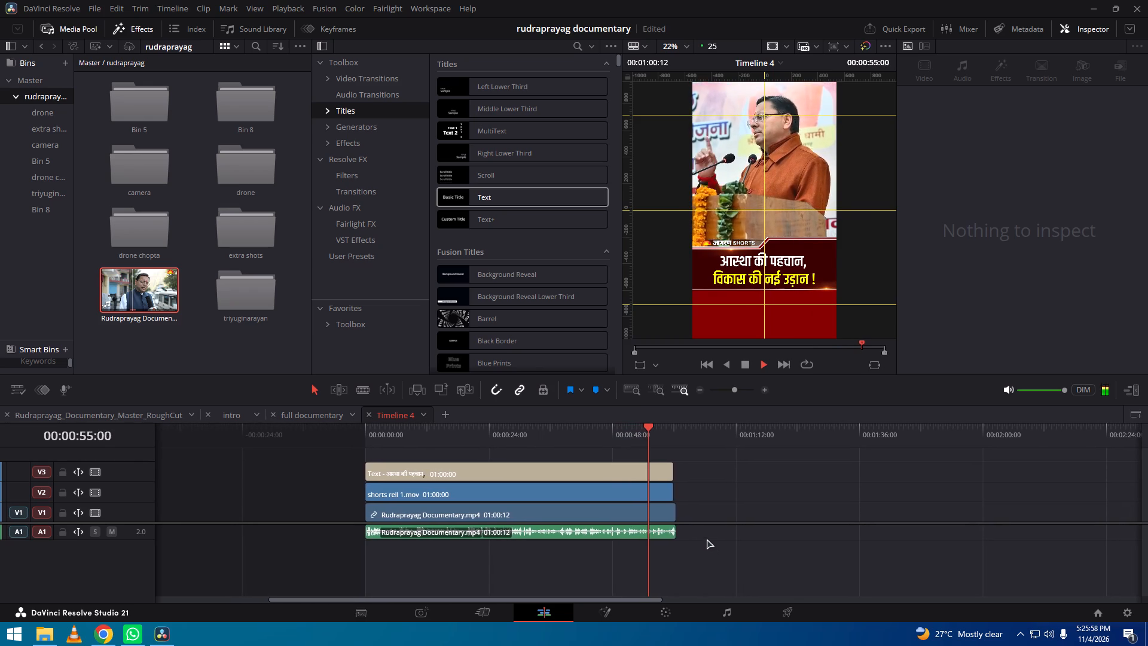
{"action": "left_click_drag", "start_coordinate": [643, 451], "coordinate": [645, 532]}
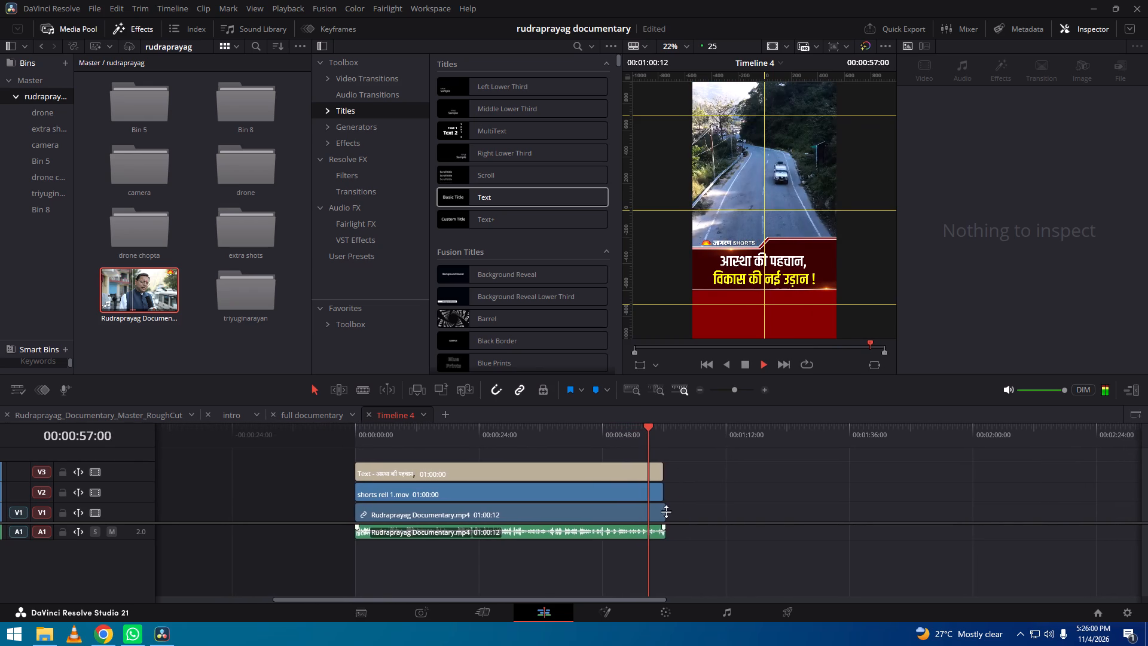
{"action": "scroll", "coordinate": [673, 513], "scroll_direction": "up", "scroll_amount": 6, "text": "alt"}
{"action": "key", "text": "space"}
Extend the documentary clip's end to a duration of 01:11:07 and play the added footage.
{"action": "left_click_drag", "start_coordinate": [740, 461], "coordinate": [665, 540]}
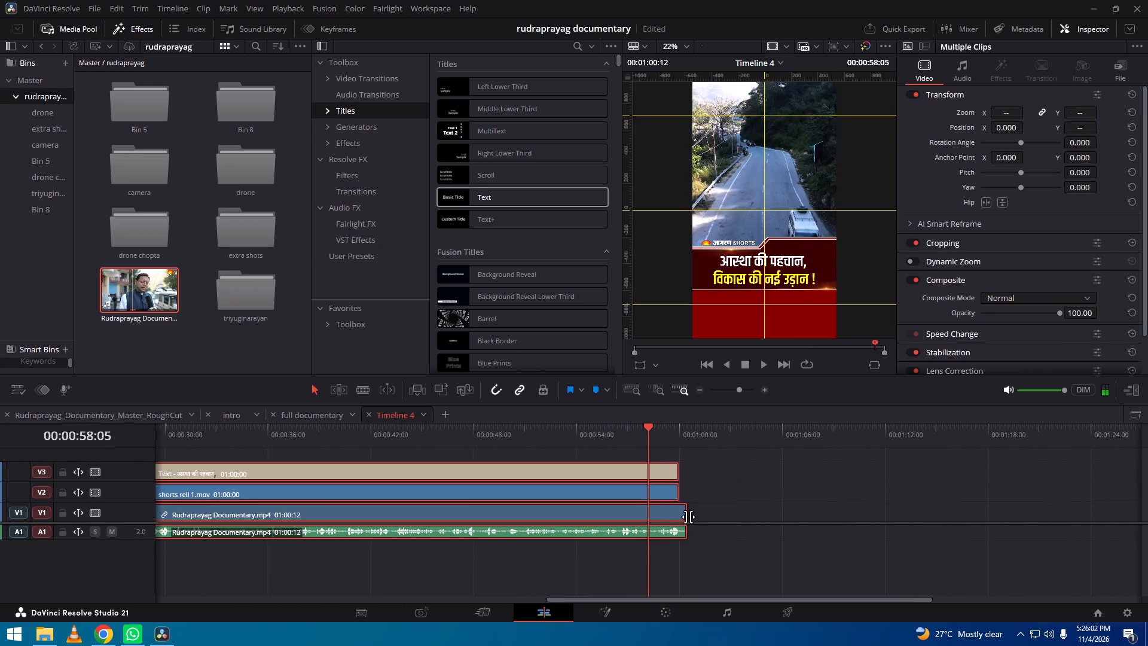
{"action": "left_click_drag", "start_coordinate": [686, 519], "coordinate": [786, 528]}
{"action": "left_click", "coordinate": [781, 530]}
{"action": "left_click_drag", "start_coordinate": [729, 515], "coordinate": [671, 532]}
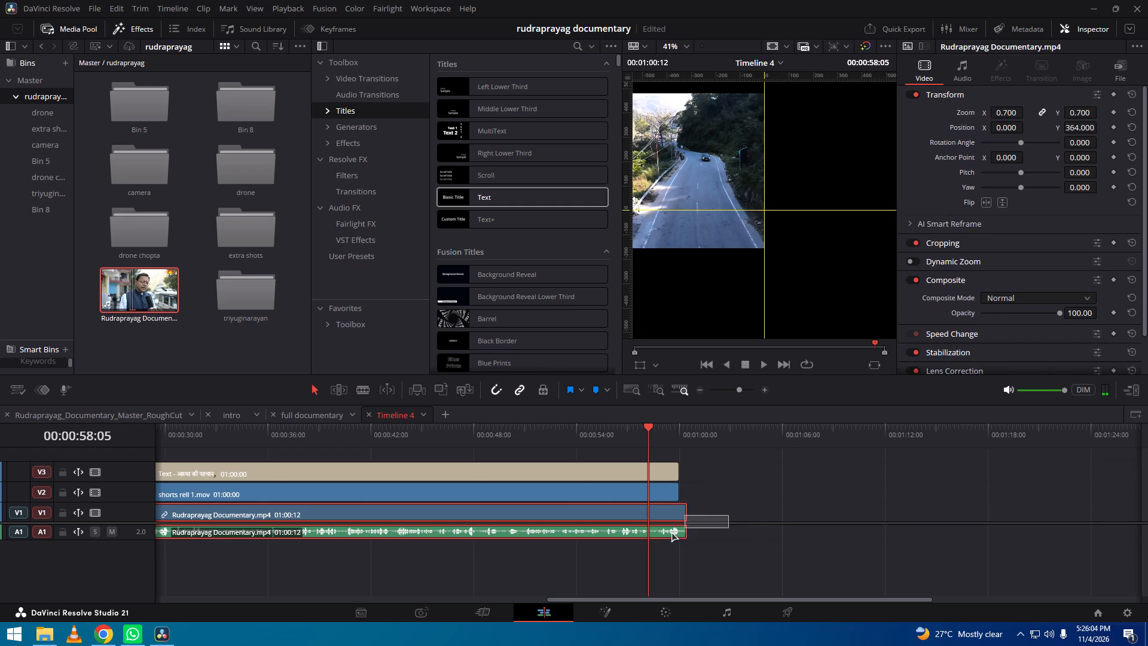
{"action": "left_click_drag", "start_coordinate": [671, 532], "coordinate": [672, 536]}
{"action": "left_click_drag", "start_coordinate": [683, 517], "coordinate": [868, 526]}
{"action": "key", "text": "space"}
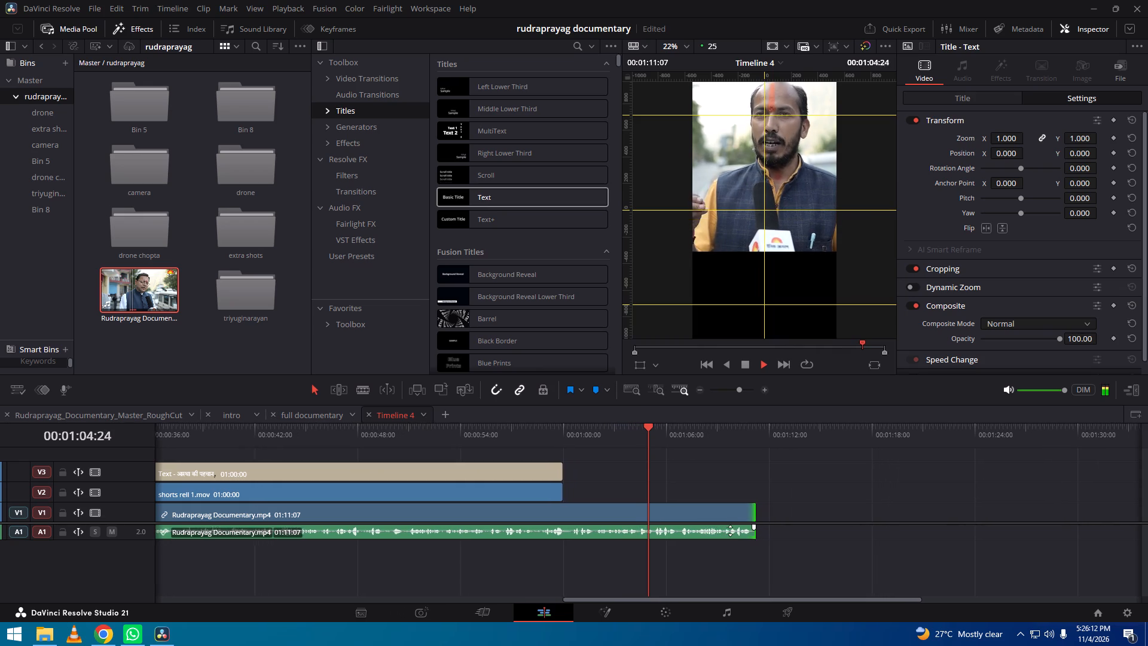
{"action": "key", "text": "space"}
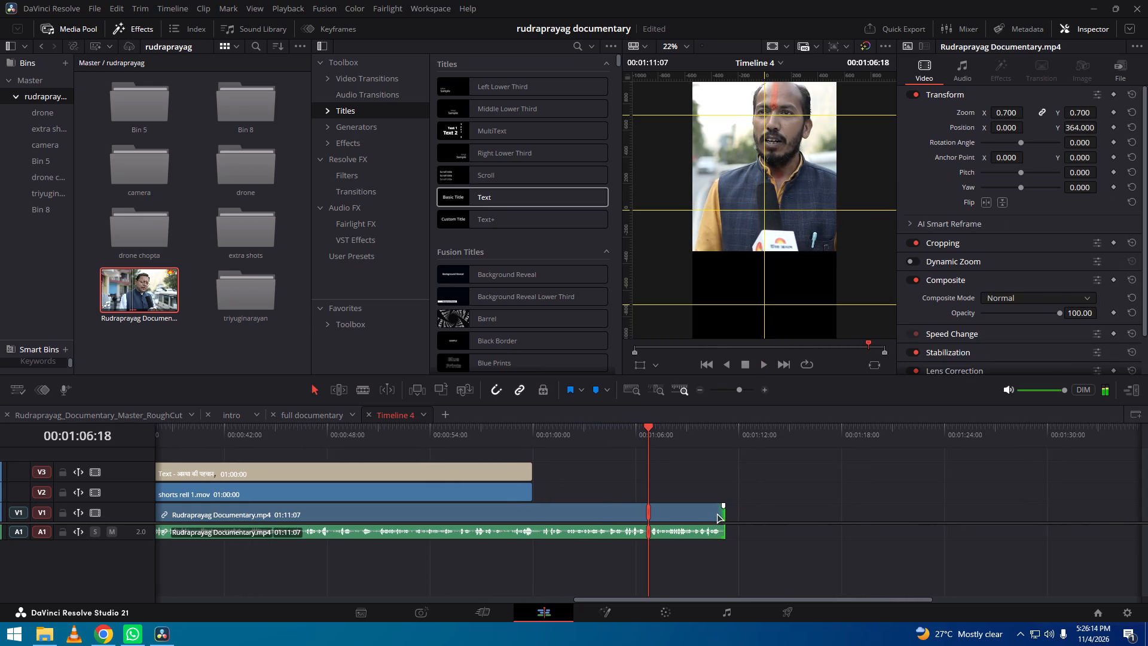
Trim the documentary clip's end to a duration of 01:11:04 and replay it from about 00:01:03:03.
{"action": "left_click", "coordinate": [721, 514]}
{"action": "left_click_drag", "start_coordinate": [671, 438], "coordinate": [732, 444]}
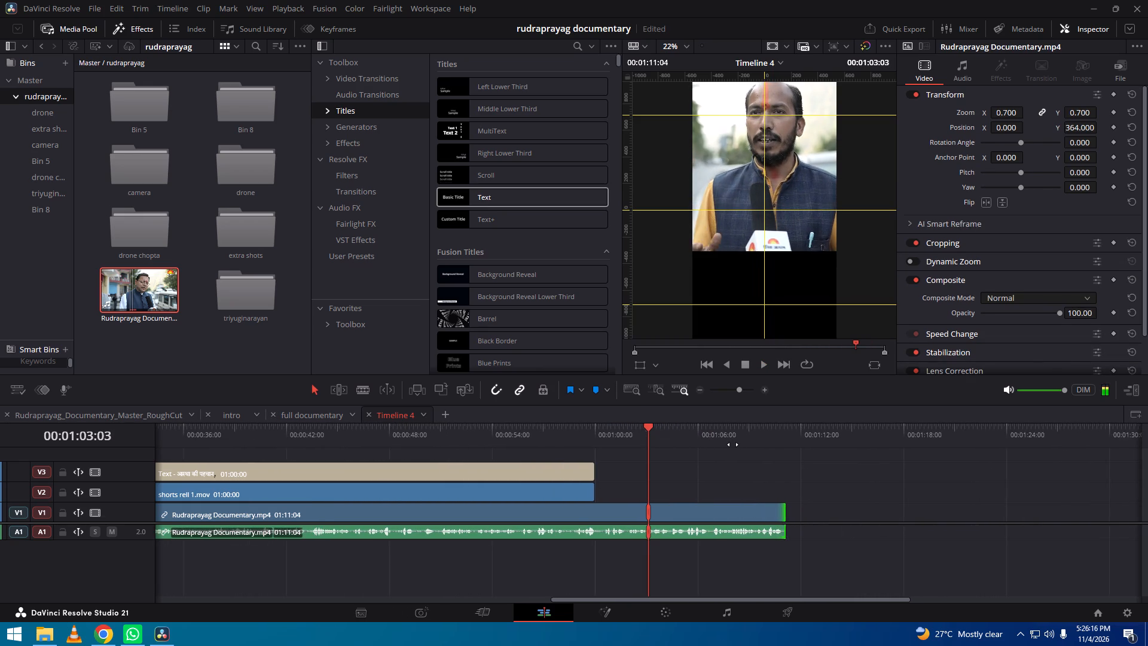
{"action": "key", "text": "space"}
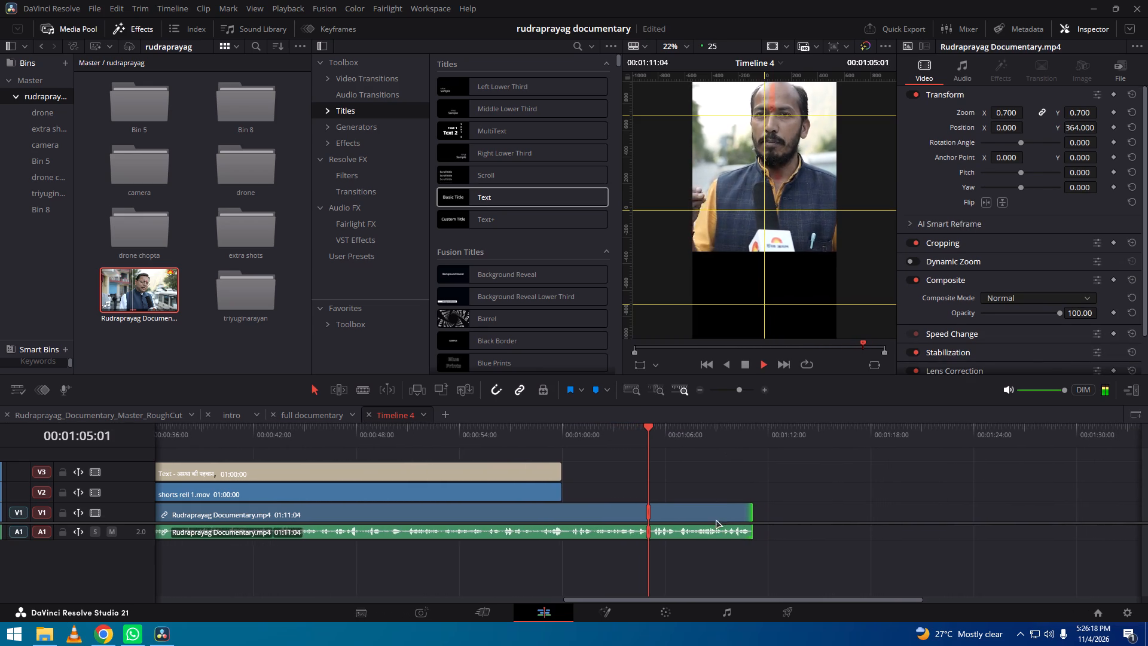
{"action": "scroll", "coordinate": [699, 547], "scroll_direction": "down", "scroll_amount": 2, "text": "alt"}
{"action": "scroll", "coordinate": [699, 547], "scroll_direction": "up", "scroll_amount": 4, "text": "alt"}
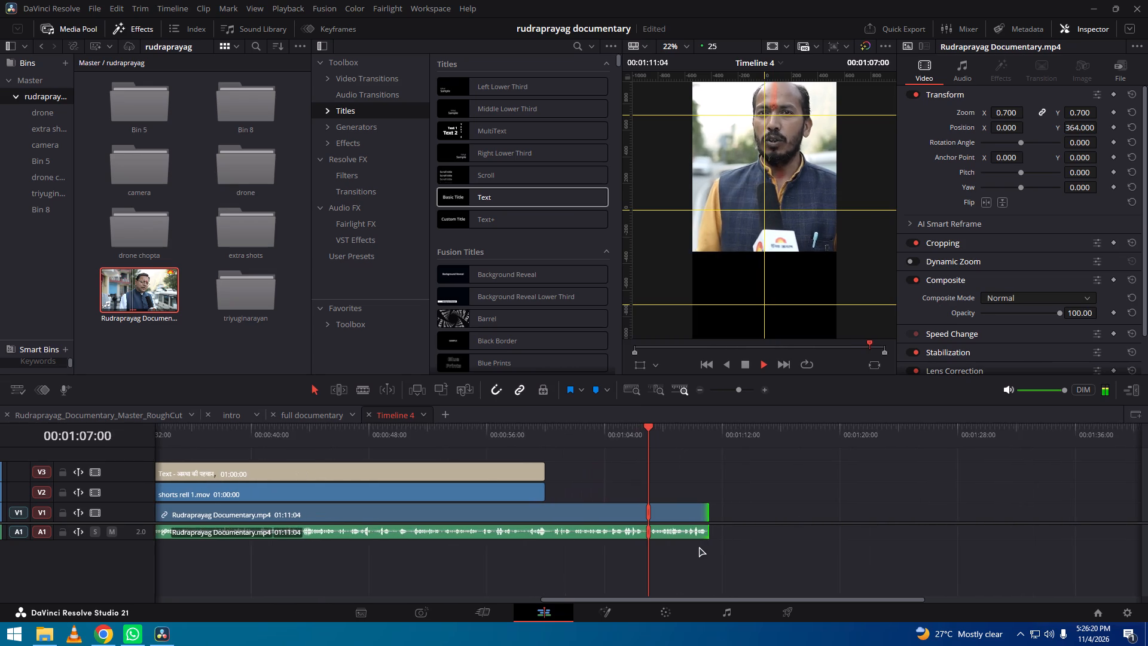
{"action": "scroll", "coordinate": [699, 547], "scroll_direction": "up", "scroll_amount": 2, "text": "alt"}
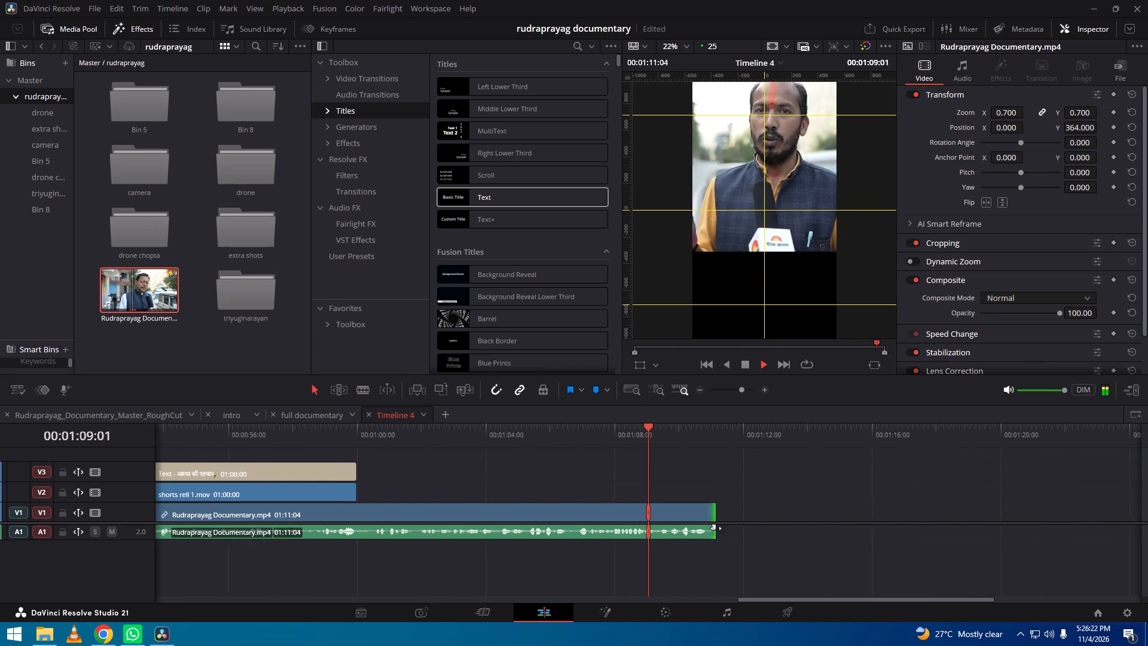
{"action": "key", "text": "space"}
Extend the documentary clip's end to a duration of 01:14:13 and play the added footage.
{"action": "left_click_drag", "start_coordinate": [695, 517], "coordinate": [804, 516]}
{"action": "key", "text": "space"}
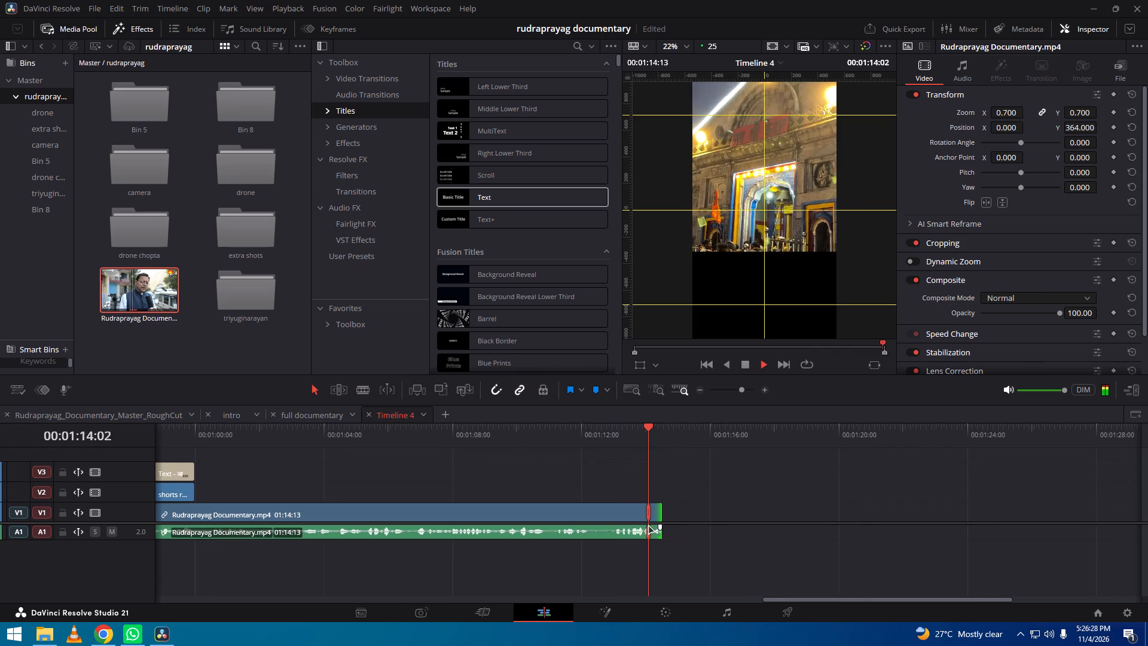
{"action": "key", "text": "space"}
Trim the documentary clip's end to a duration of 01:10:24, after the interview remark, and play the ending.
{"action": "left_click_drag", "start_coordinate": [653, 520], "coordinate": [538, 513]}
{"action": "left_click_drag", "start_coordinate": [548, 439], "coordinate": [641, 438]}
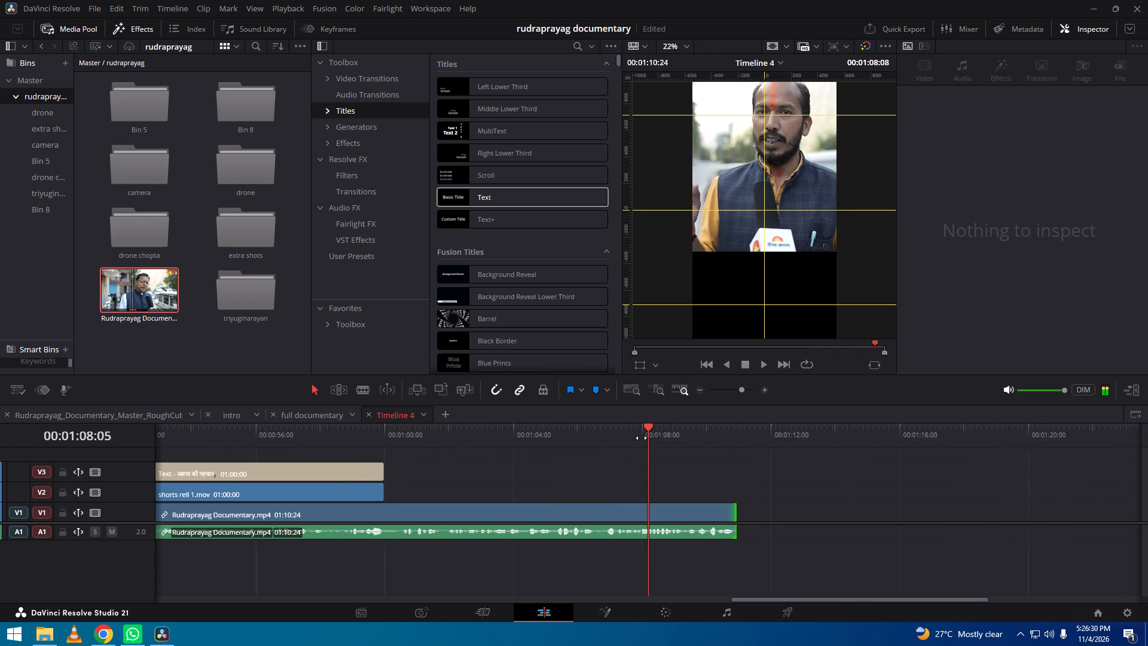
{"action": "left_click_drag", "start_coordinate": [641, 438], "coordinate": [579, 437]}
{"action": "key", "text": "space"}
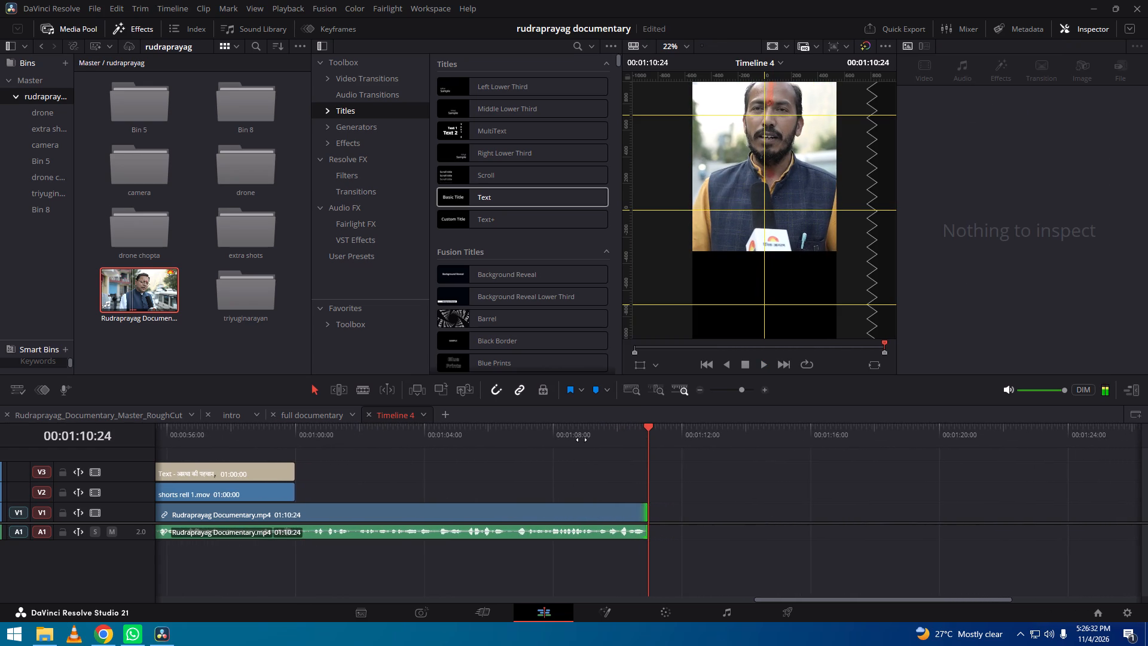
Duplicate the banner along V2 and extend the title on V3 so both end with the documentary clip at 01:10:24.
{"action": "scroll", "coordinate": [645, 524], "scroll_direction": "down", "scroll_amount": 4, "text": "alt"}
{"action": "left_click_drag", "start_coordinate": [561, 493], "coordinate": [624, 496], "text": "alt"}
{"action": "left_click_drag", "start_coordinate": [585, 472], "coordinate": [641, 476]}
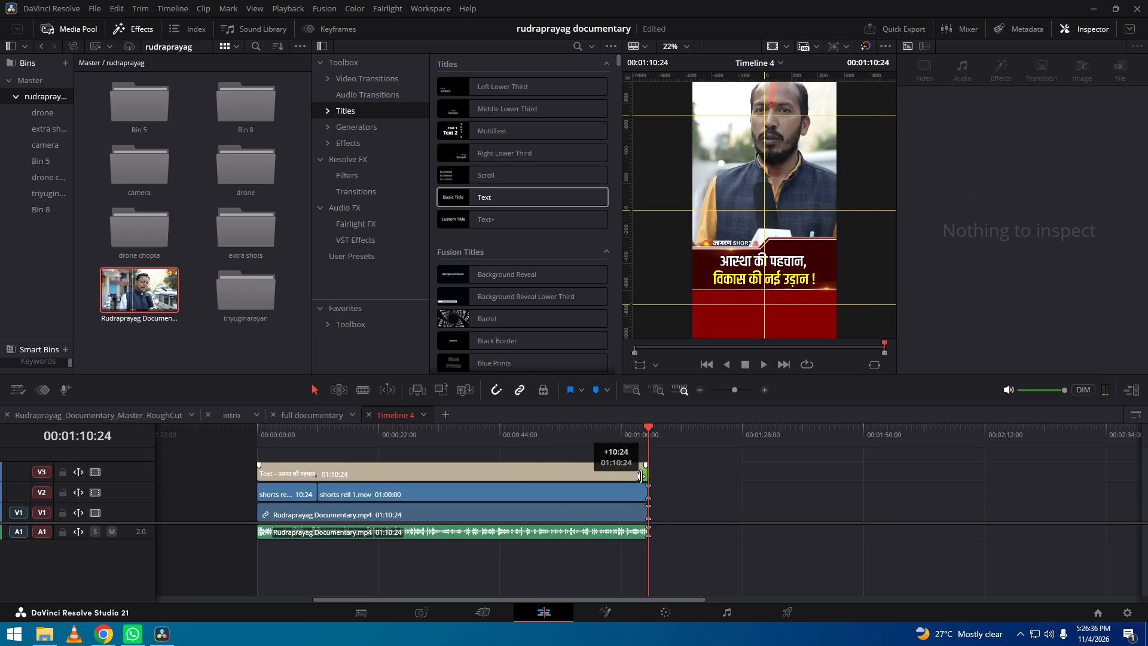
{"action": "left_click_drag", "start_coordinate": [641, 476], "coordinate": [647, 476]}
Play the closing part of the timeline in full screen with the banner and title in place.
{"action": "left_click_drag", "start_coordinate": [632, 443], "coordinate": [686, 449]}
{"action": "key", "text": "space"}
{"action": "key", "text": "ctrl+f"}
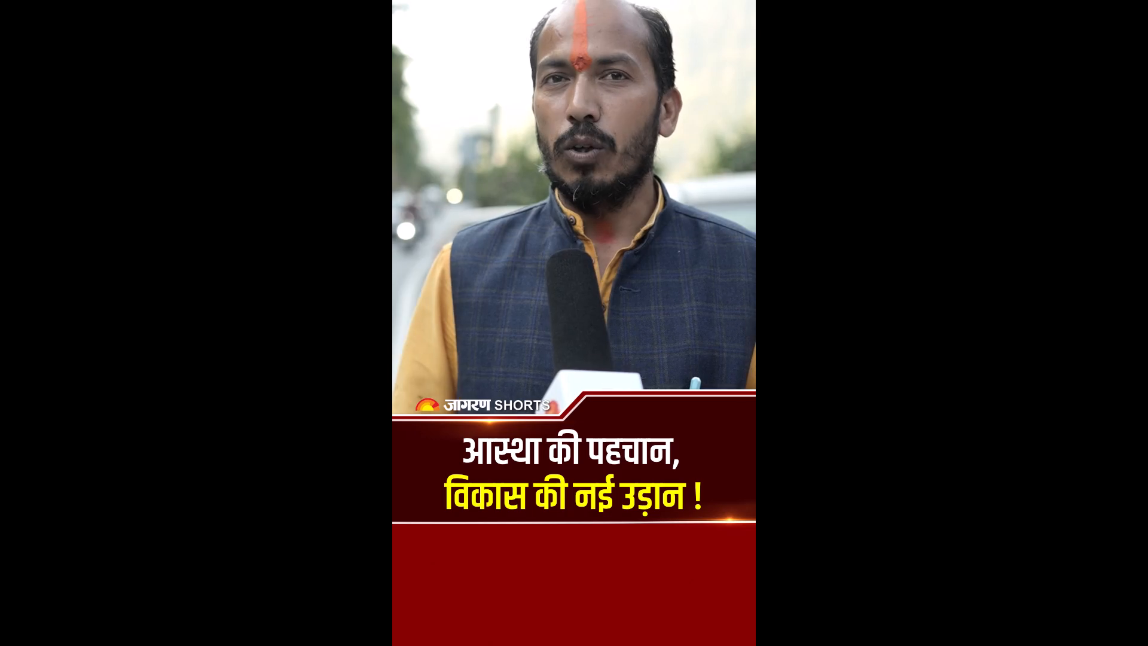
Leave the full-screen playback, lower the documentary clip on V1 to a Y position of 286, check the framing and save the project.
{"action": "key", "text": "ctrl+f"}
{"action": "key", "text": "space"}
{"action": "left_click", "coordinate": [742, 498]}
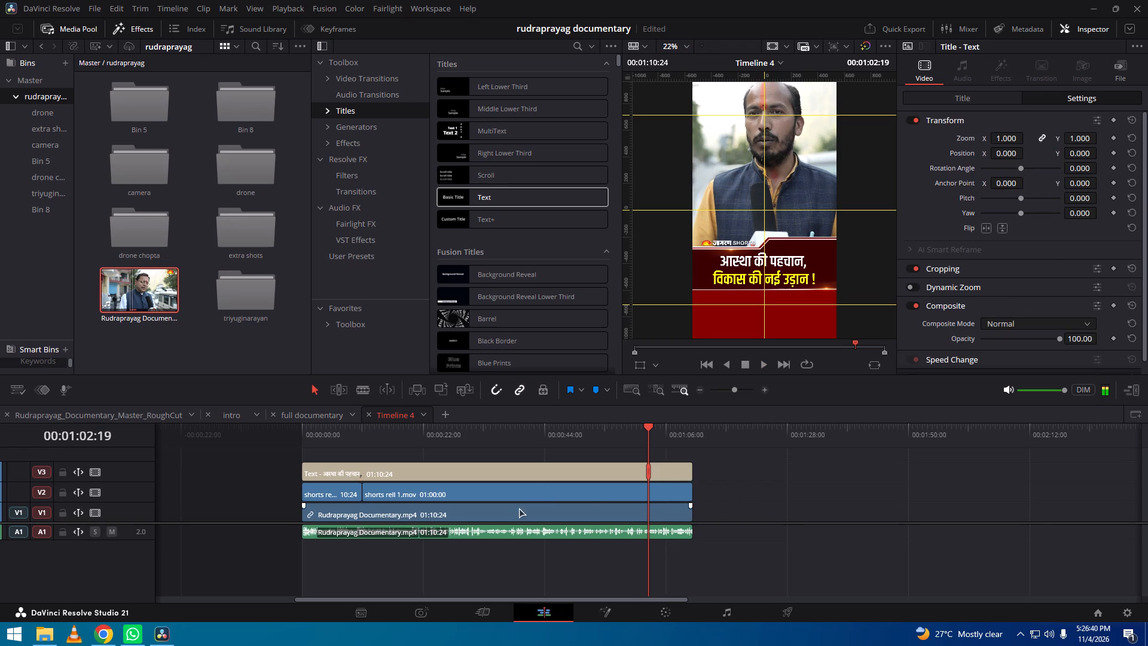
{"action": "left_click", "coordinate": [514, 513]}
{"action": "left_click_drag", "start_coordinate": [1083, 130], "coordinate": [1052, 133]}
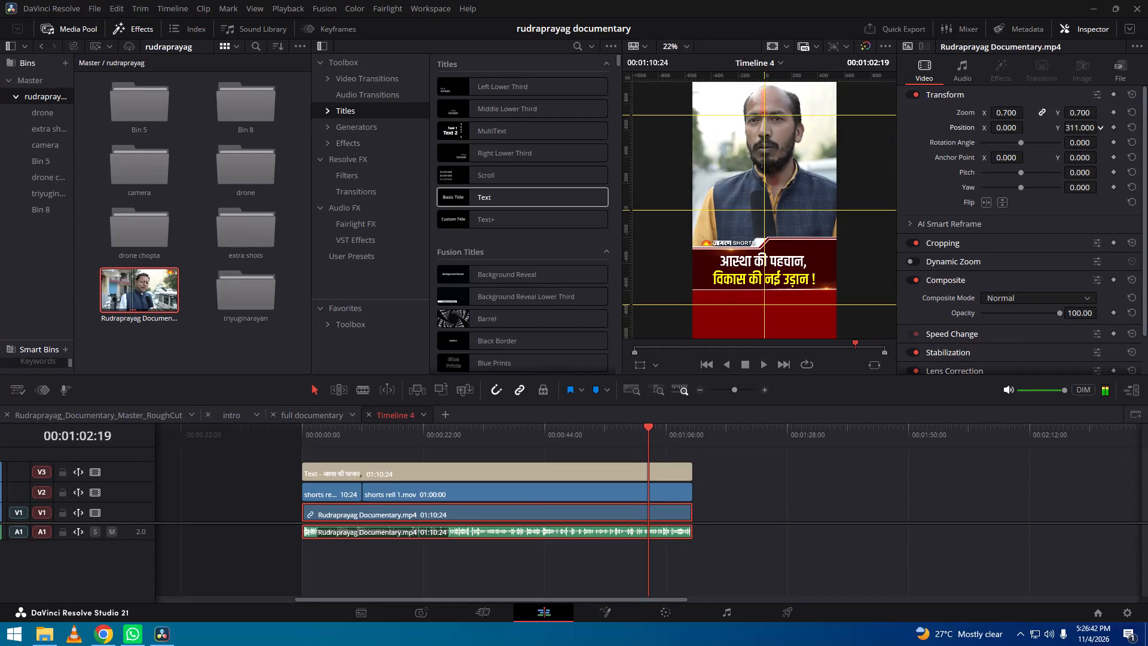
{"action": "left_click_drag", "start_coordinate": [1052, 133], "coordinate": [1037, 129]}
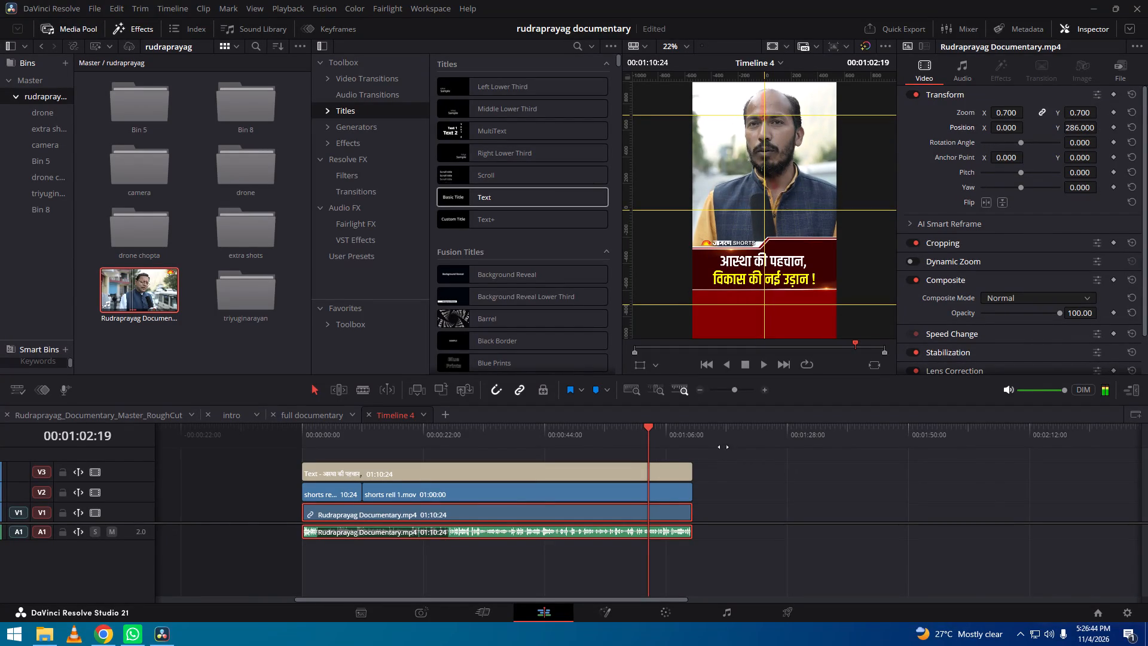
{"action": "left_click_drag", "start_coordinate": [725, 440], "coordinate": [1049, 442]}
{"action": "left_click_drag", "start_coordinate": [1013, 432], "coordinate": [682, 459]}
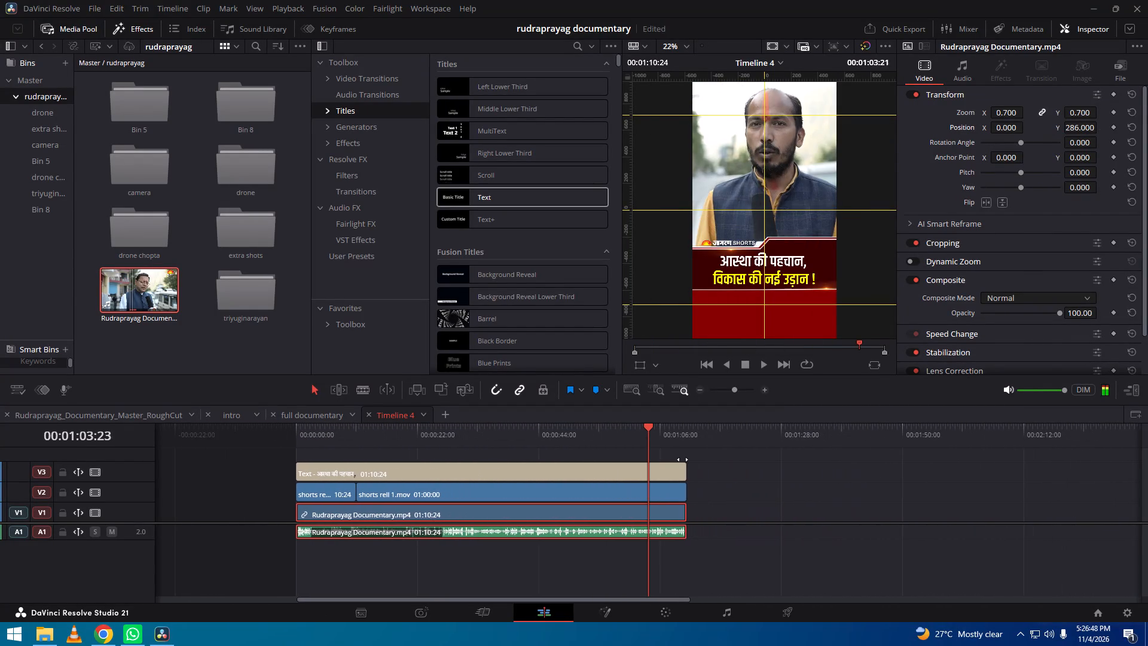
{"action": "left_click_drag", "start_coordinate": [682, 459], "coordinate": [680, 459]}
{"action": "key", "text": "ctrl+s"}
Set the export file name of Timeline 4 to "Rudraprayag Reel 1" in the render settings.
{"action": "left_click", "coordinate": [790, 610]}
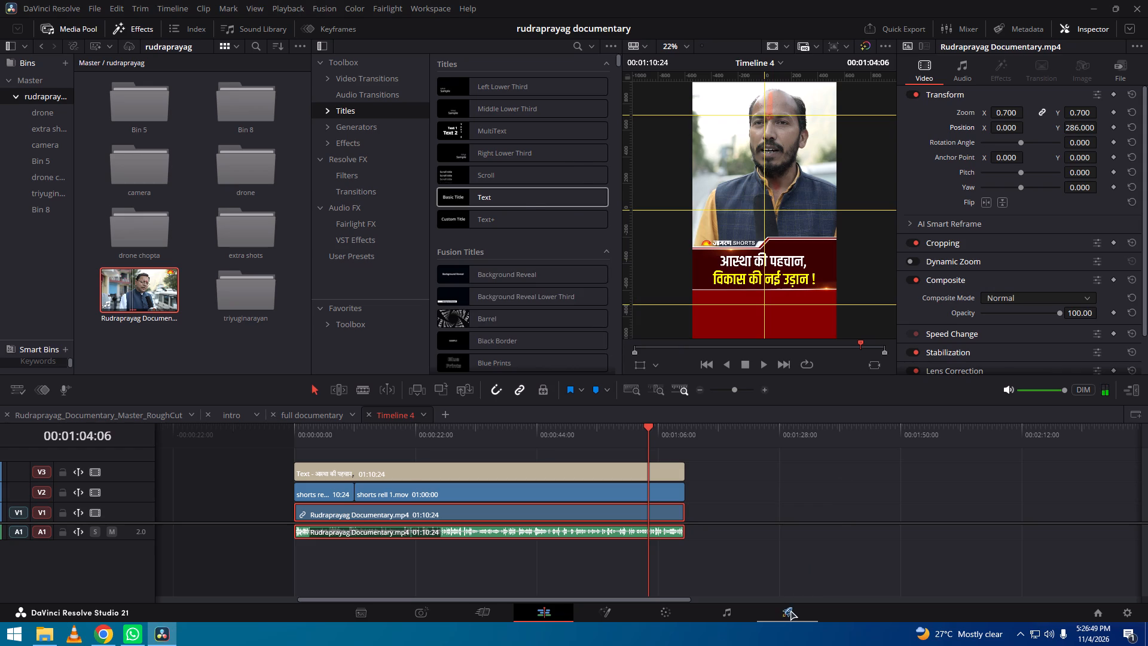
{"action": "left_click", "coordinate": [173, 108]}
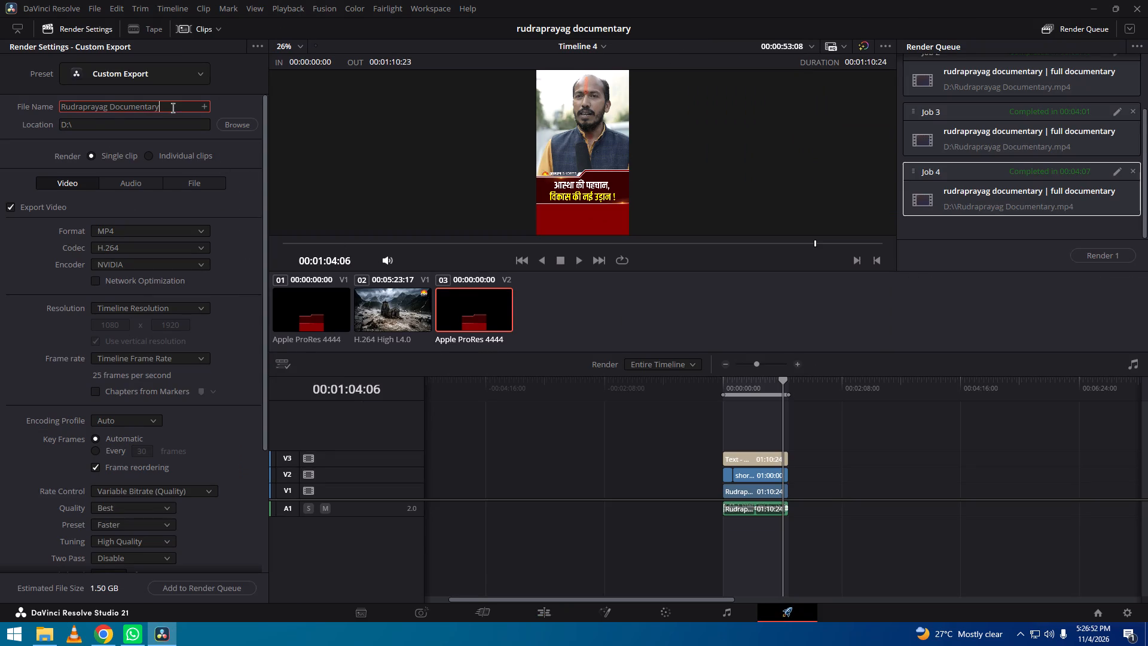
{"action": "left_click_drag", "start_coordinate": [175, 107], "coordinate": [111, 109]}
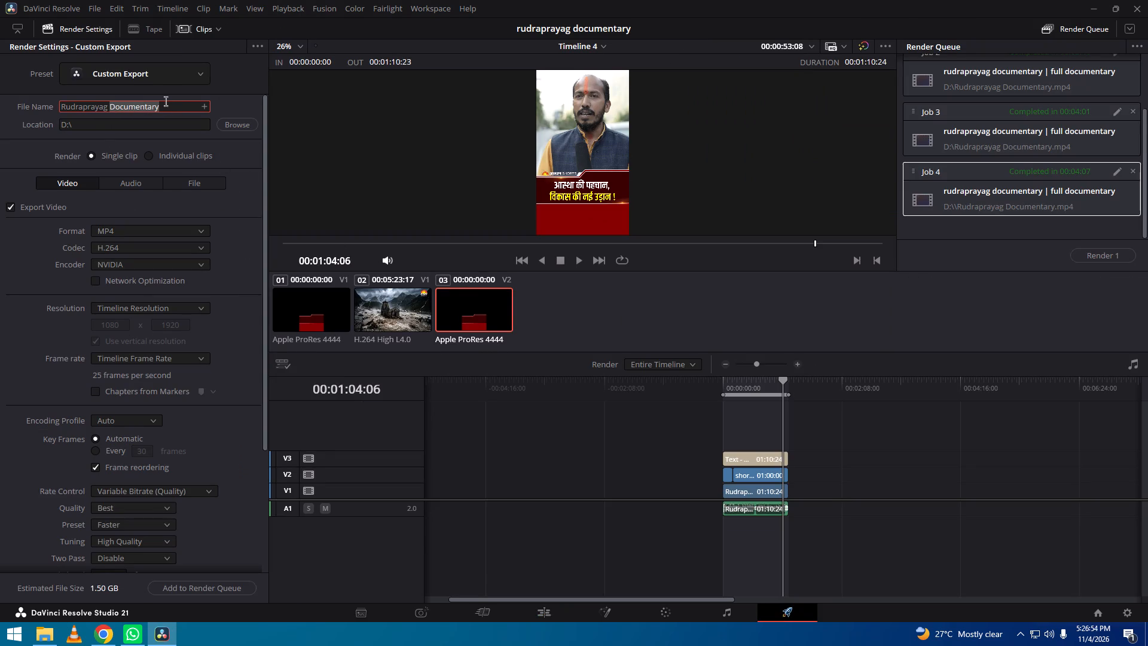
{"action": "key", "text": "shift+r"}
{"action": "type", "text": "ee"}
{"action": "type", "text": "l 1"}
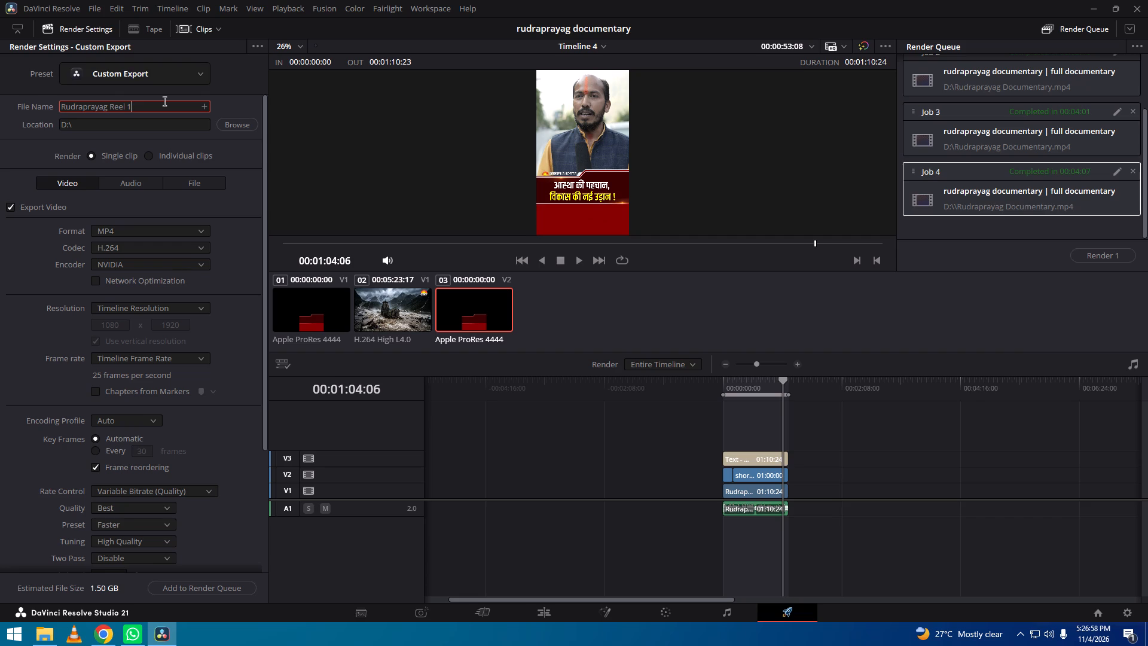
Add the Timeline 4 export to the render queue and start rendering it.
{"action": "left_click", "coordinate": [224, 587]}
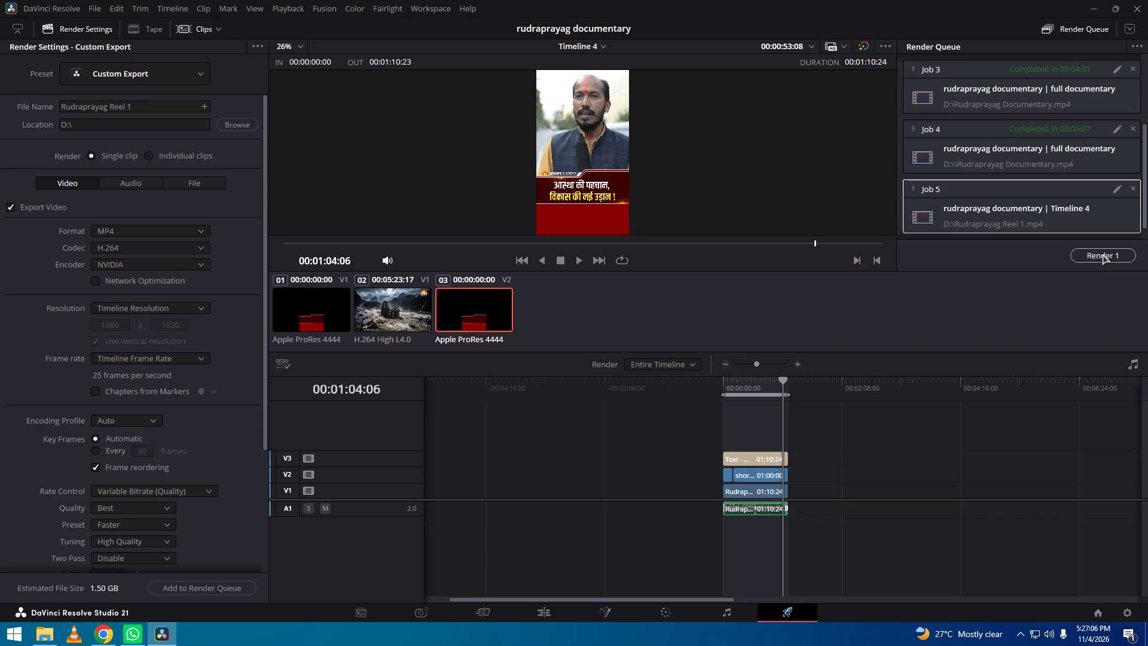
{"action": "left_click", "coordinate": [1103, 254]}
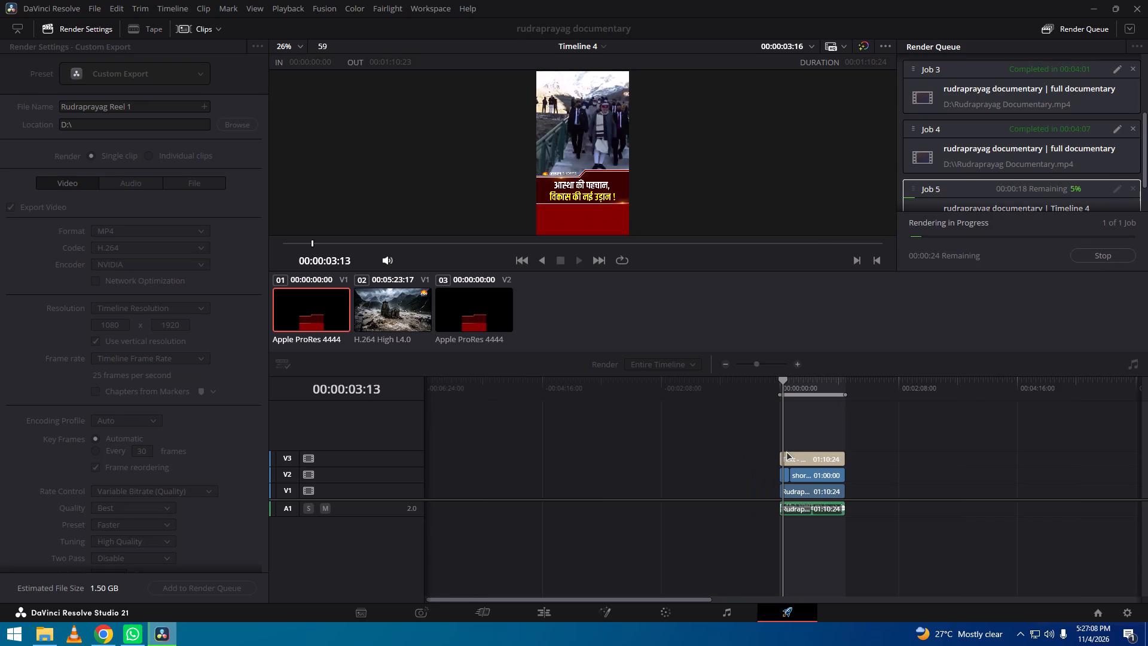
Switch to the file explorer window showing the D: drive, where the reel is being rendered.
{"action": "key", "text": "alt+Tab"}
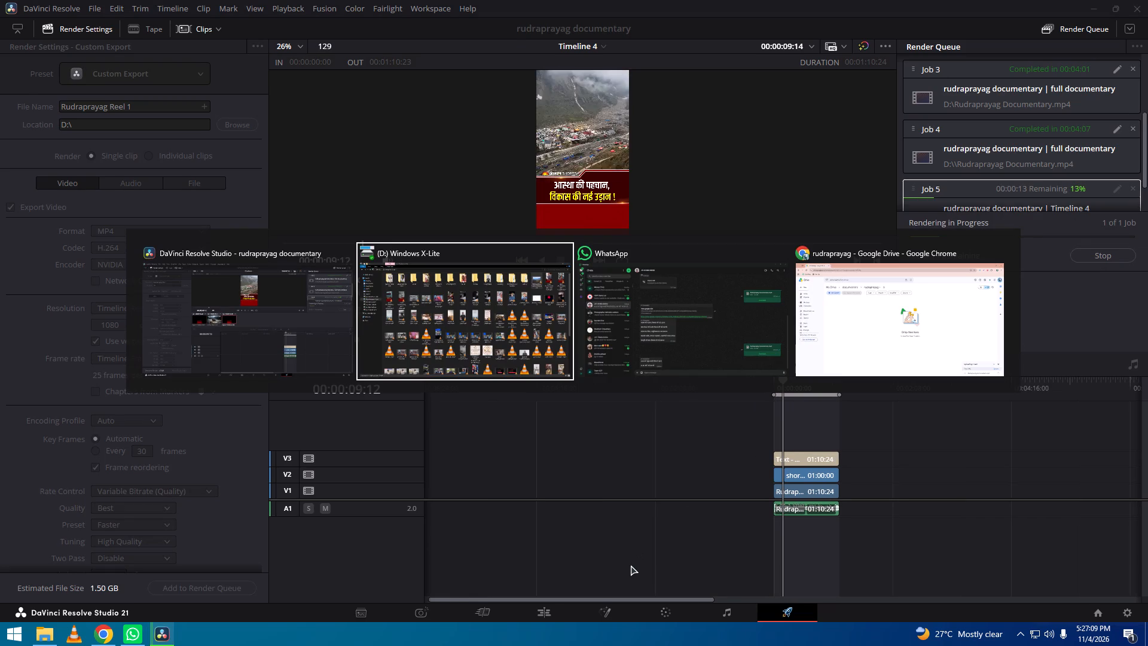
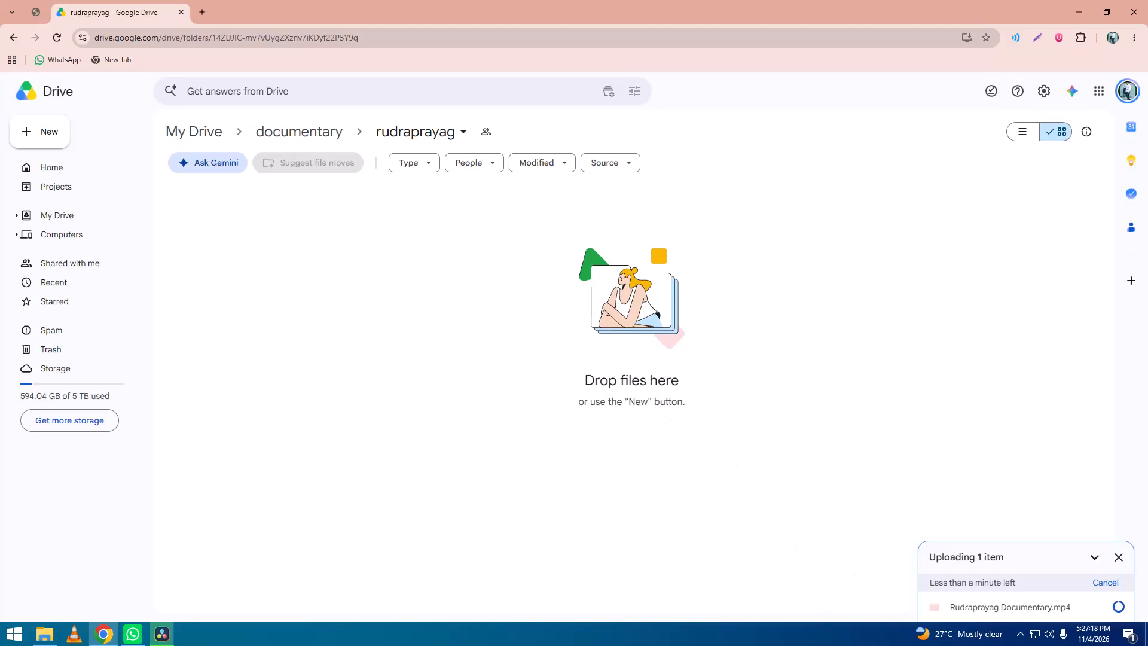
Open the sharing settings of the rudraprayag Drive folder to check its general access, and close them without changes.
{"action": "left_click", "coordinate": [451, 127], "text": "alt"}
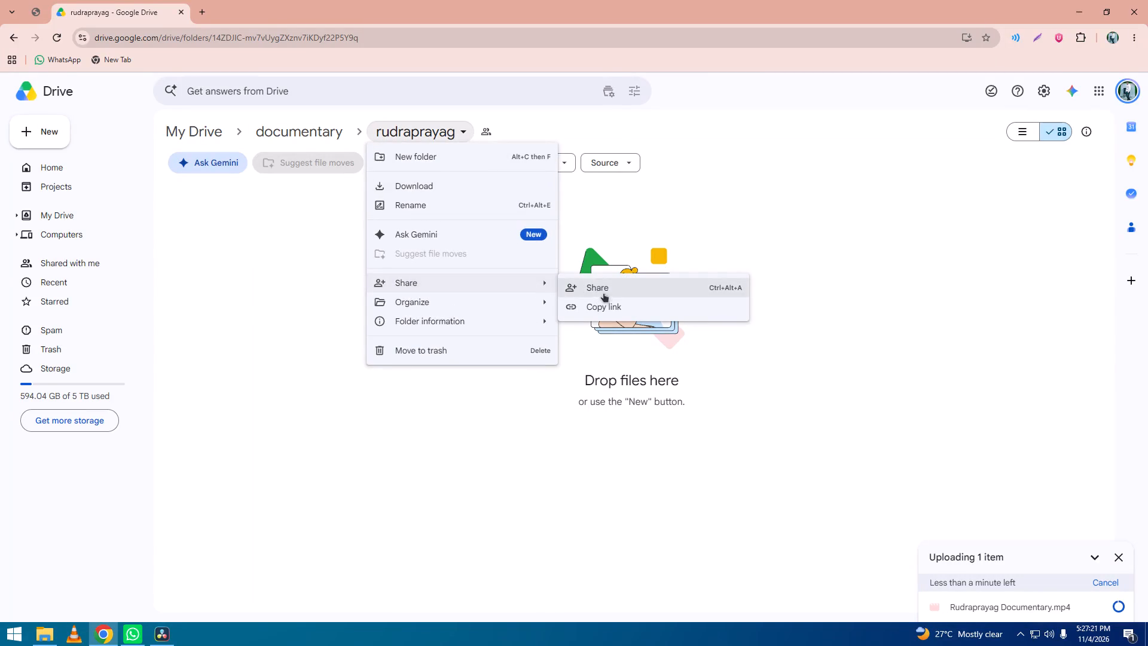
{"action": "left_click", "coordinate": [610, 285], "text": "alt"}
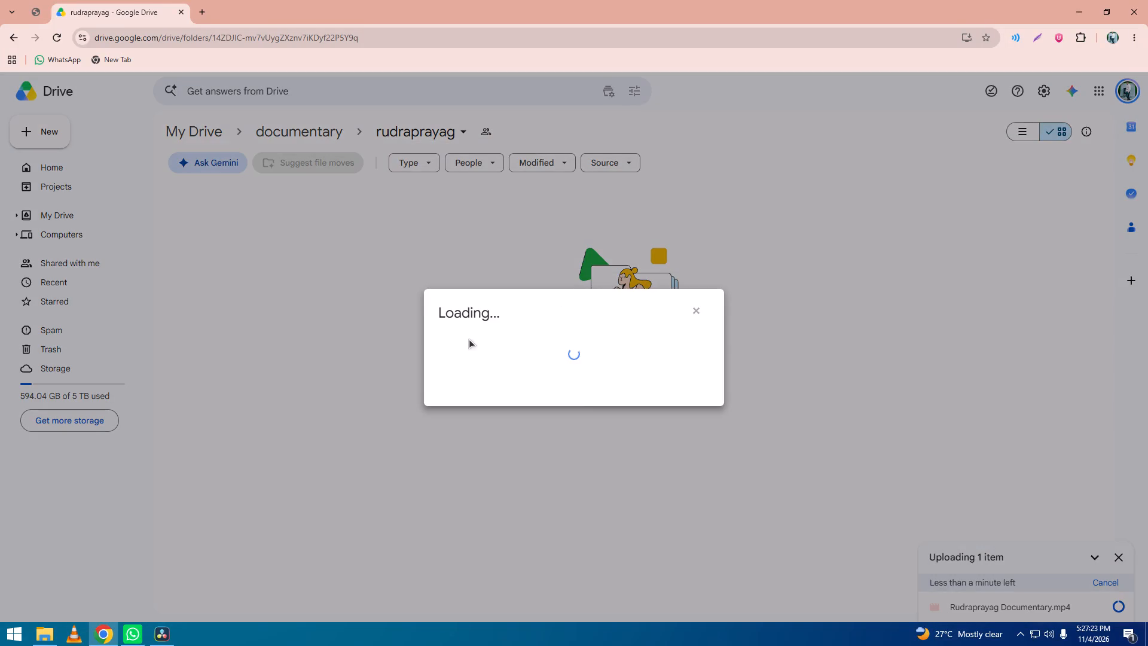
{"action": "left_click", "coordinate": [867, 247], "text": "alt"}
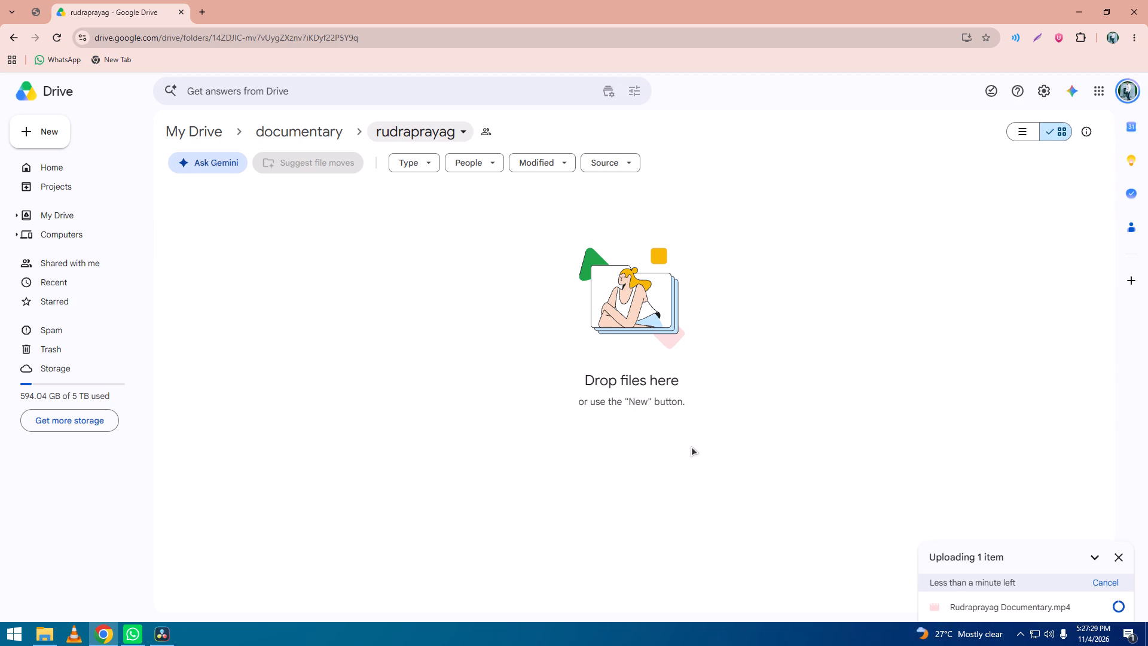
Switch to the file explorer window and refresh the D: drive's file listing.
{"action": "left_click", "coordinate": [42, 639], "text": "alt"}
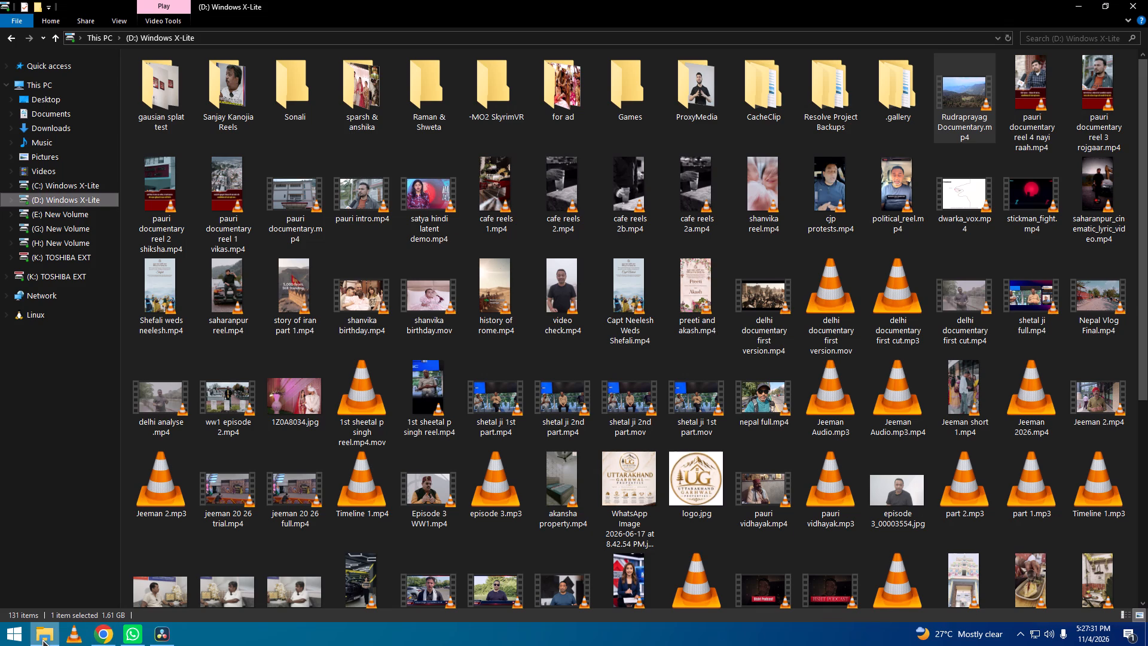
{"action": "left_click", "coordinate": [1008, 38], "text": "alt"}
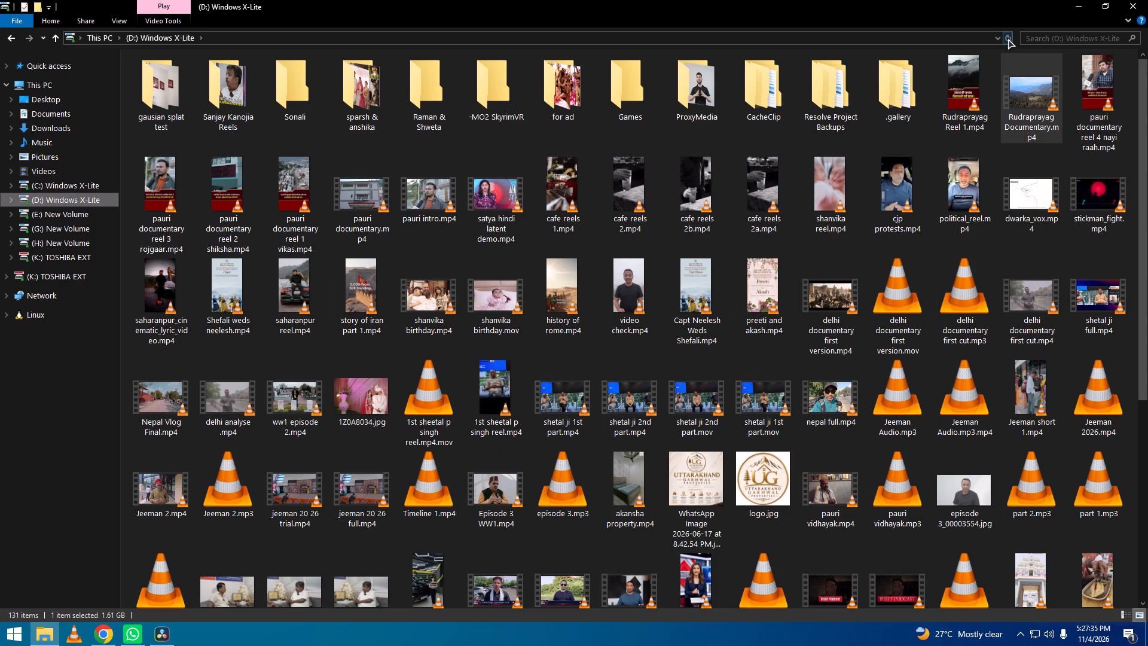
Upload Rudraprayag Reel 1.mp4 from the D: drive to the rudraprayag folder in Google Drive.
{"action": "left_click", "coordinate": [966, 118], "text": "alt"}
{"action": "left_click_drag", "start_coordinate": [967, 73], "coordinate": [929, 163], "text": "alt"}
{"action": "key", "text": "alt+Tab"}
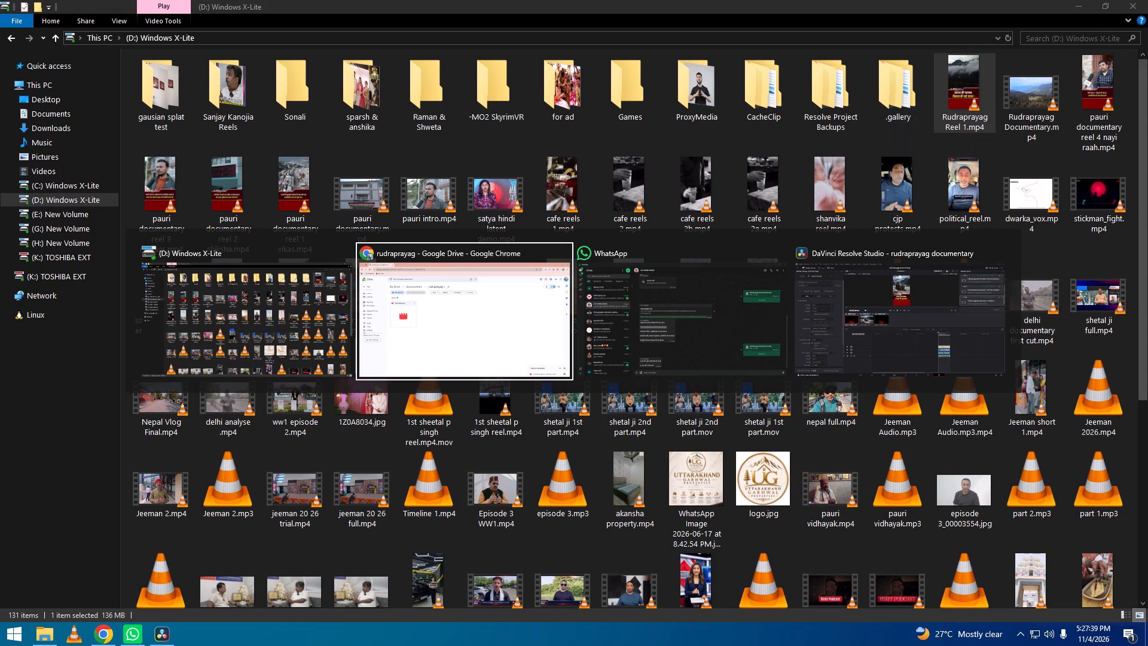
{"action": "left_click_drag", "start_coordinate": [929, 163], "coordinate": [543, 374], "text": "alt"}
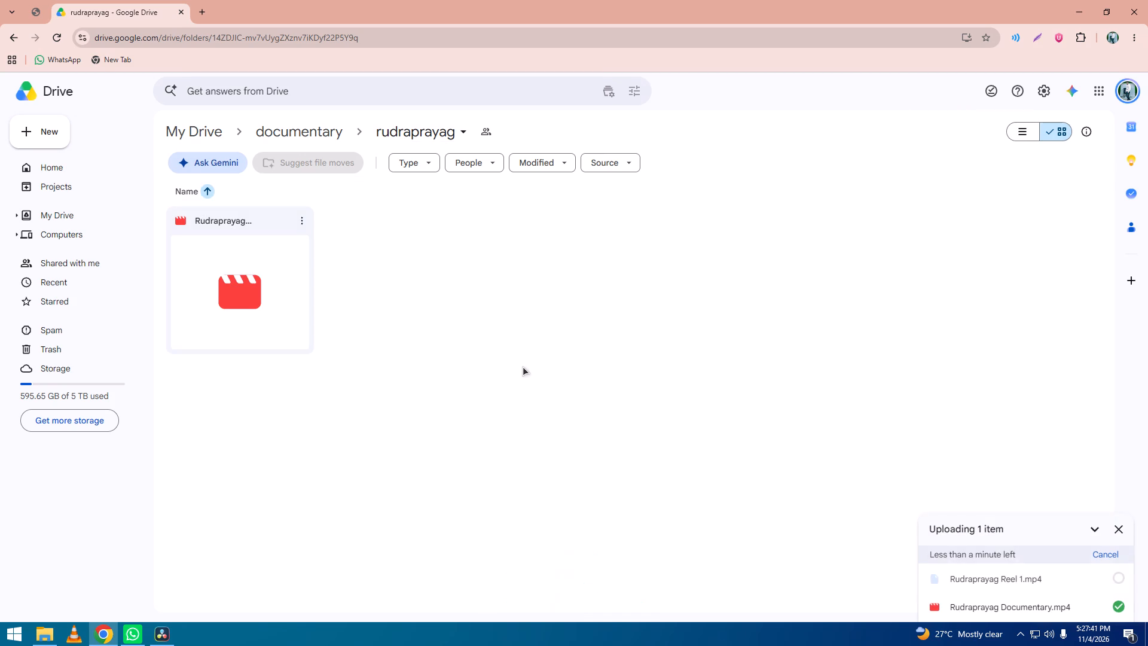
{"action": "left_click", "coordinate": [524, 454]}
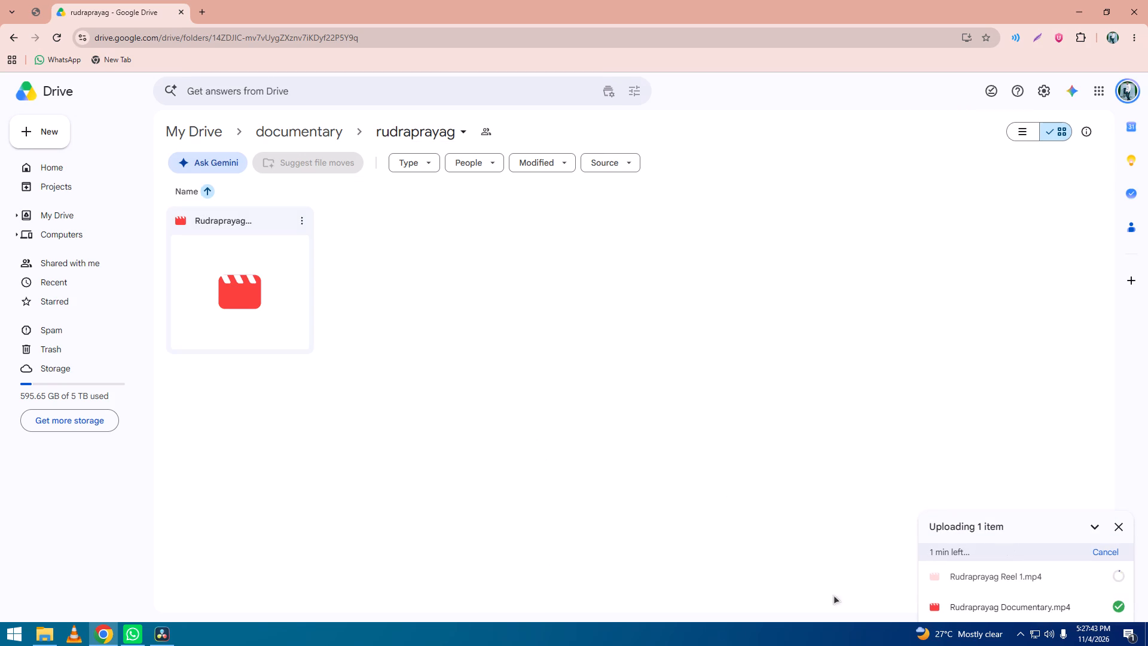
Switch to DaVinci Resolve and go to the Edit page showing Timeline 4.
{"action": "key", "text": "alt+Tab"}
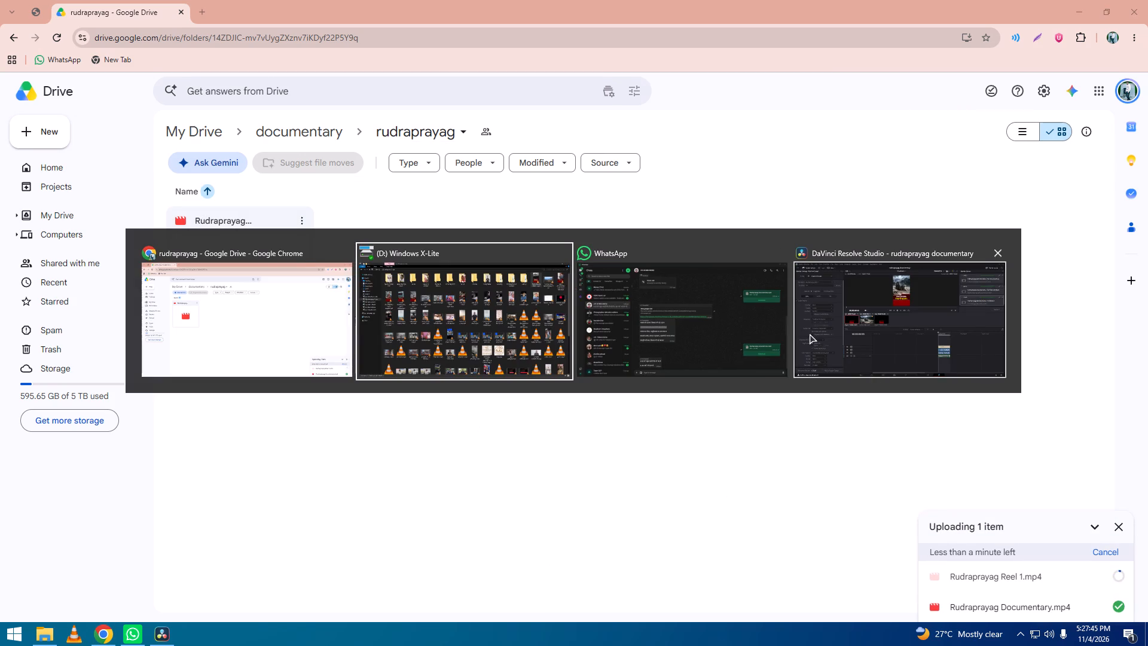
{"action": "left_click", "coordinate": [917, 319], "text": "alt"}
{"action": "left_click", "coordinate": [524, 611]}
{"action": "left_click", "coordinate": [777, 566]}
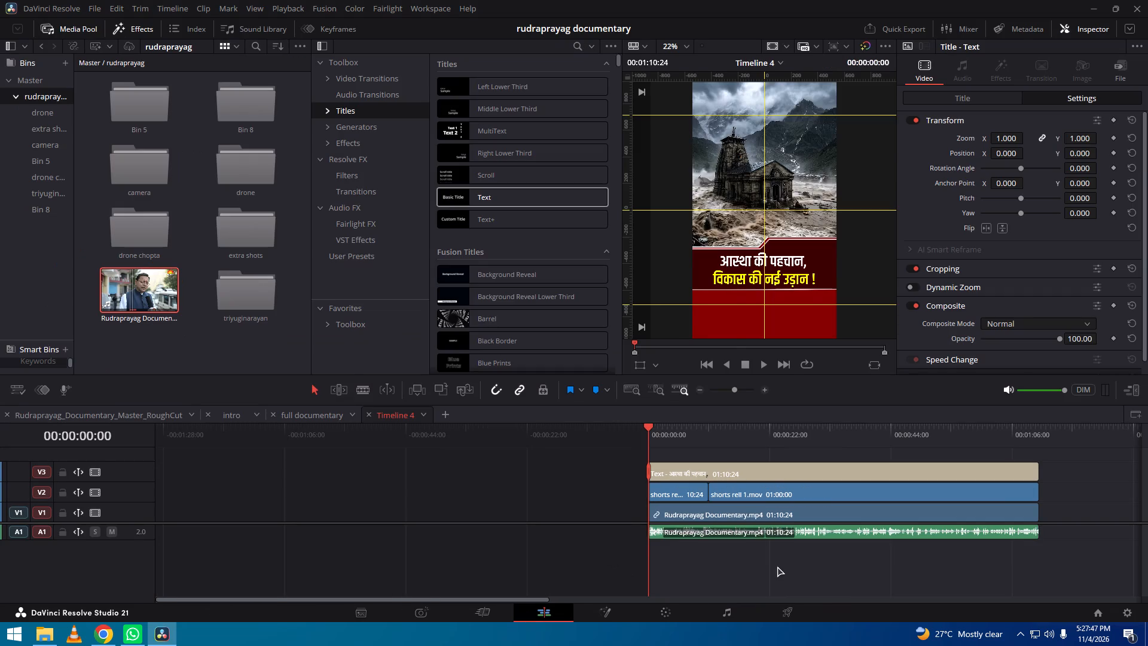
Switch away from DaVinci Resolve to another open window.
{"action": "key", "text": "alt+Tab"}
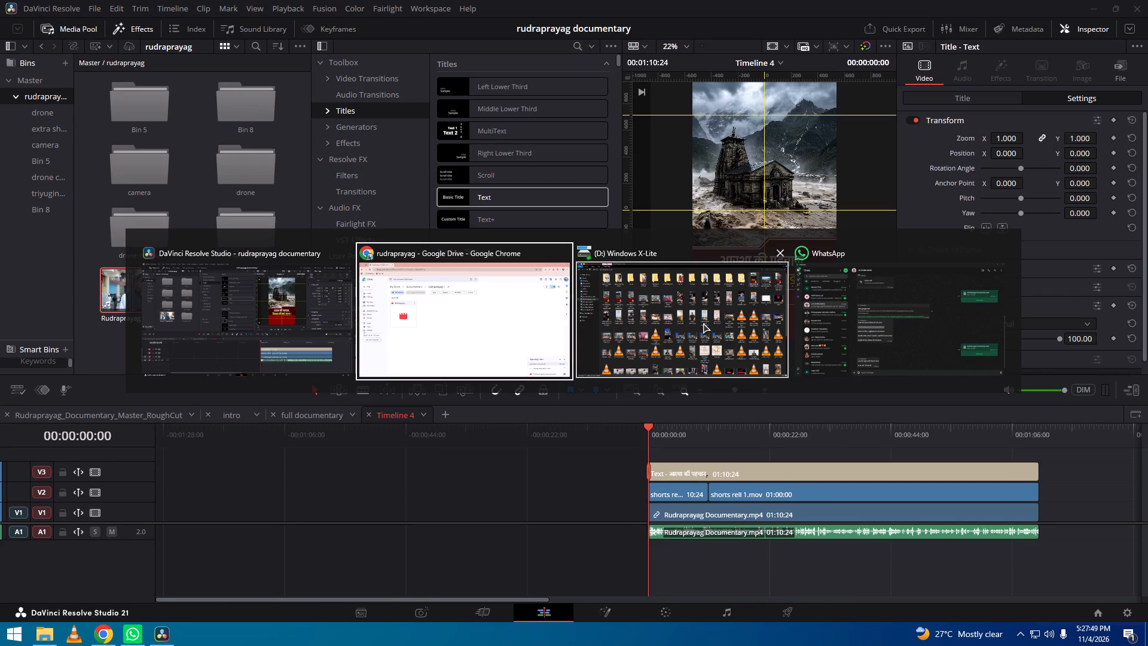
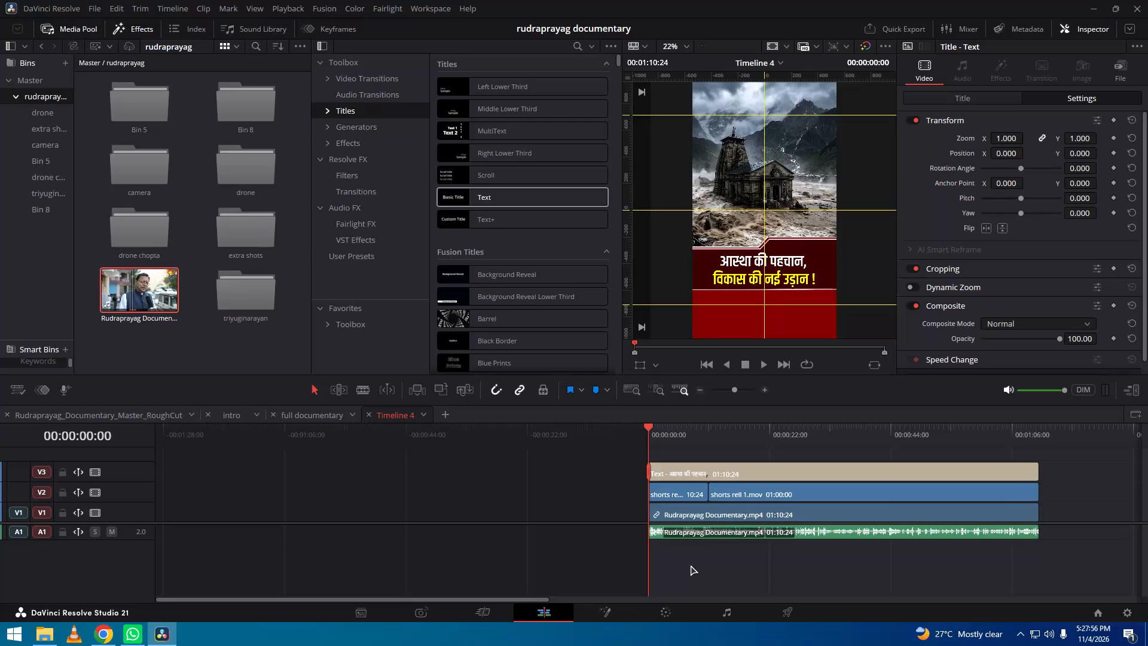
Hide the Inspector and skim Rudraprayag Documentary.mp4 in the source viewer from about 06:08 to 07:28 for another reel segment.
{"action": "scroll", "coordinate": [691, 565], "scroll_direction": "down", "scroll_amount": 4, "text": "alt"}
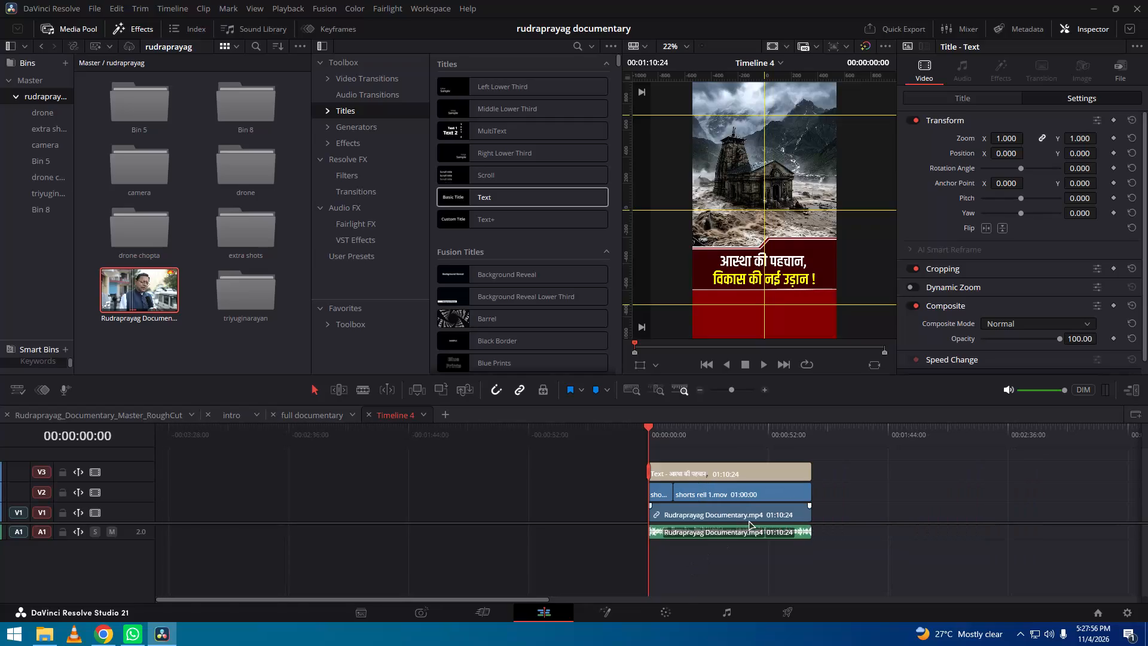
{"action": "left_click", "coordinate": [749, 520]}
{"action": "left_click", "coordinate": [1080, 27]}
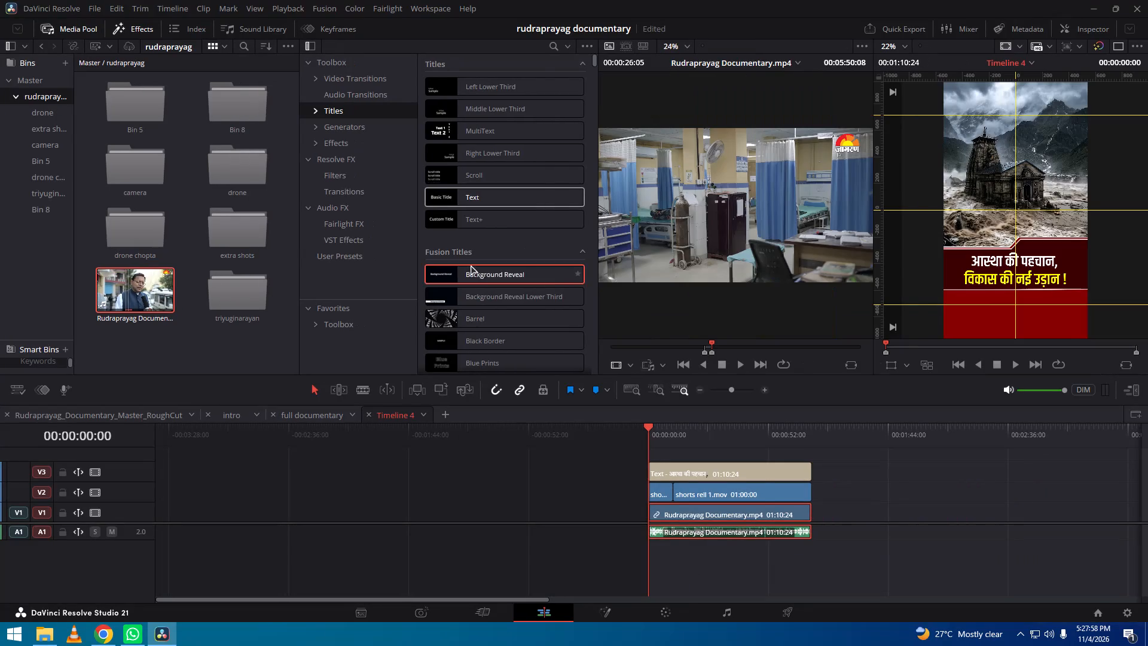
{"action": "left_click", "coordinate": [717, 346]}
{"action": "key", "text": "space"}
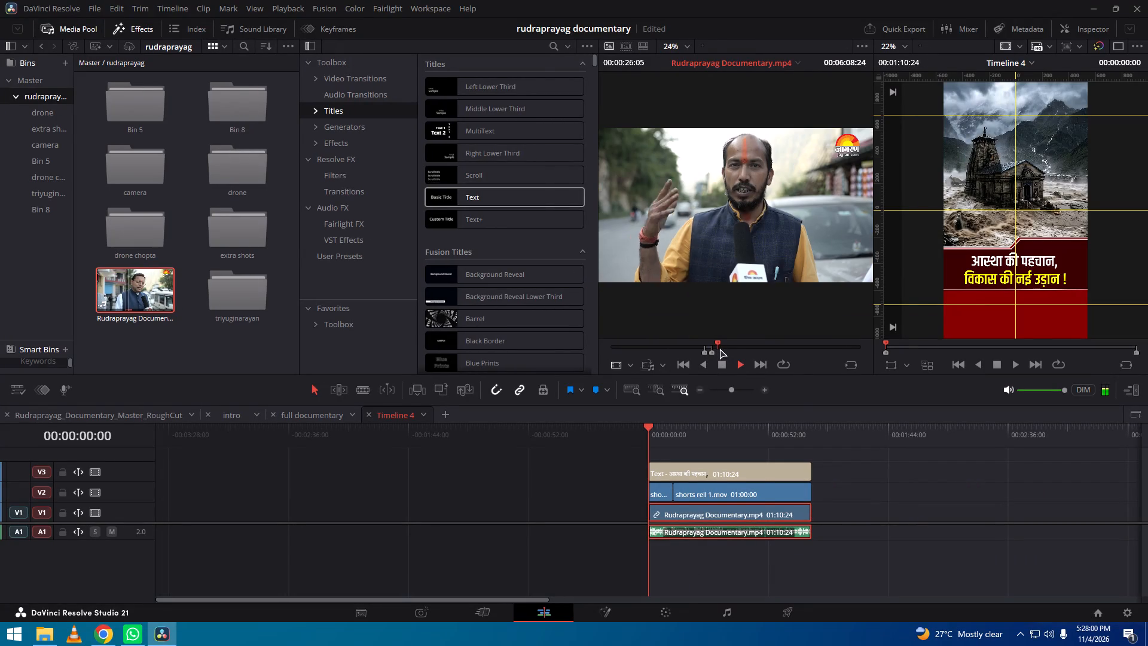
{"action": "left_click", "coordinate": [725, 348]}
{"action": "left_click", "coordinate": [728, 348]}
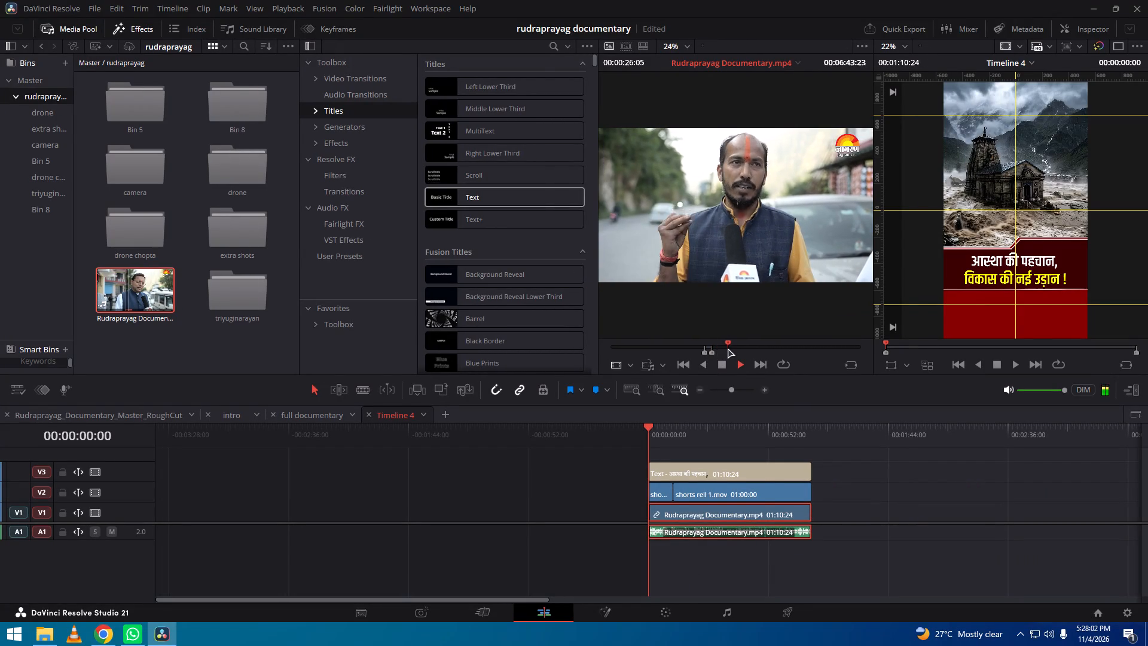
{"action": "left_click", "coordinate": [731, 348]}
{"action": "left_click", "coordinate": [735, 346]}
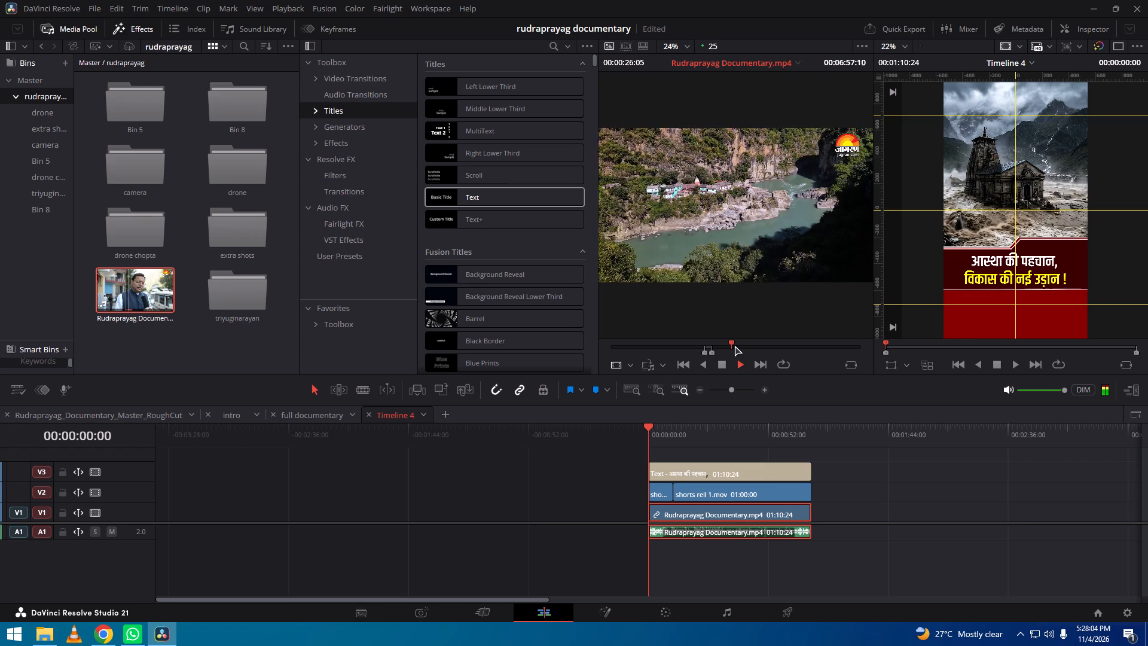
{"action": "left_click", "coordinate": [738, 346]}
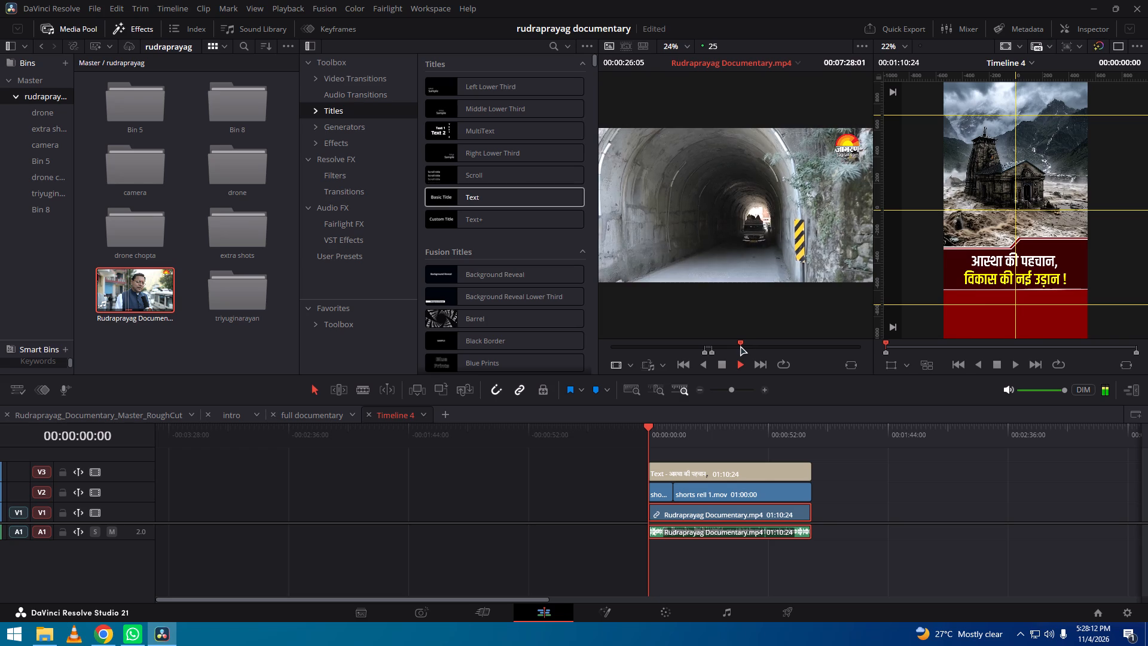
Review the Rudraprayag Documentary.mp4 source clip, sampling passages from about 3:19 to 4:40.
{"action": "key", "text": "space"}
{"action": "left_click", "coordinate": [668, 351]}
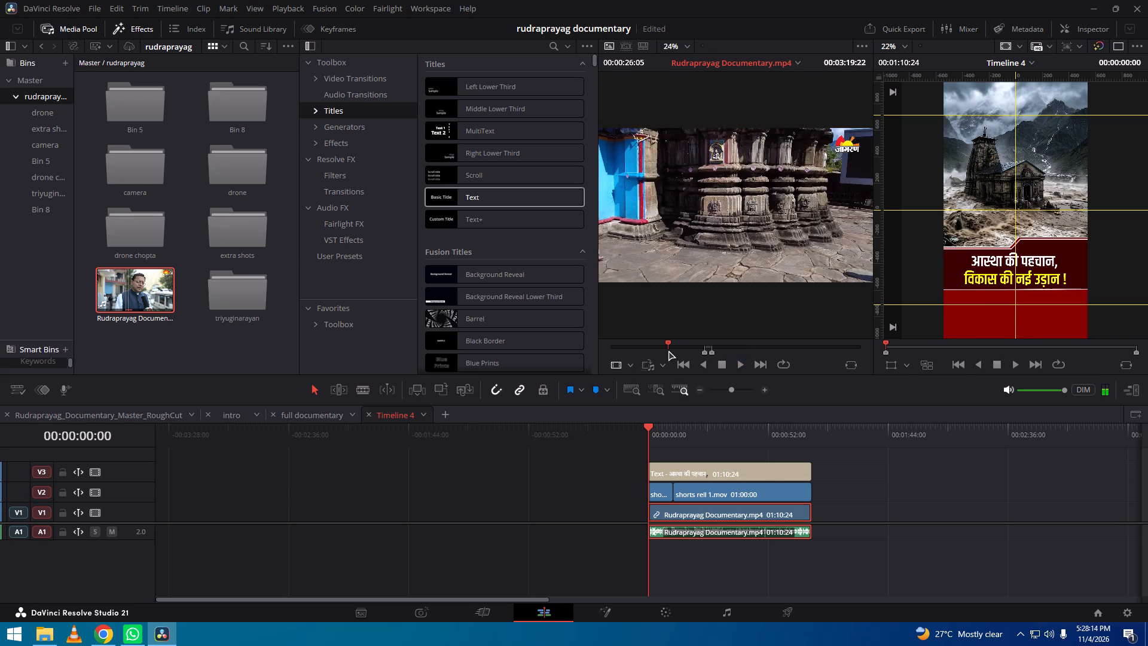
{"action": "key", "text": "space"}
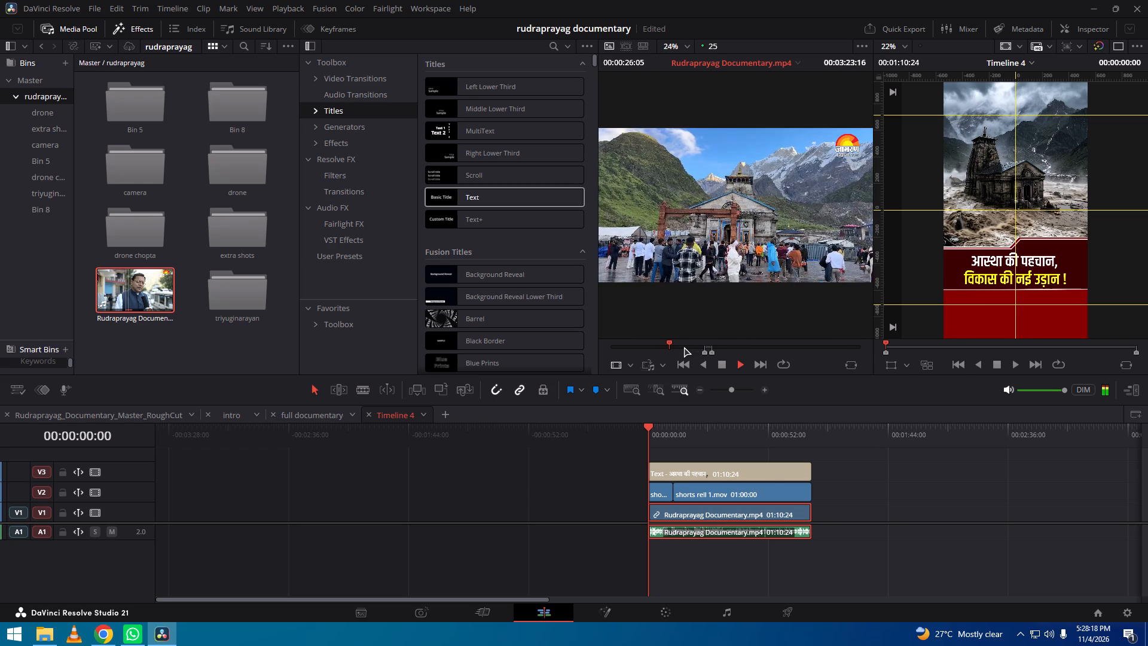
{"action": "left_click", "coordinate": [684, 347]}
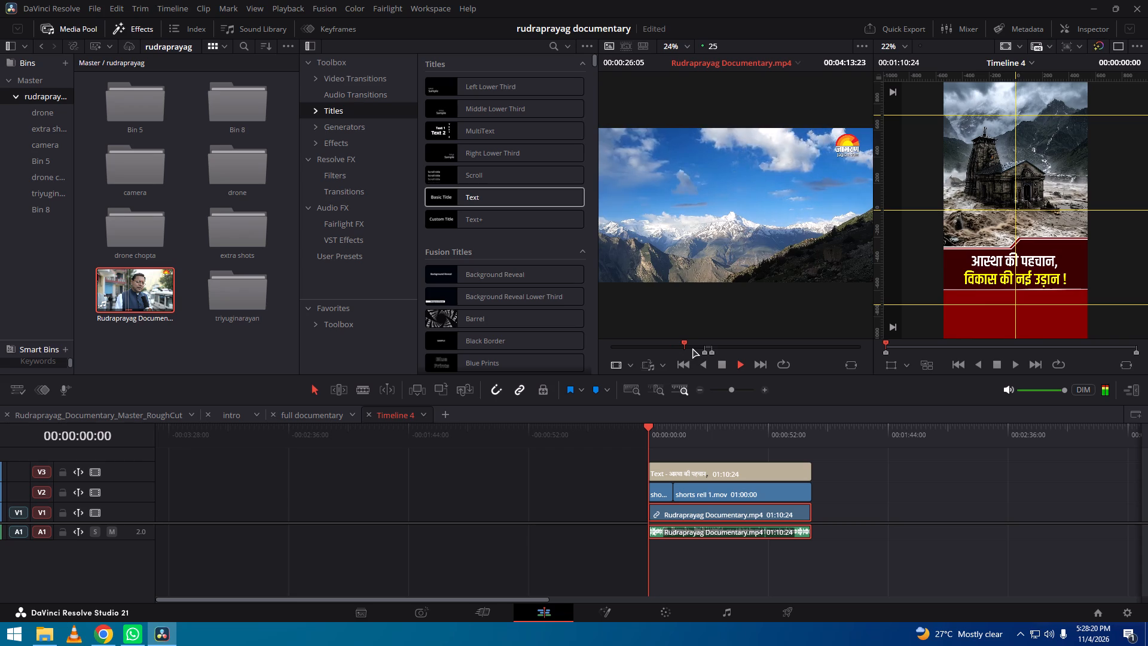
{"action": "left_click", "coordinate": [691, 348]}
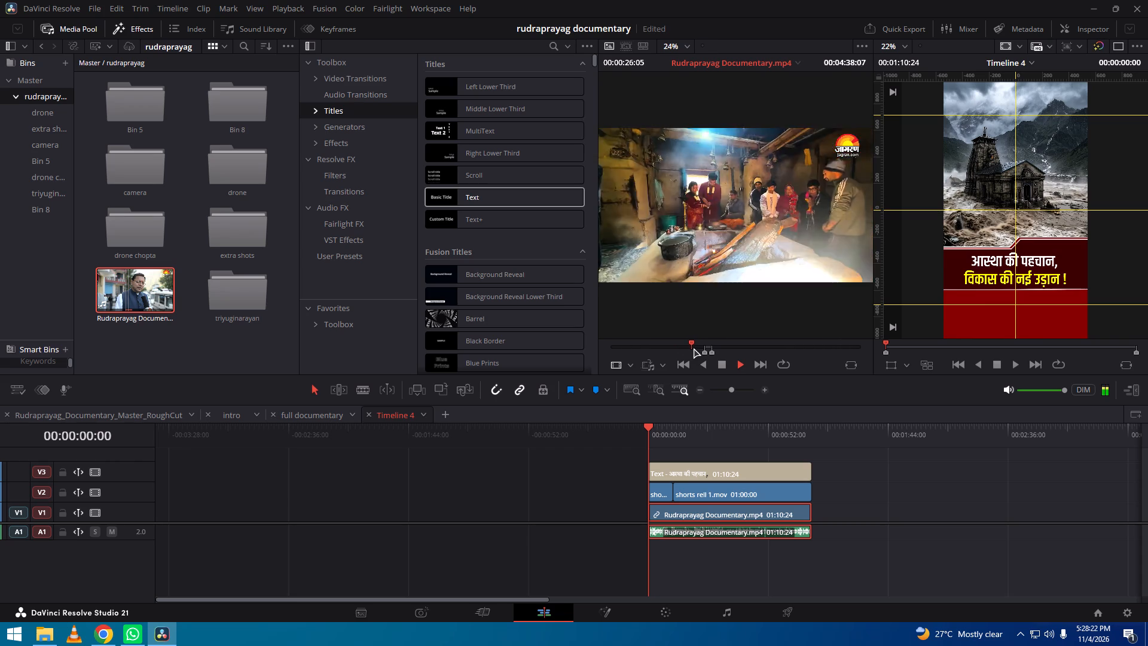
{"action": "key", "text": "space"}
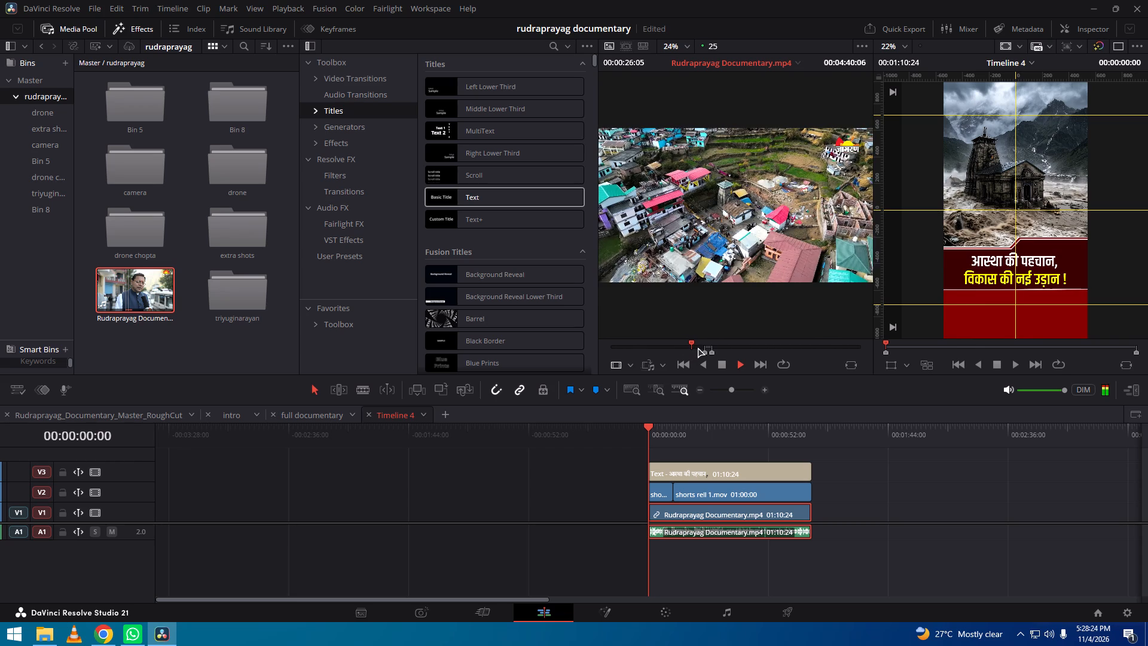
Switch to the Chrome window showing the rudraprayag Drive folder to check the uploads.
{"action": "key", "text": "alt+Tab"}
{"action": "left_click", "coordinate": [665, 301], "text": "alt"}
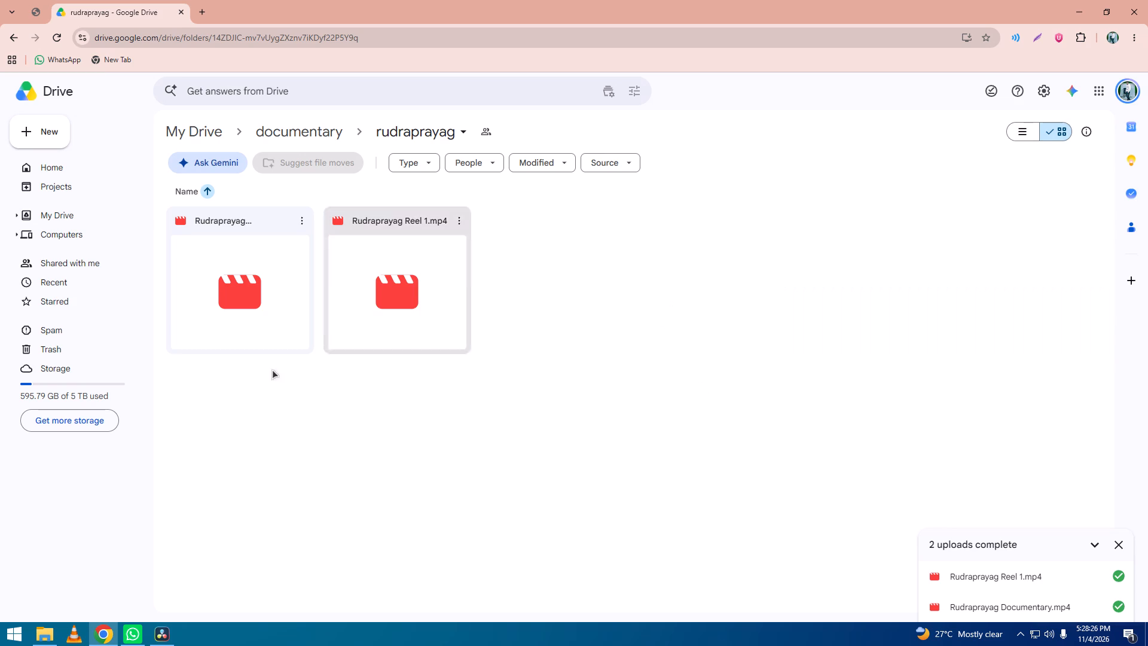
Switch back to DaVinci Resolve with the Rudraprayag Documentary.mp4 source clip and Timeline 4.
{"action": "key", "text": "alt+Tab"}
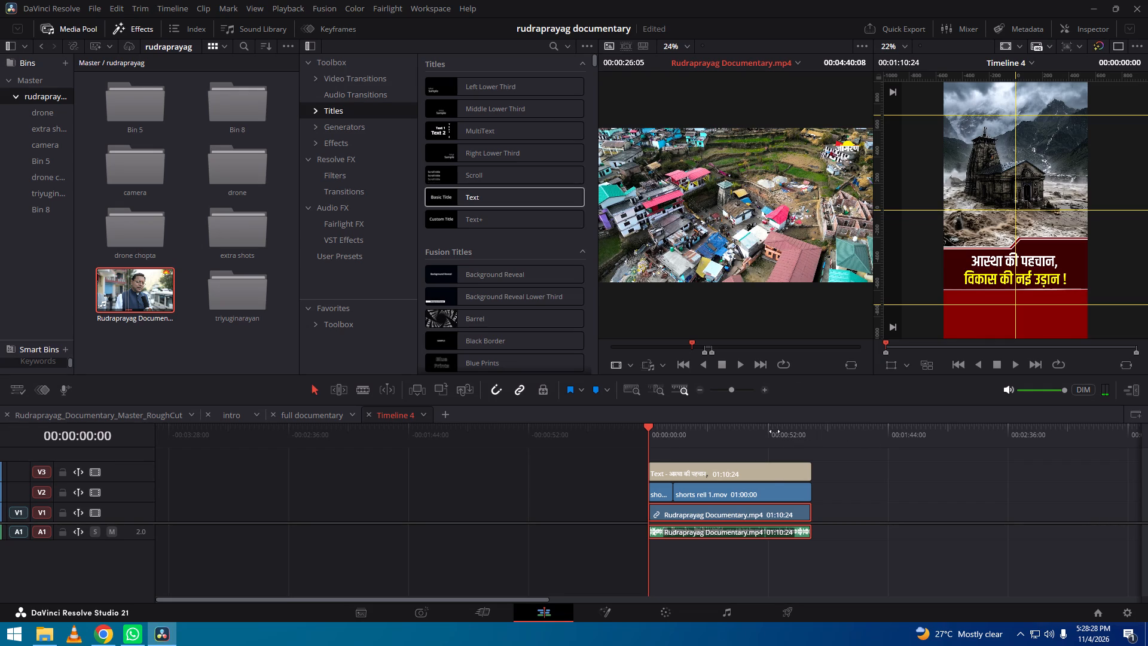
{"action": "key", "text": "alt+Tab"}
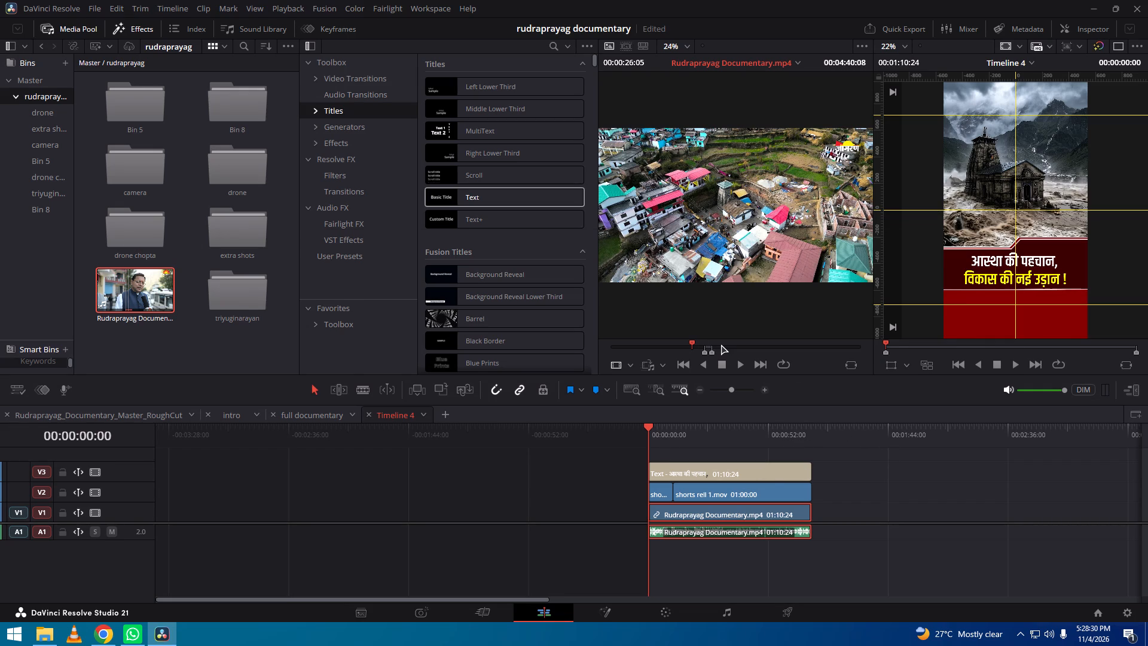
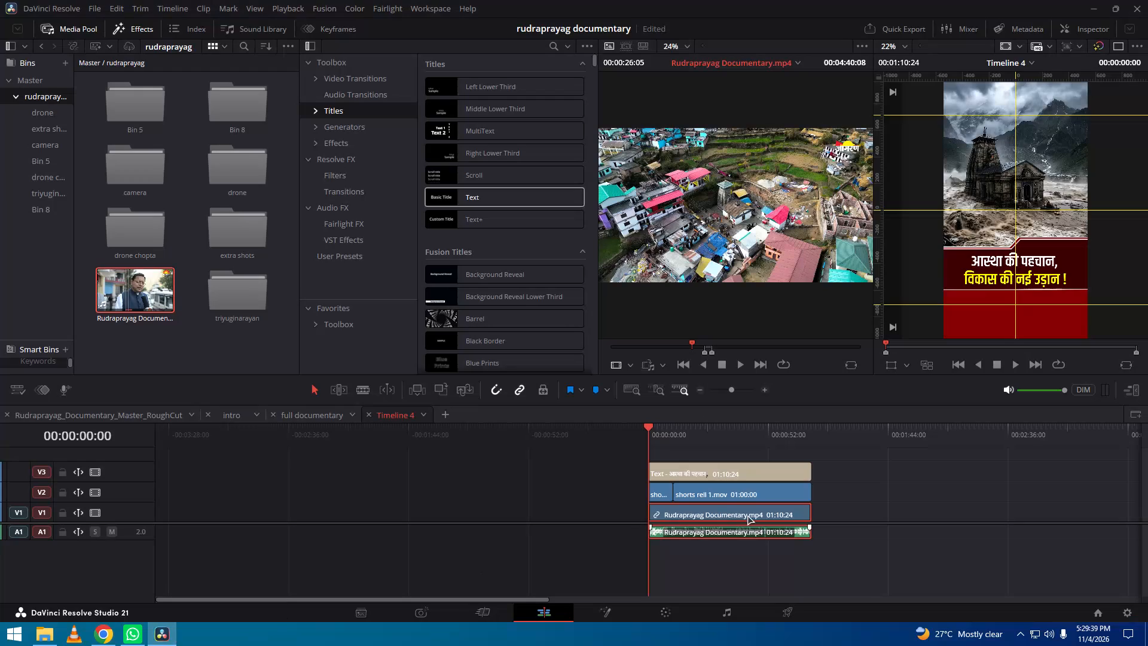
Open the Rudraprayag_Documentary_Master_RoughCut timeline and review the temple priest's interview around 0:36, briefly toggling the full-screen view.
{"action": "left_click", "coordinate": [319, 417], "text": "alt"}
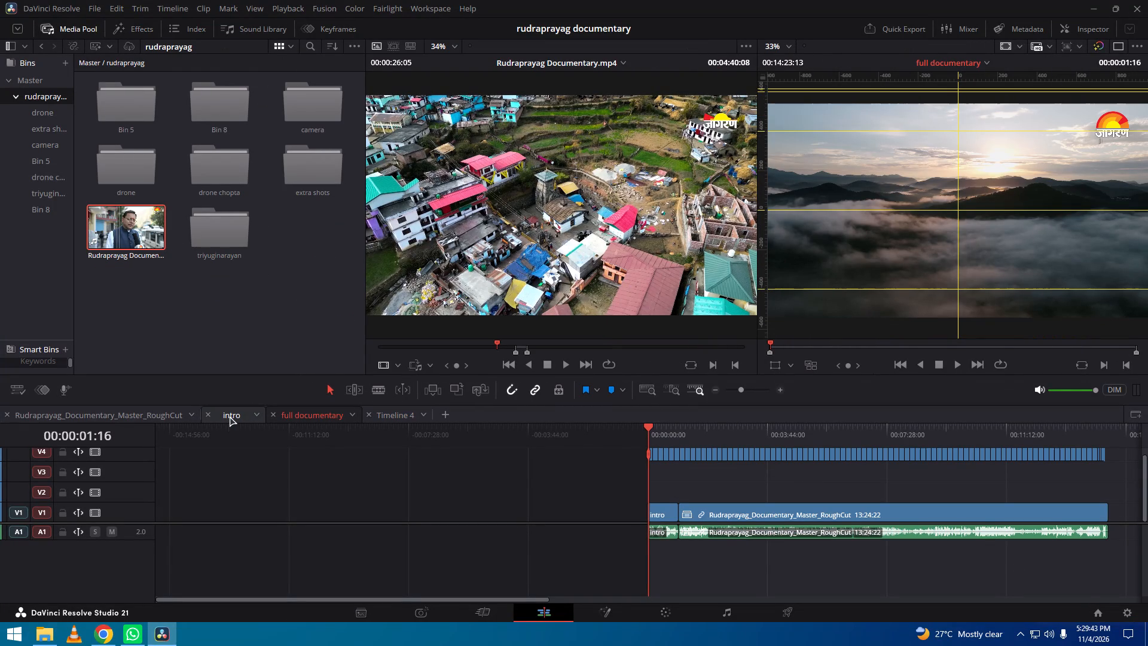
{"action": "left_click", "coordinate": [109, 418], "text": "alt"}
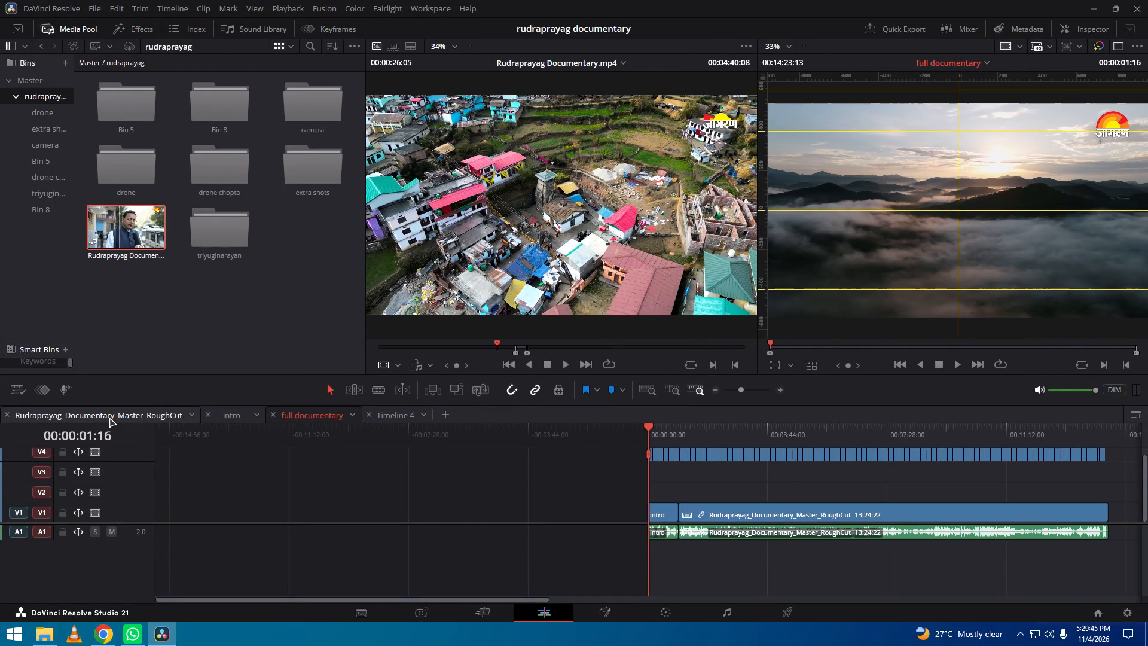
{"action": "left_click_drag", "start_coordinate": [563, 432], "coordinate": [756, 435], "text": "alt"}
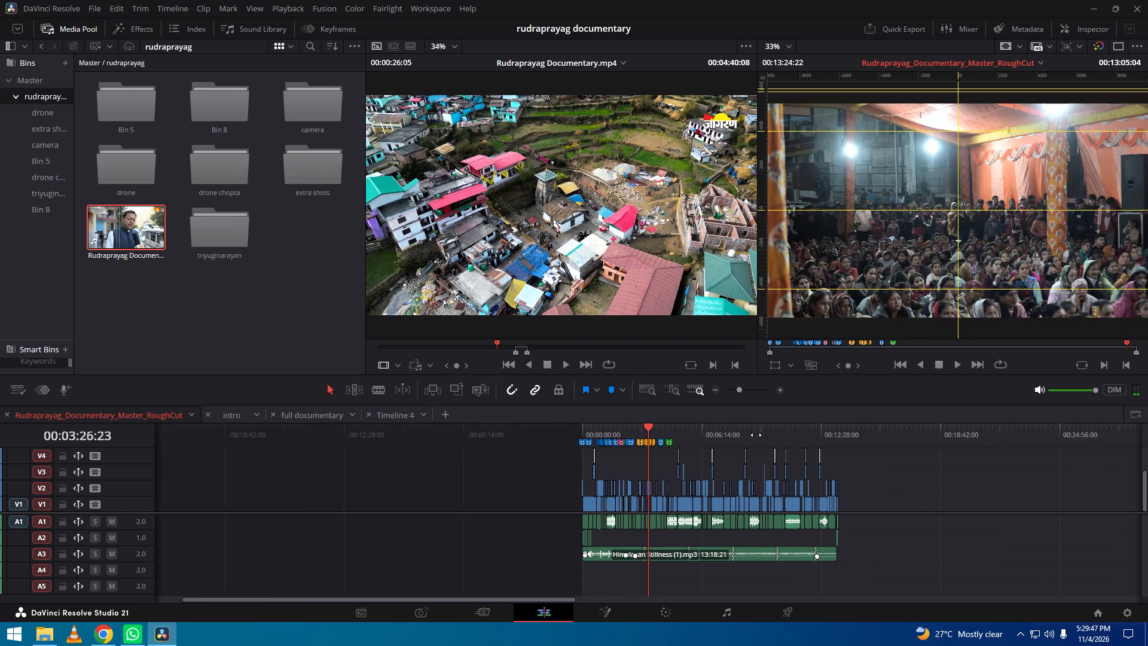
{"action": "left_click_drag", "start_coordinate": [756, 435], "coordinate": [802, 441], "text": "alt"}
{"action": "left_click", "coordinate": [785, 434], "text": "alt"}
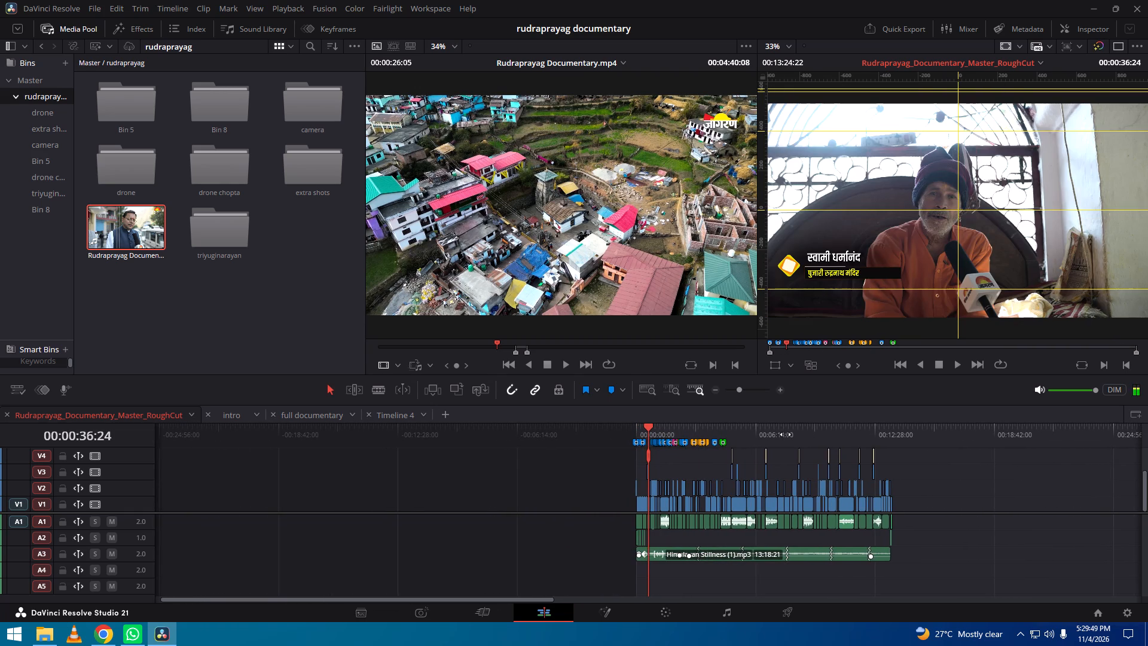
{"action": "scroll", "coordinate": [691, 471], "scroll_direction": "up", "scroll_amount": 17, "text": "alt"}
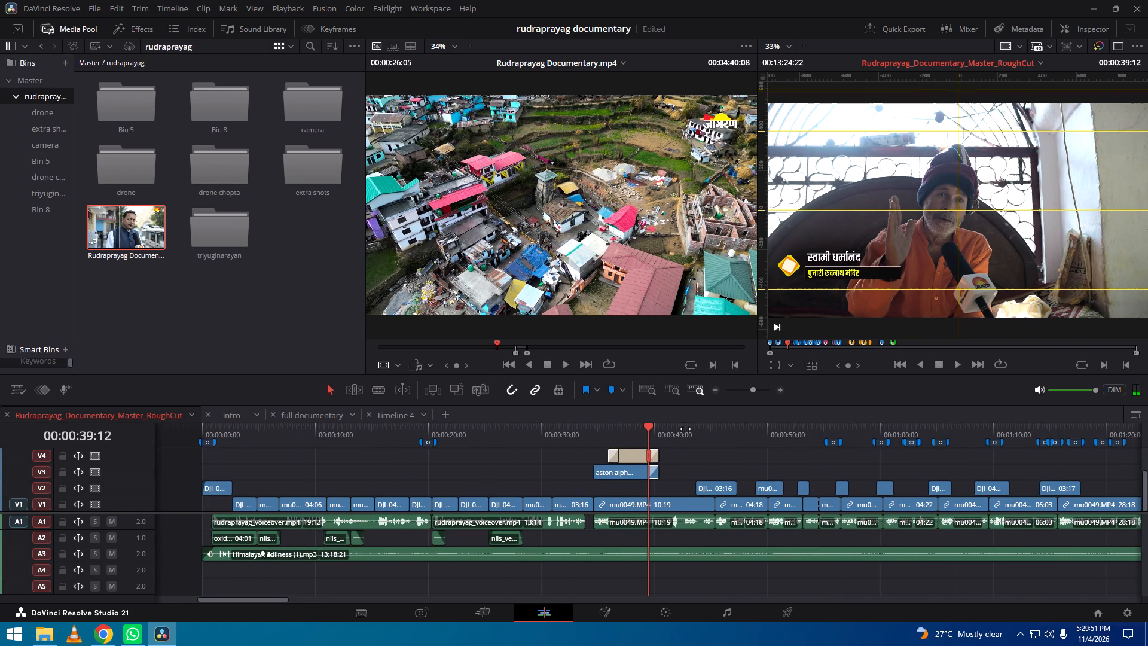
{"action": "left_click_drag", "start_coordinate": [686, 435], "coordinate": [726, 442]}
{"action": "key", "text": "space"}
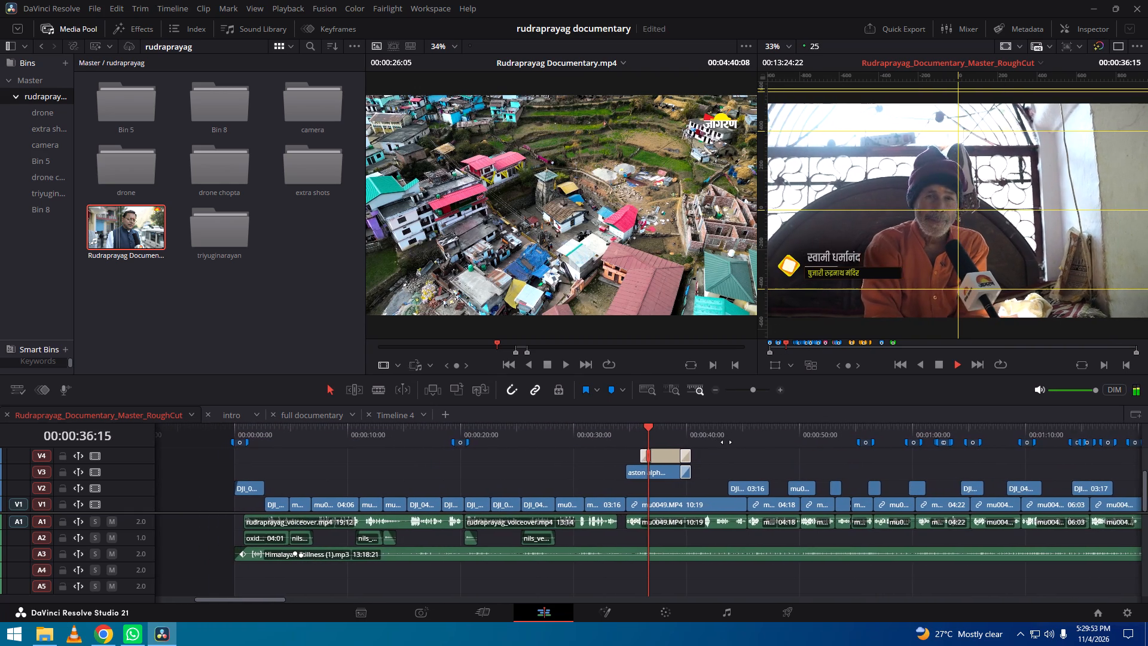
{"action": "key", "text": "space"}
{"action": "key", "text": "ctrl+f"}
{"action": "key", "text": "ctrl+f"}
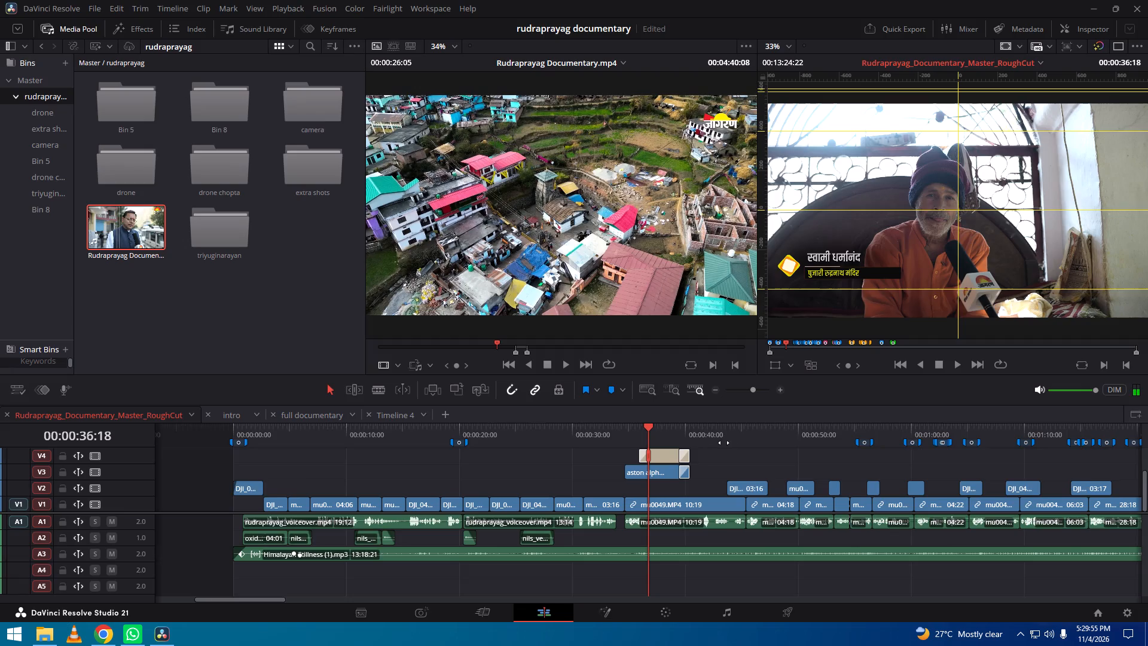
Play back the priest's interview from about 35 to 44 s in the rough cut, examining the lower-third title, also full screen.
{"action": "scroll", "coordinate": [699, 452], "scroll_direction": "up", "scroll_amount": 6, "text": "alt"}
{"action": "key", "text": "space"}
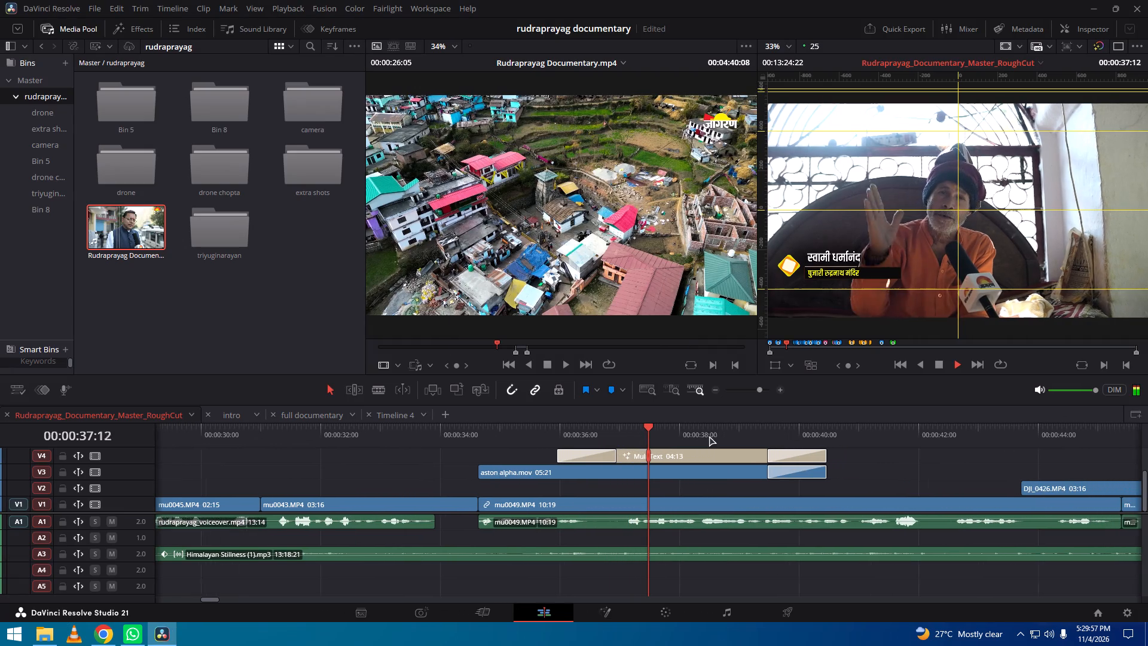
{"action": "key", "text": "space"}
{"action": "left_click_drag", "start_coordinate": [711, 436], "coordinate": [827, 461]}
{"action": "key", "text": "space"}
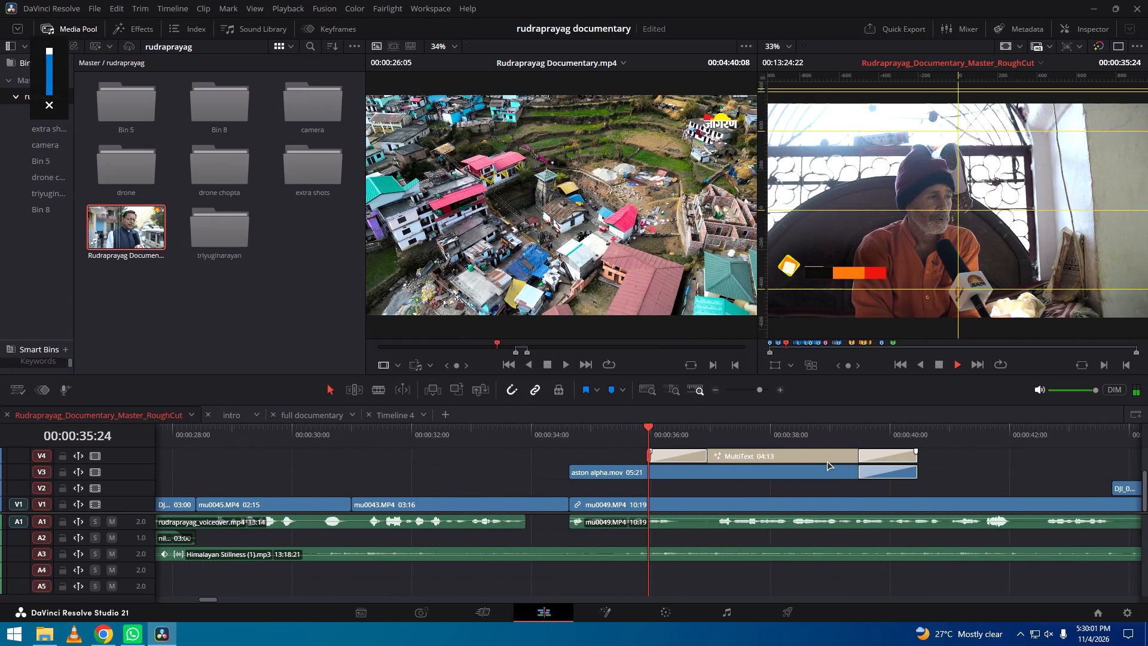
{"action": "key", "text": "space"}
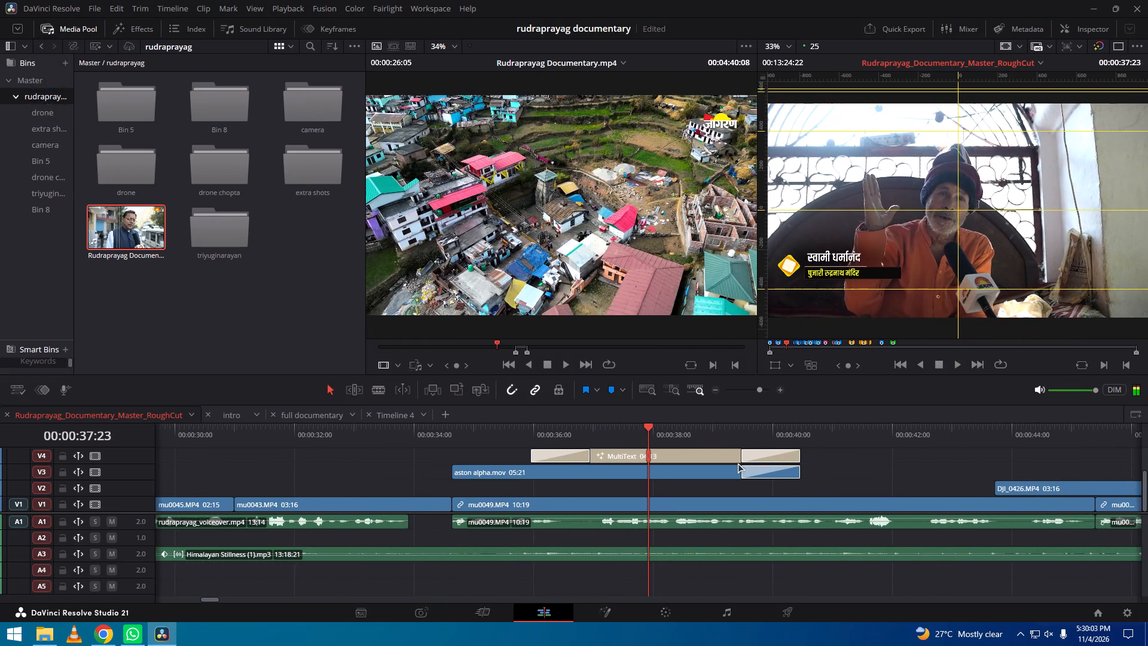
{"action": "key", "text": "ctrl+f"}
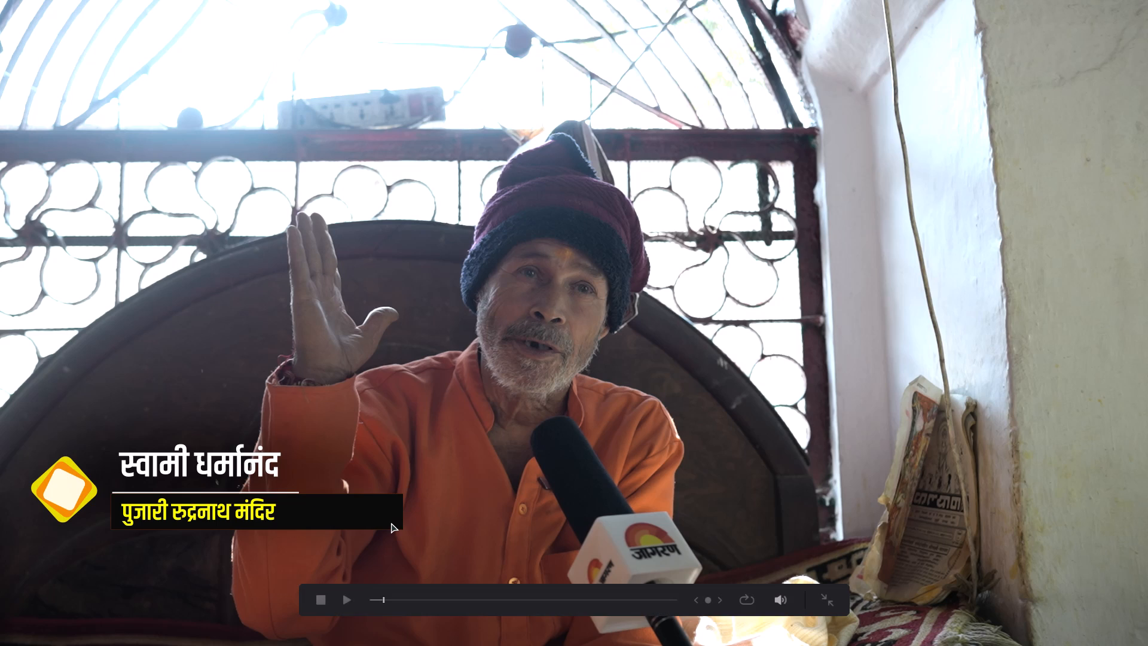
{"action": "key", "text": "alt+Tab"}
{"action": "key", "text": "alt+Tab"}
{"action": "key", "text": "Escape"}
{"action": "left_click_drag", "start_coordinate": [625, 431], "coordinate": [795, 431]}
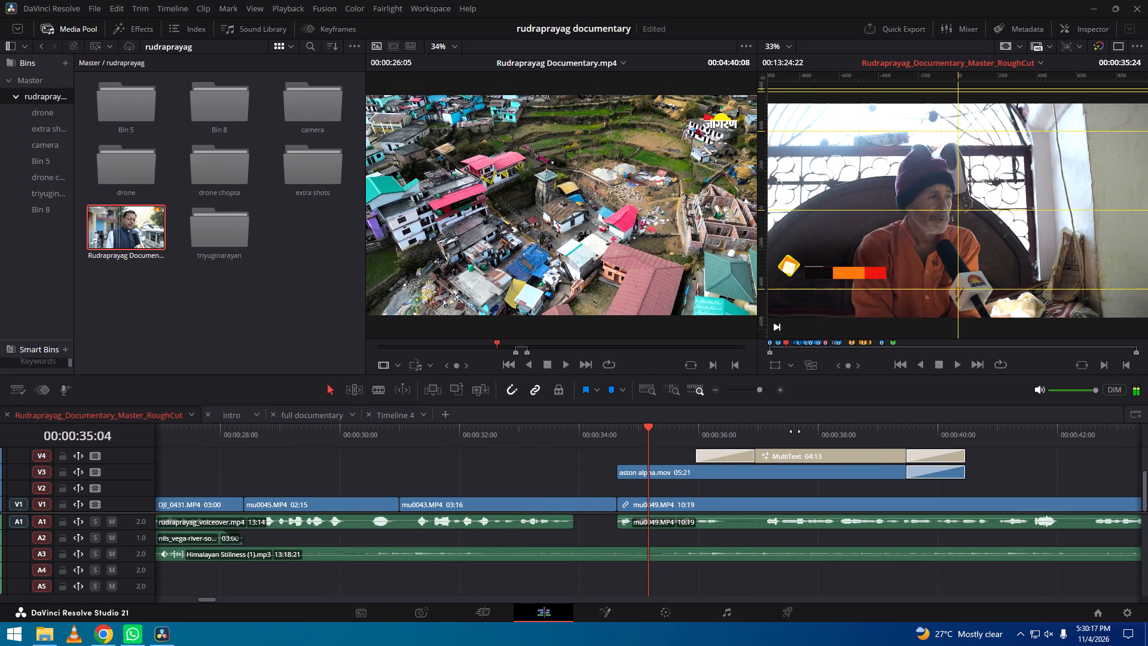
{"action": "left_click_drag", "start_coordinate": [795, 431], "coordinate": [753, 438]}
{"action": "key", "text": "space"}
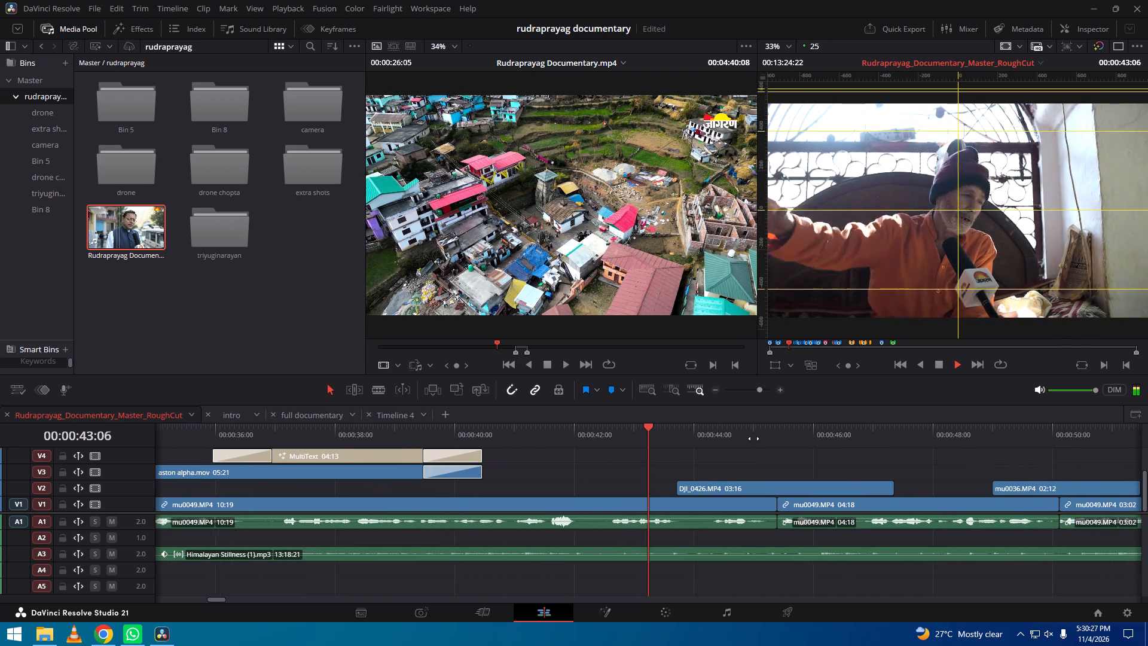
{"action": "scroll", "coordinate": [740, 474], "scroll_direction": "down", "scroll_amount": 6, "text": "alt"}
{"action": "key", "text": "space"}
{"action": "scroll", "coordinate": [649, 522], "scroll_direction": "down", "scroll_amount": 4}
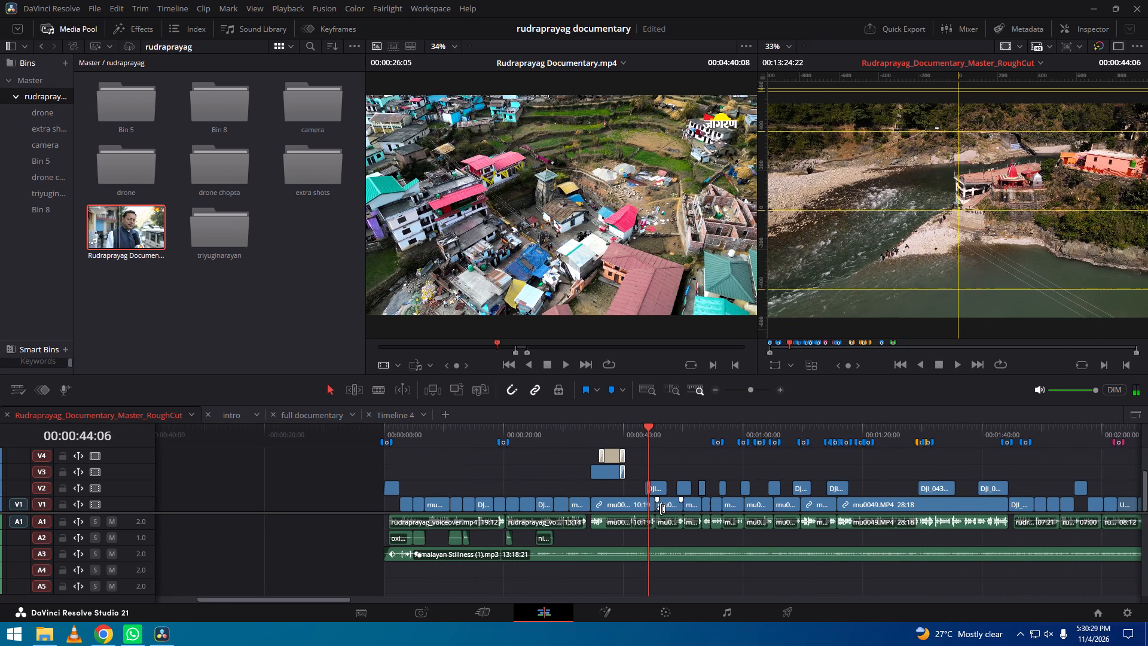
{"action": "scroll", "coordinate": [661, 508], "scroll_direction": "down", "scroll_amount": 11, "text": "alt"}
{"action": "scroll", "coordinate": [661, 508], "scroll_direction": "up", "scroll_amount": 6, "text": "alt"}
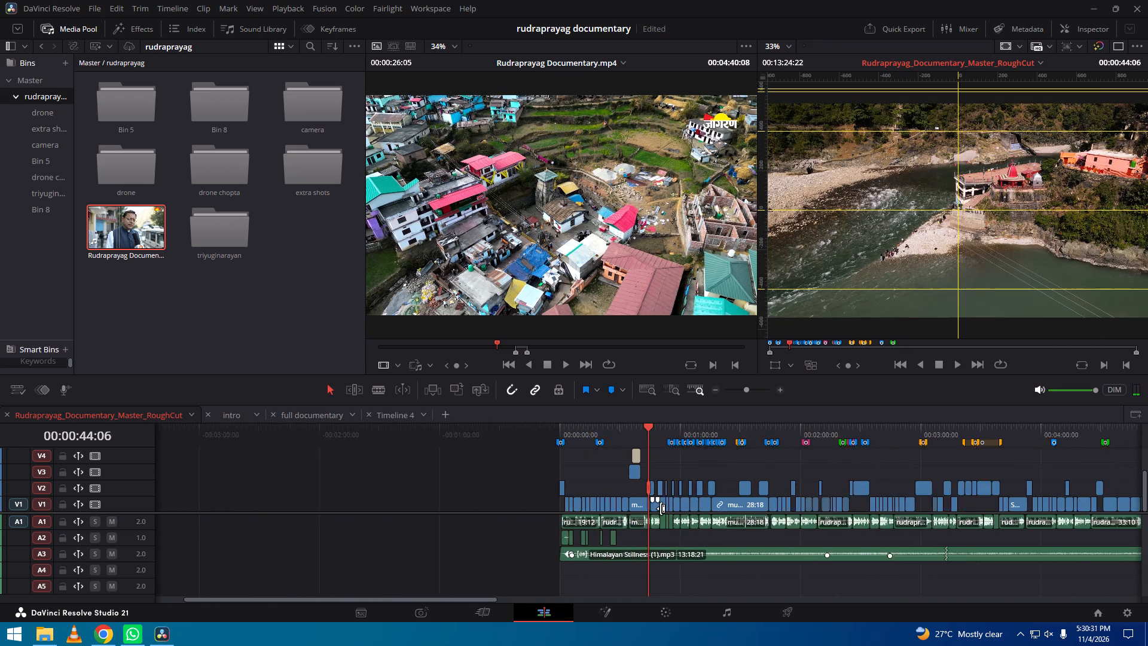
{"action": "scroll", "coordinate": [661, 508], "scroll_direction": "up", "scroll_amount": 6, "text": "alt"}
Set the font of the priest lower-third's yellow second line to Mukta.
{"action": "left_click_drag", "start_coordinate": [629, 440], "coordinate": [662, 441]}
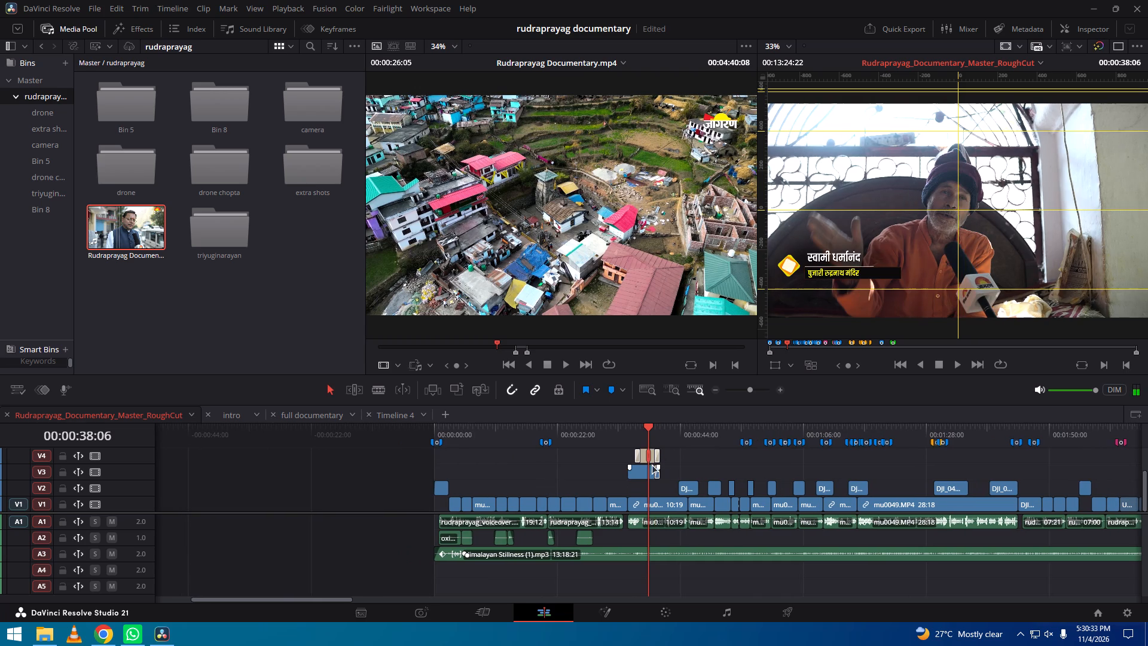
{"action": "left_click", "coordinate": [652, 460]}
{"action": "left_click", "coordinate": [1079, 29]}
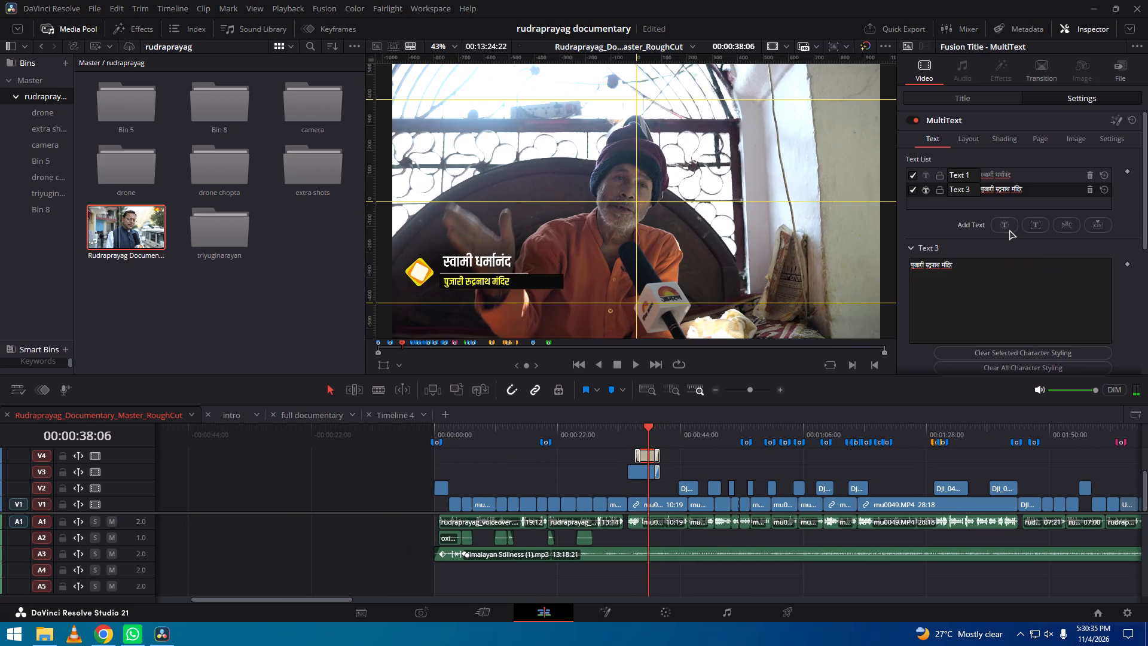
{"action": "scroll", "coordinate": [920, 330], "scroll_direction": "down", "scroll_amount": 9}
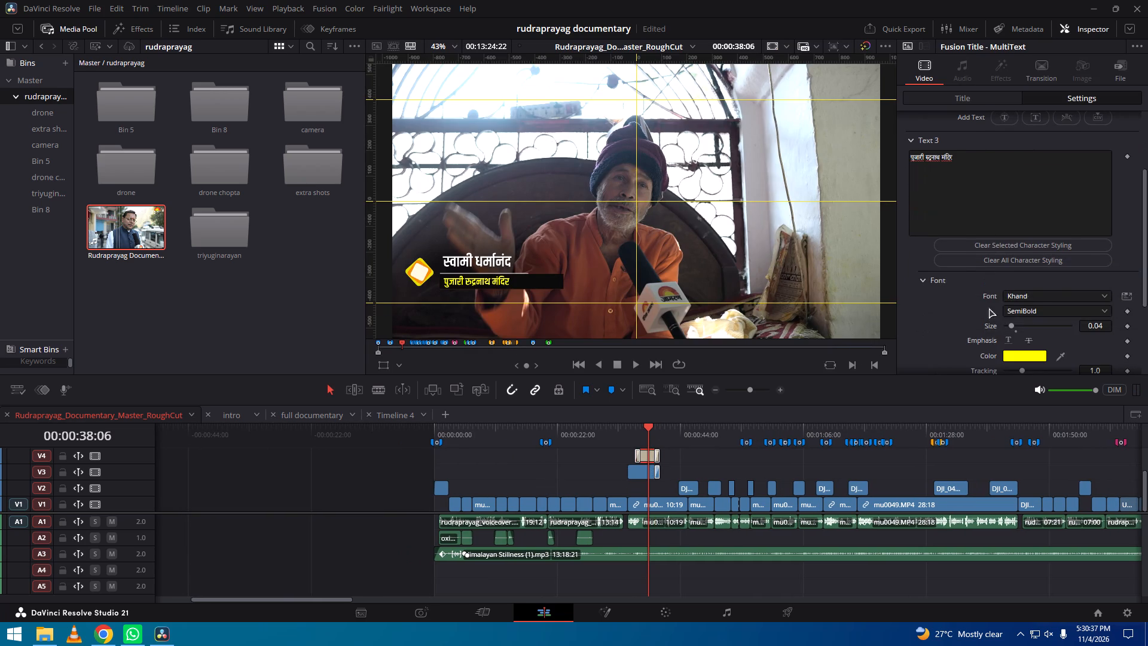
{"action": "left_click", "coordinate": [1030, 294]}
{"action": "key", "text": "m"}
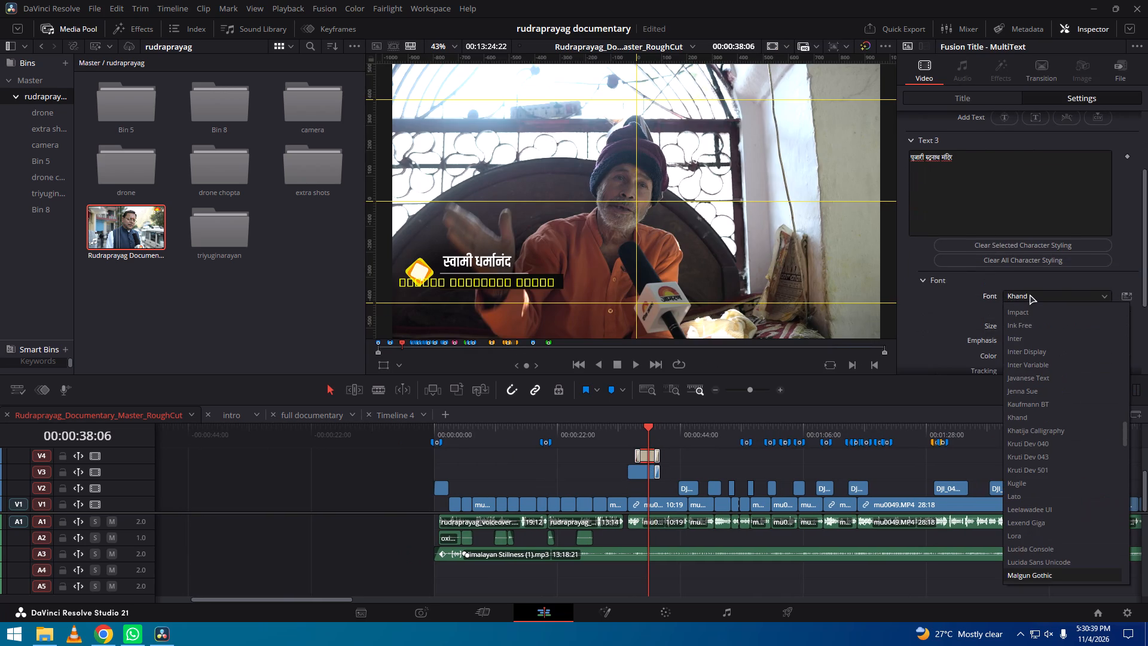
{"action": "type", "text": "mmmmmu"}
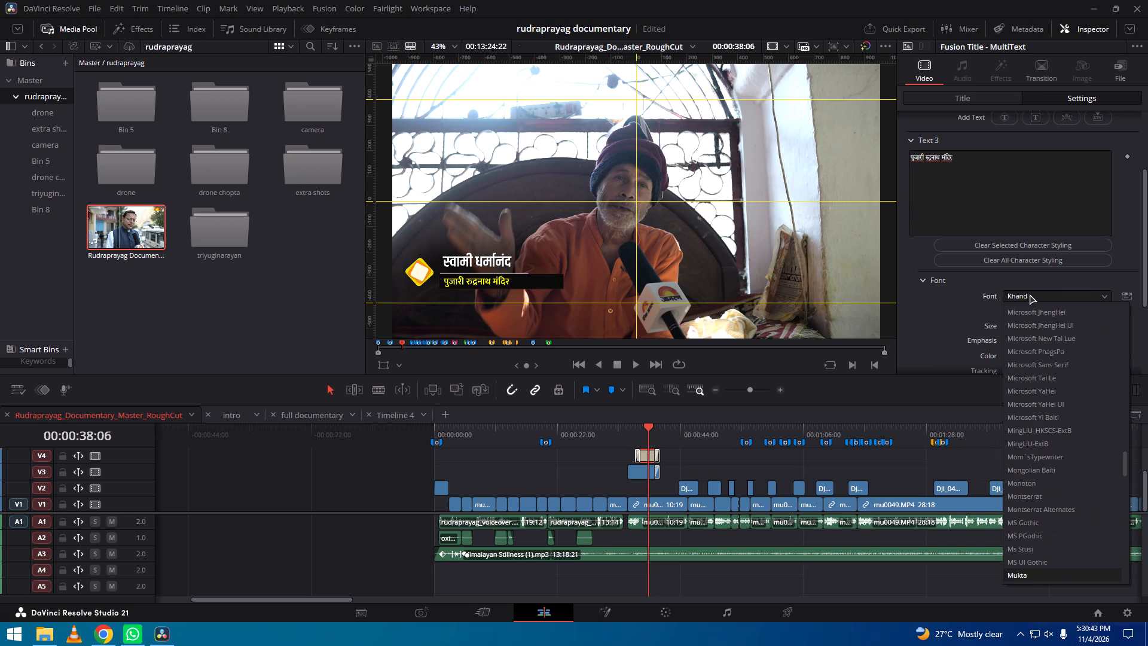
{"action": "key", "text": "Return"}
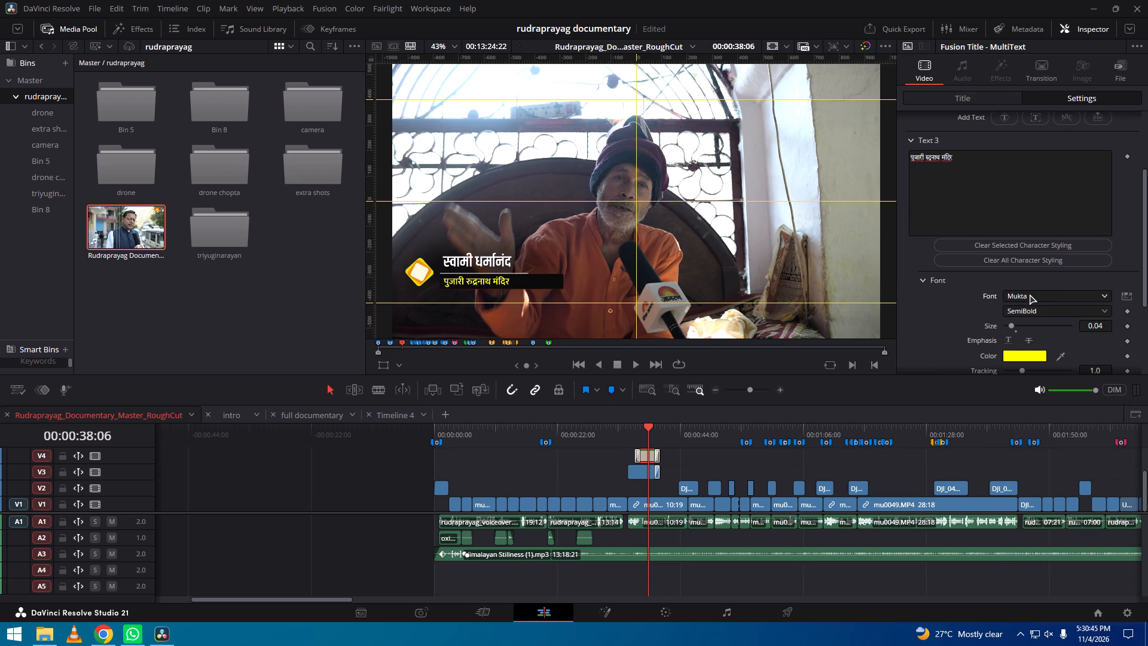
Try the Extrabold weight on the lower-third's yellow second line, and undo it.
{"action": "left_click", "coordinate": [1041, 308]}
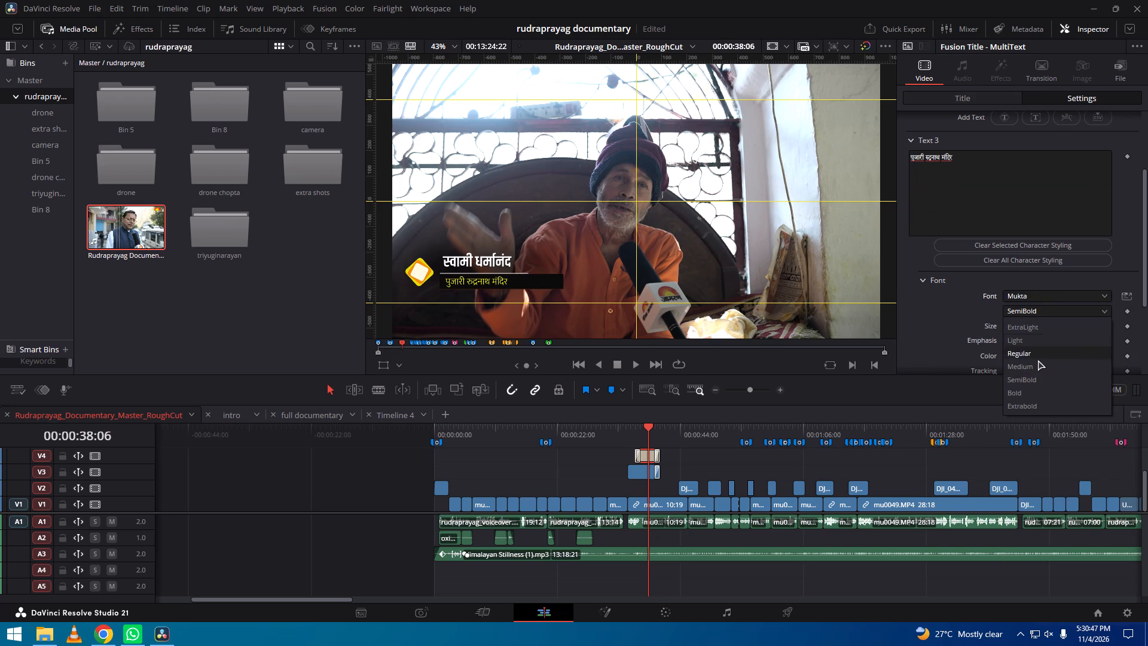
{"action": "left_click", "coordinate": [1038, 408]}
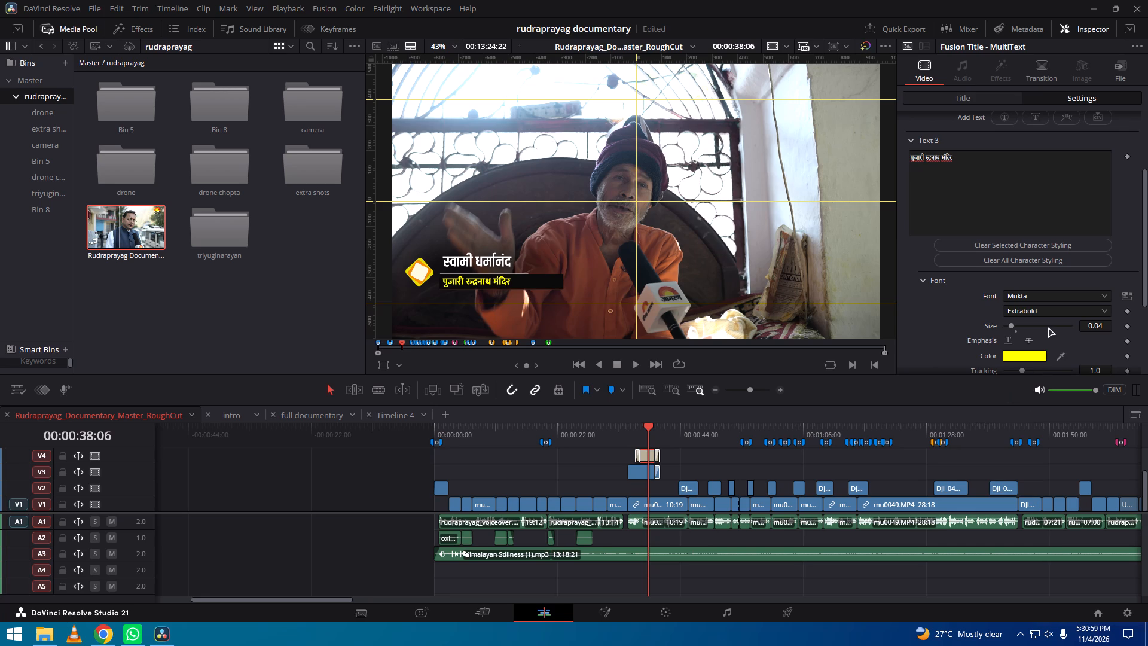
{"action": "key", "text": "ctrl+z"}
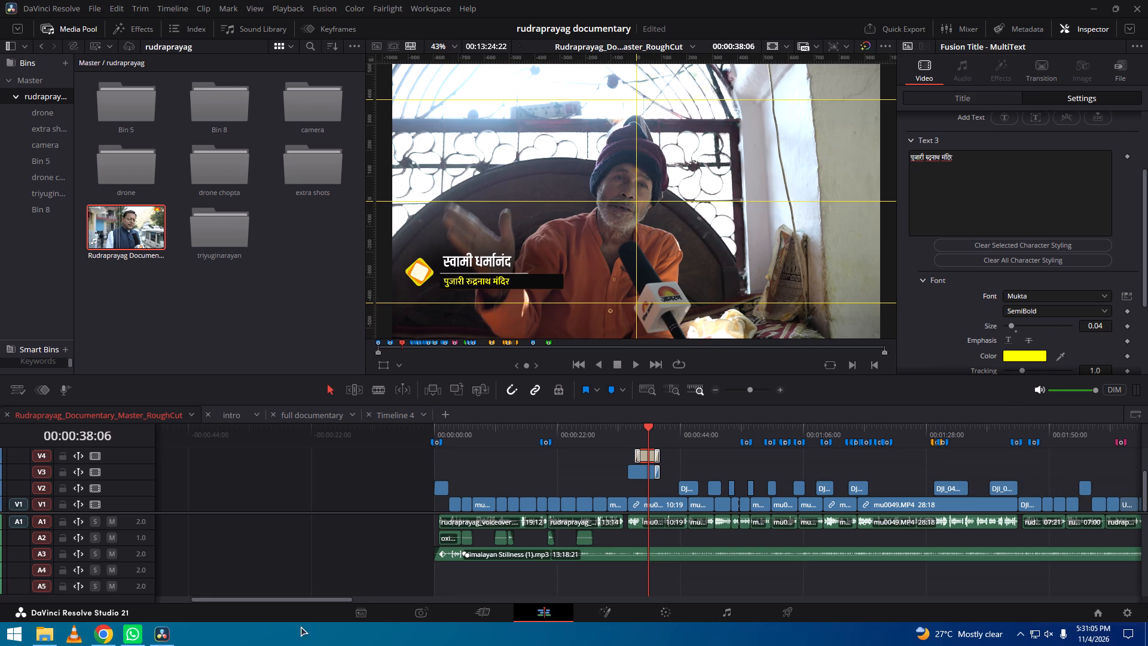
Review the full documentary timeline and the vertical reel in Timeline 4, sampling frames along each.
{"action": "left_click", "coordinate": [303, 418]}
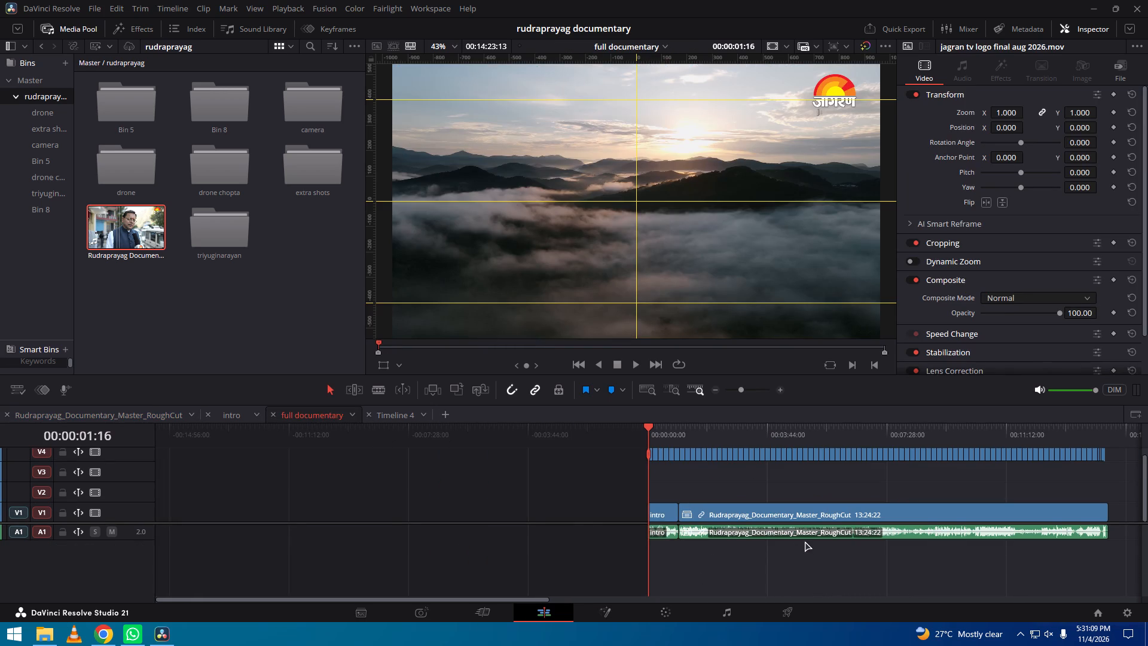
{"action": "scroll", "coordinate": [805, 541], "scroll_direction": "down", "scroll_amount": 3, "text": "alt"}
{"action": "scroll", "coordinate": [802, 541], "scroll_direction": "up", "scroll_amount": 4, "text": "alt"}
{"action": "left_click_drag", "start_coordinate": [860, 440], "coordinate": [493, 444]}
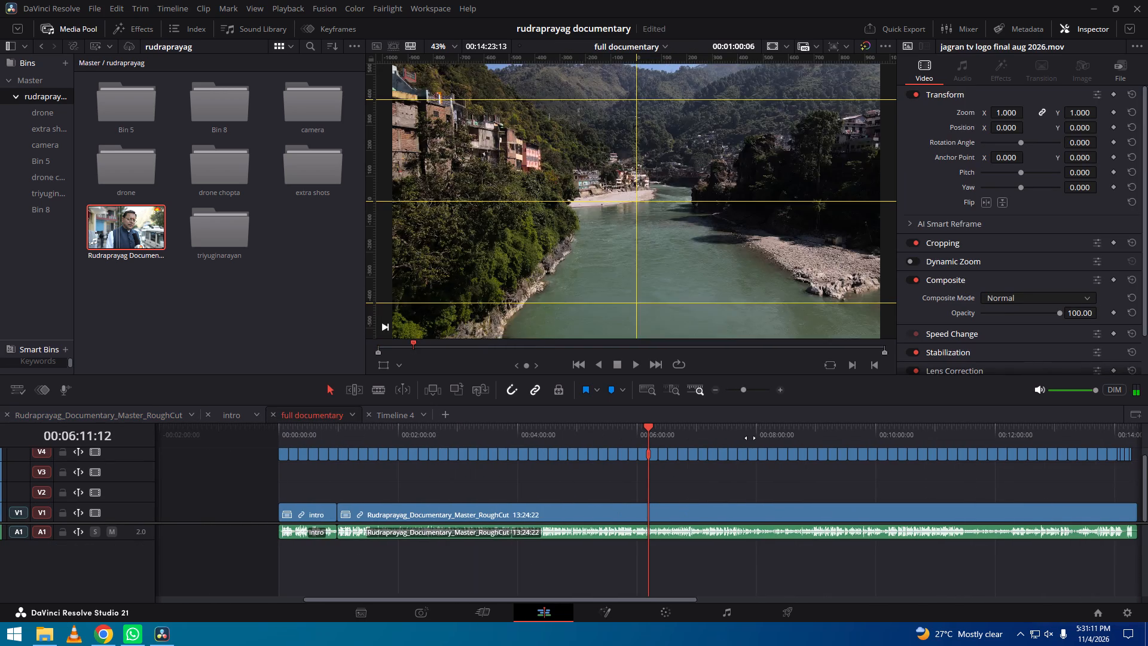
{"action": "left_click", "coordinate": [402, 419]}
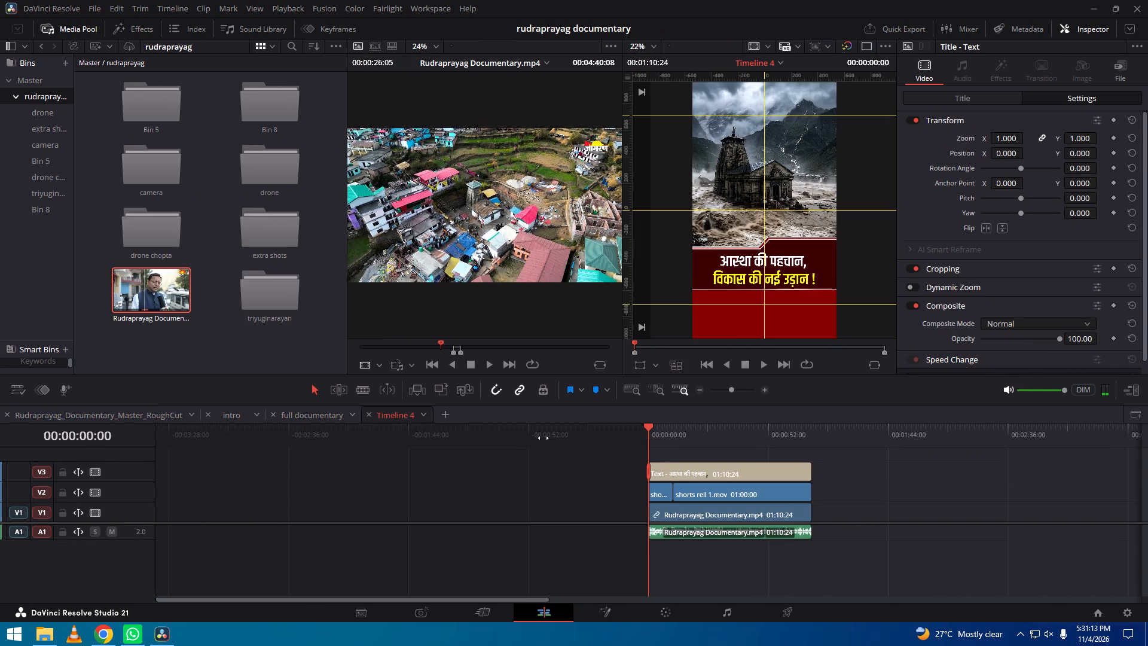
{"action": "left_click_drag", "start_coordinate": [805, 443], "coordinate": [685, 457]}
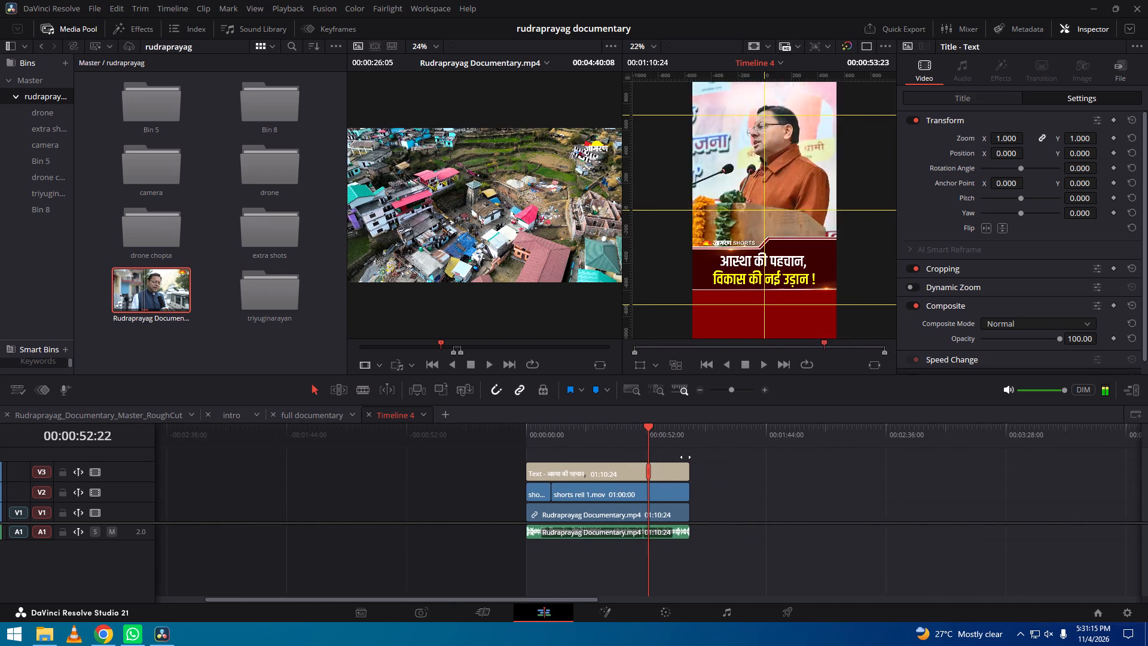
{"action": "left_click_drag", "start_coordinate": [685, 457], "coordinate": [719, 466]}
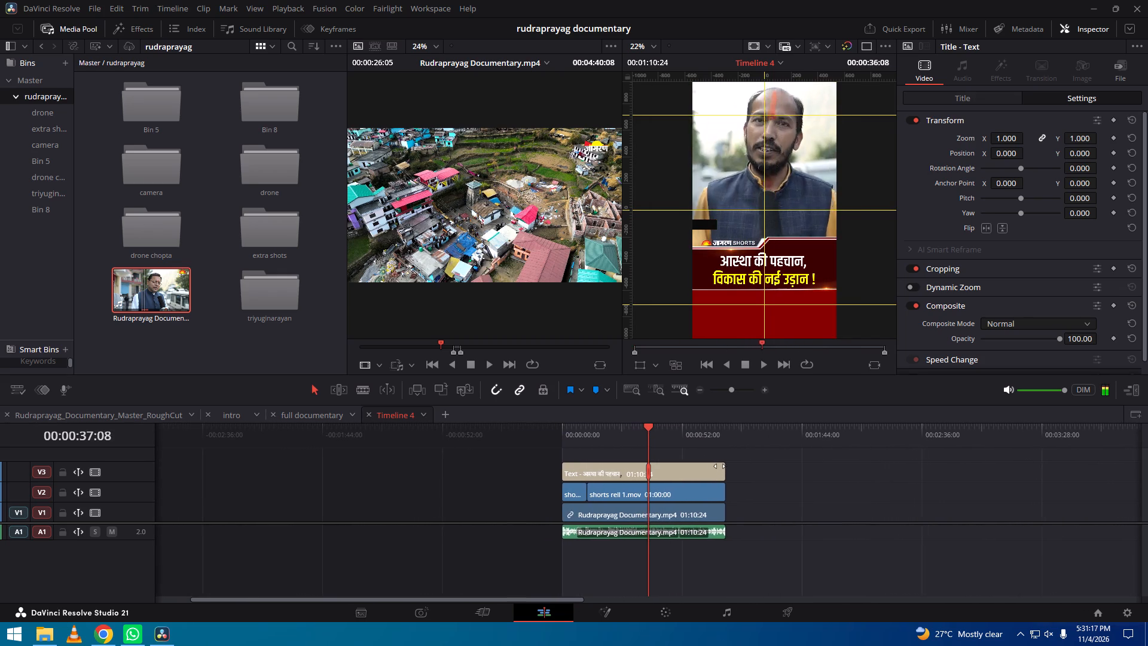
{"action": "left_click_drag", "start_coordinate": [719, 466], "coordinate": [726, 468]}
{"action": "scroll", "coordinate": [680, 534], "scroll_direction": "up", "scroll_amount": 6, "text": "alt"}
{"action": "left_click", "coordinate": [688, 445]}
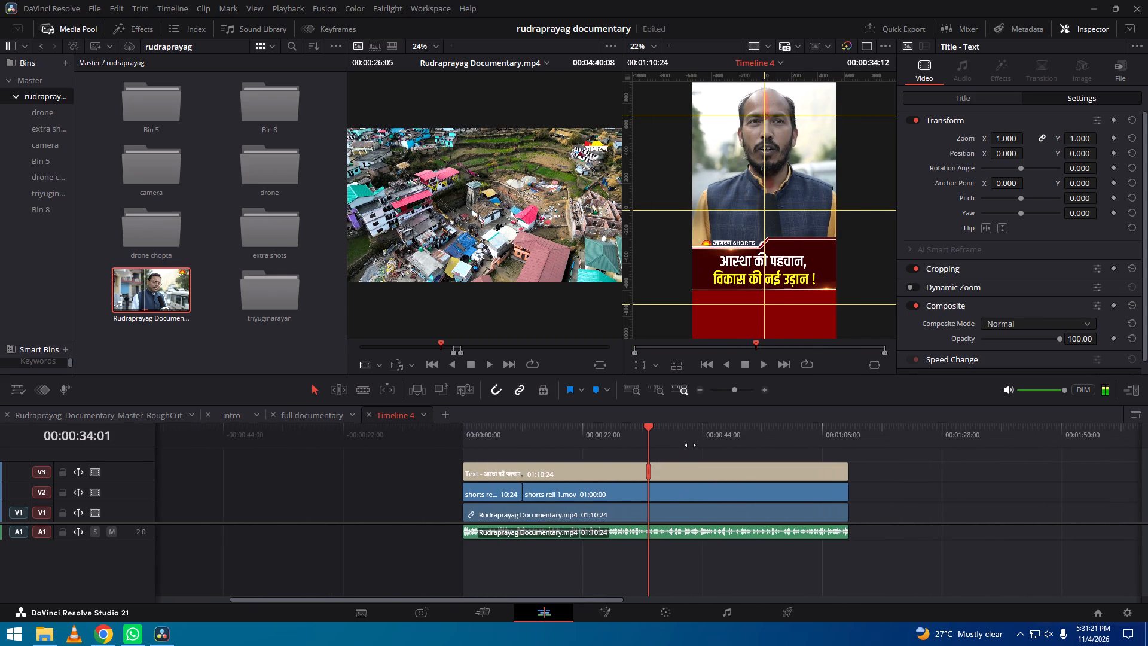
In the master rough cut, set the font of both text layers in the priest's MultiText lower-third title to Mukta.
{"action": "left_click", "coordinate": [130, 419]}
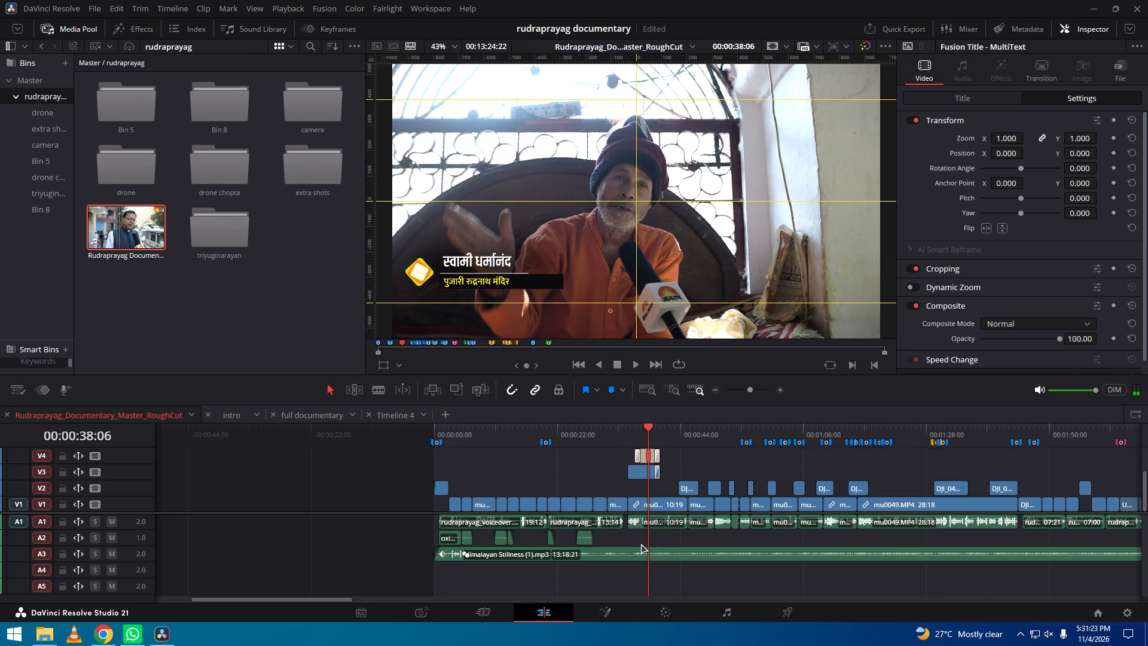
{"action": "scroll", "coordinate": [700, 468], "scroll_direction": "up", "scroll_amount": 5, "text": "alt"}
{"action": "left_click", "coordinate": [656, 456]}
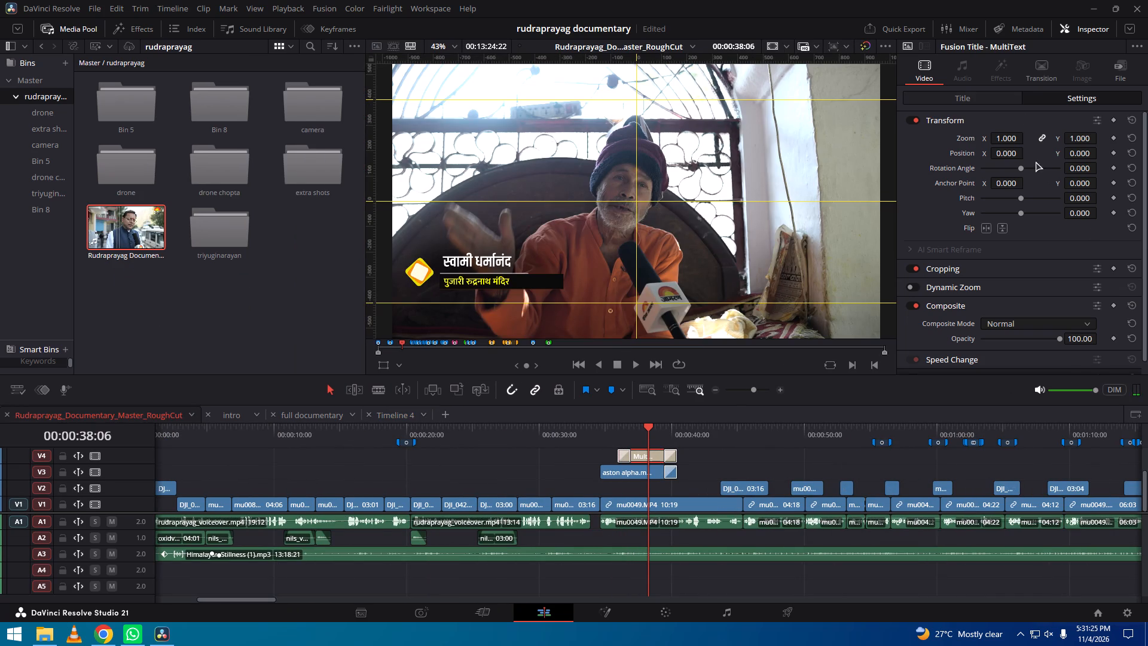
{"action": "left_click", "coordinate": [1015, 102]}
{"action": "scroll", "coordinate": [976, 197], "scroll_direction": "up", "scroll_amount": 12}
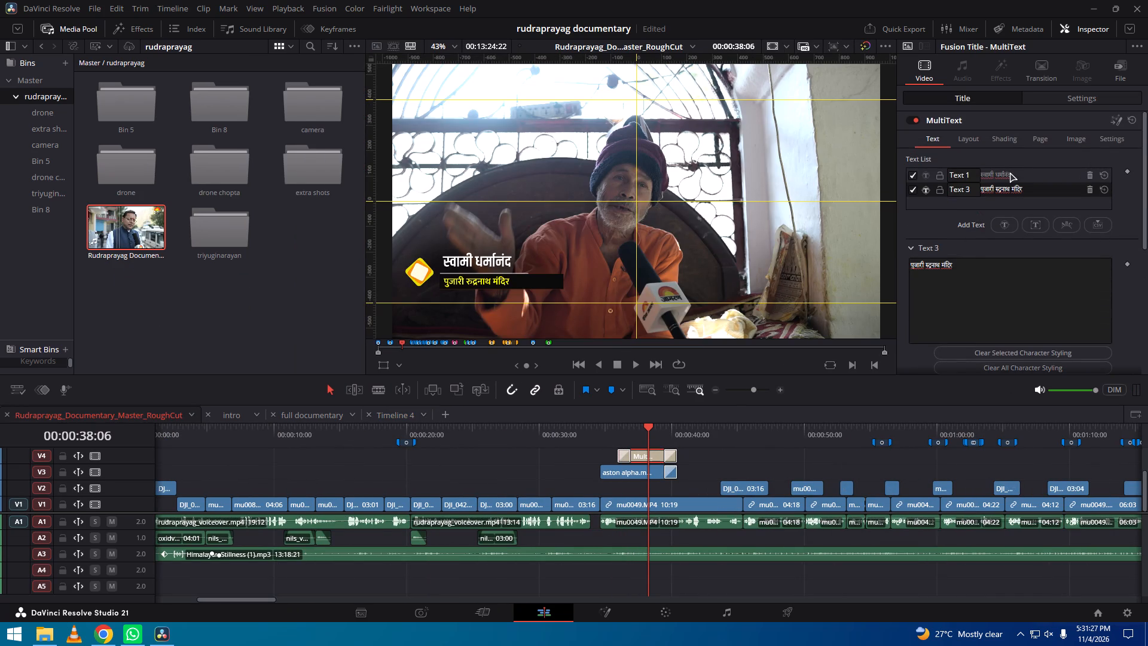
{"action": "left_click", "coordinate": [1010, 172], "text": "shift"}
{"action": "scroll", "coordinate": [972, 287], "scroll_direction": "down", "scroll_amount": 6}
{"action": "scroll", "coordinate": [942, 240], "scroll_direction": "down", "scroll_amount": 11}
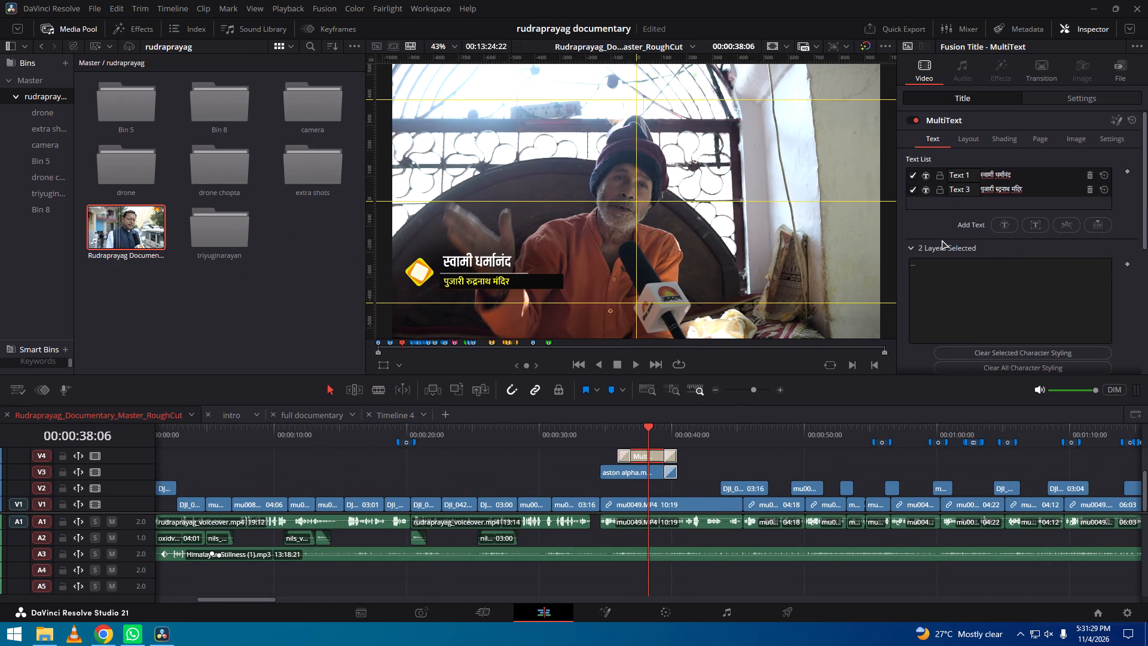
{"action": "scroll", "coordinate": [1147, 268], "scroll_direction": "down", "scroll_amount": 7}
{"action": "left_click_drag", "start_coordinate": [1147, 217], "coordinate": [1144, 303]}
{"action": "left_click", "coordinate": [1054, 245]}
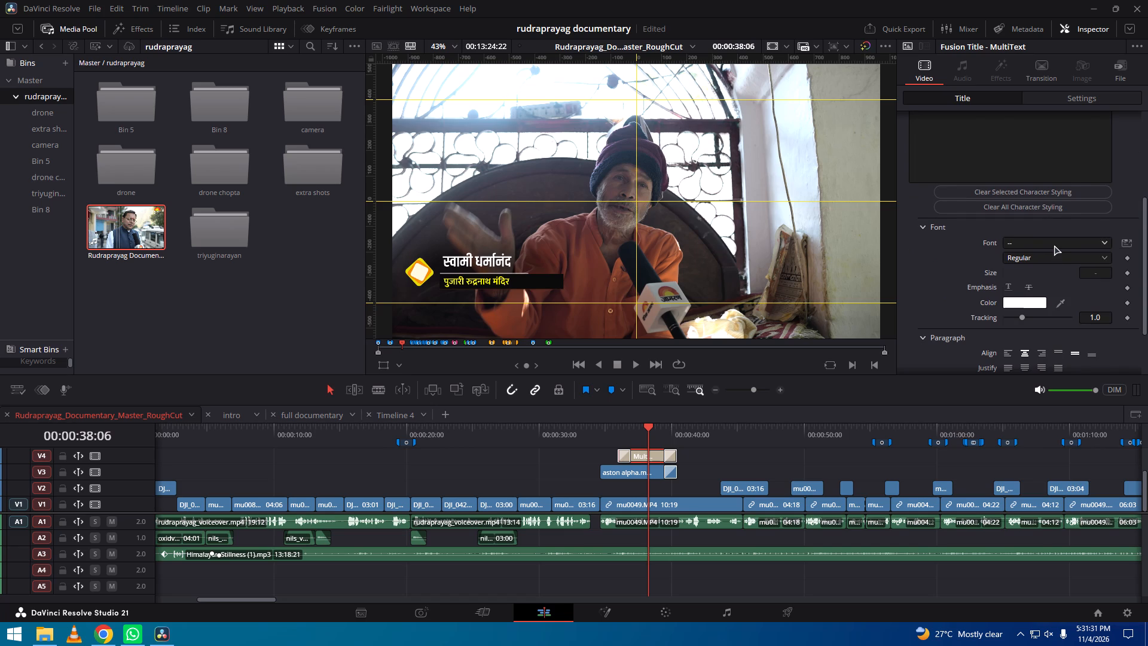
{"action": "type", "text": "muk"}
{"action": "key", "text": "t"}
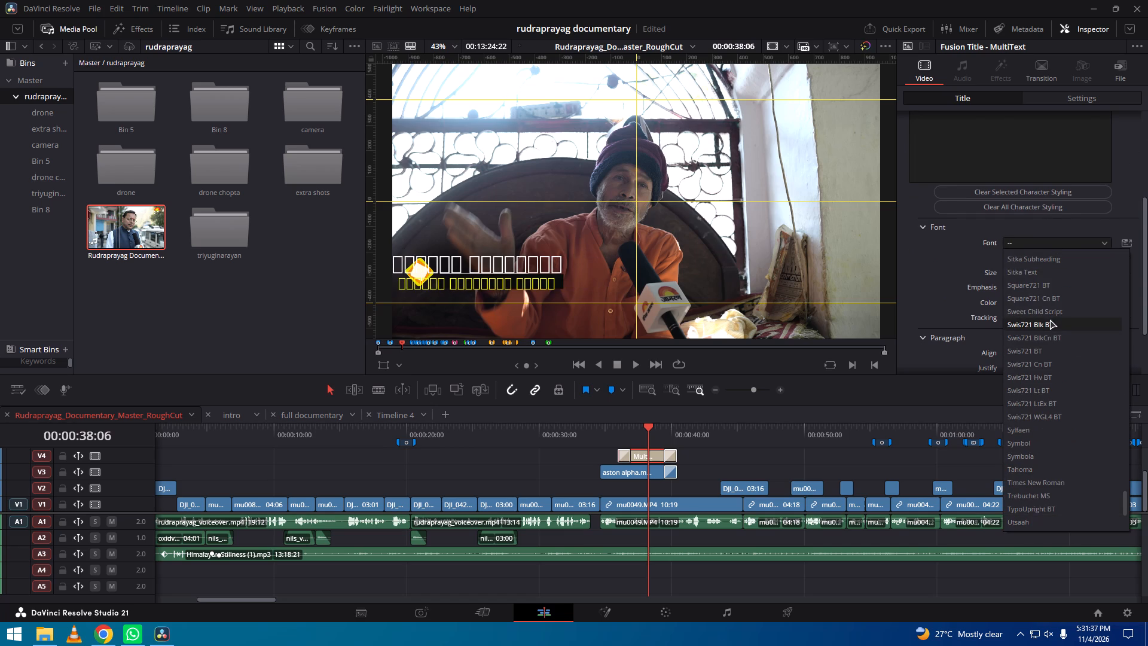
{"action": "scroll", "coordinate": [1050, 319], "scroll_direction": "up", "scroll_amount": 2}
{"action": "scroll", "coordinate": [1050, 319], "scroll_direction": "down", "scroll_amount": 1}
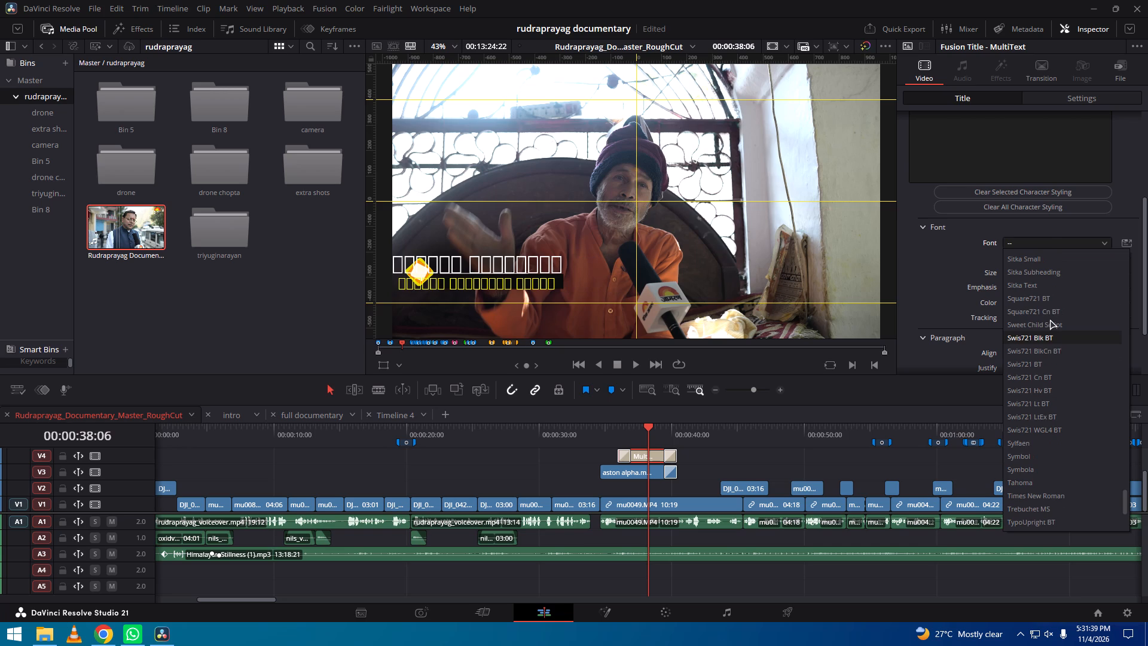
{"action": "key", "text": "m"}
{"action": "type", "text": "mu"}
{"action": "left_click", "coordinate": [1024, 525]}
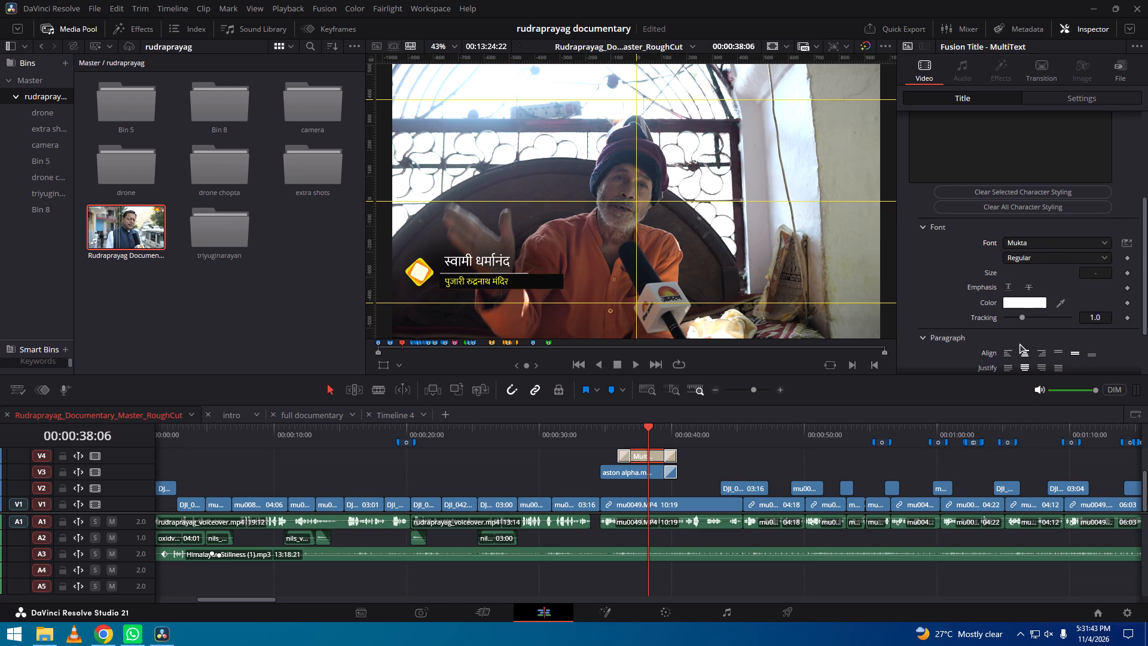
Set the weight of both lower-third text layers to Extrabold and check the title full screen.
{"action": "left_click", "coordinate": [1045, 261]}
{"action": "left_click", "coordinate": [1041, 350]}
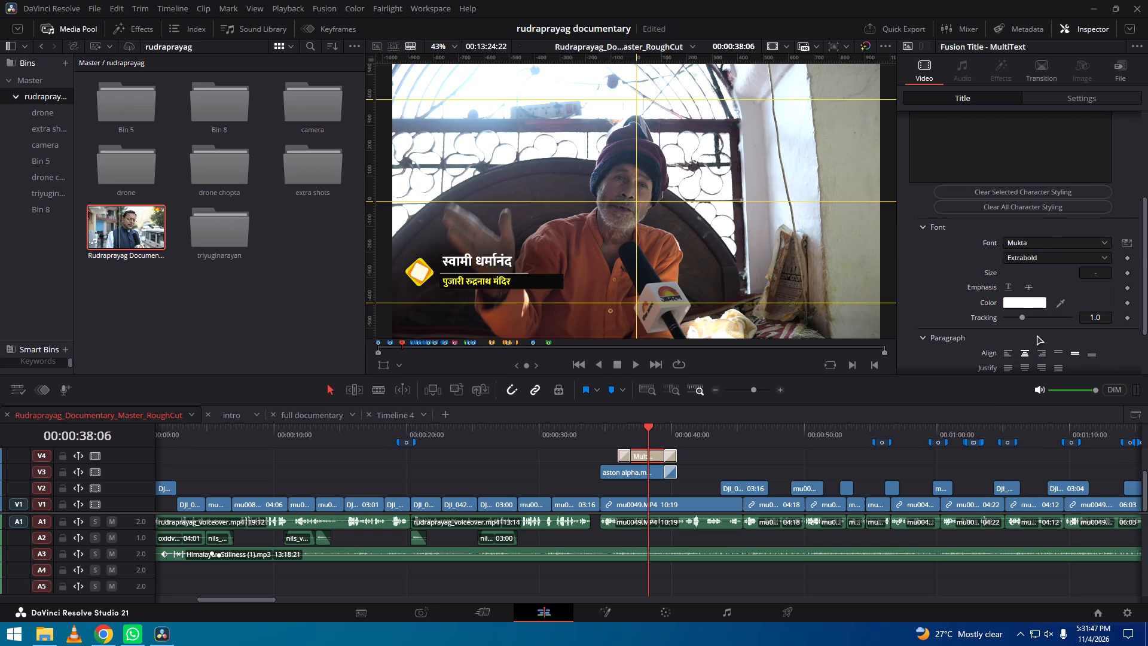
{"action": "key", "text": "ctrl+f"}
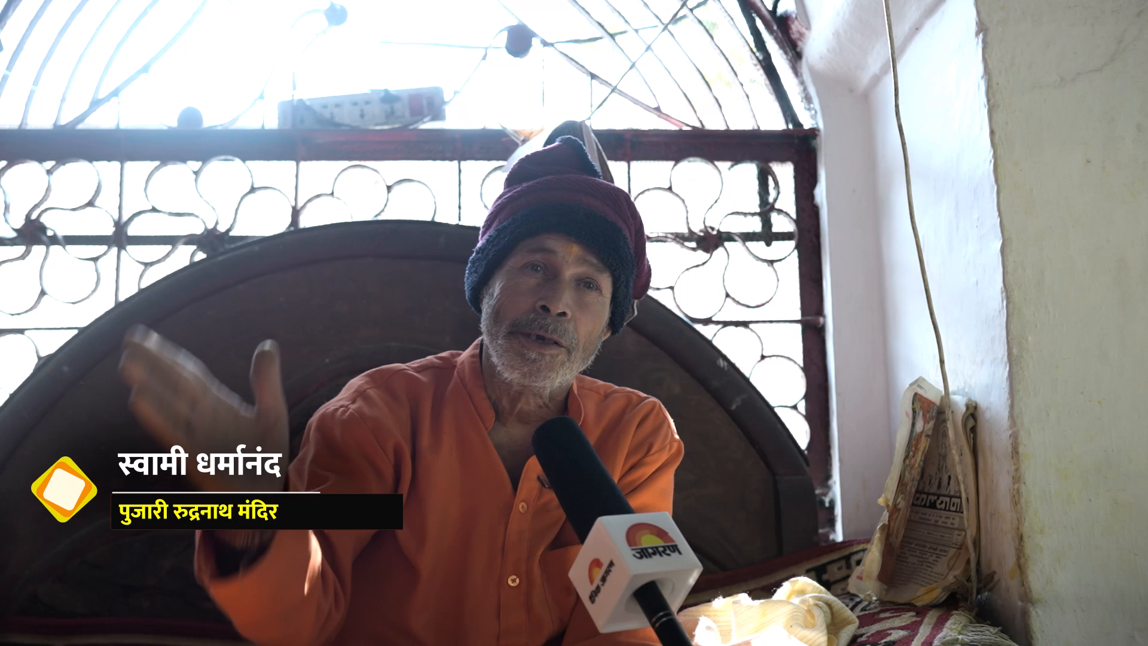
{"action": "key", "text": "ctrl+f"}
{"action": "scroll", "coordinate": [957, 274], "scroll_direction": "up", "scroll_amount": 7}
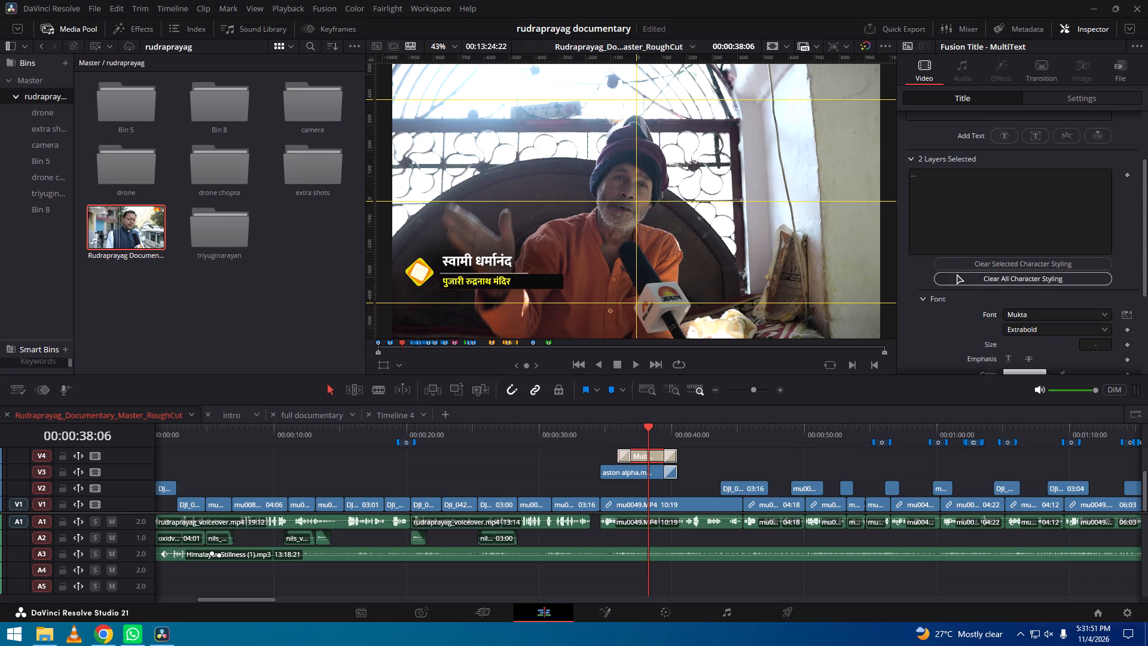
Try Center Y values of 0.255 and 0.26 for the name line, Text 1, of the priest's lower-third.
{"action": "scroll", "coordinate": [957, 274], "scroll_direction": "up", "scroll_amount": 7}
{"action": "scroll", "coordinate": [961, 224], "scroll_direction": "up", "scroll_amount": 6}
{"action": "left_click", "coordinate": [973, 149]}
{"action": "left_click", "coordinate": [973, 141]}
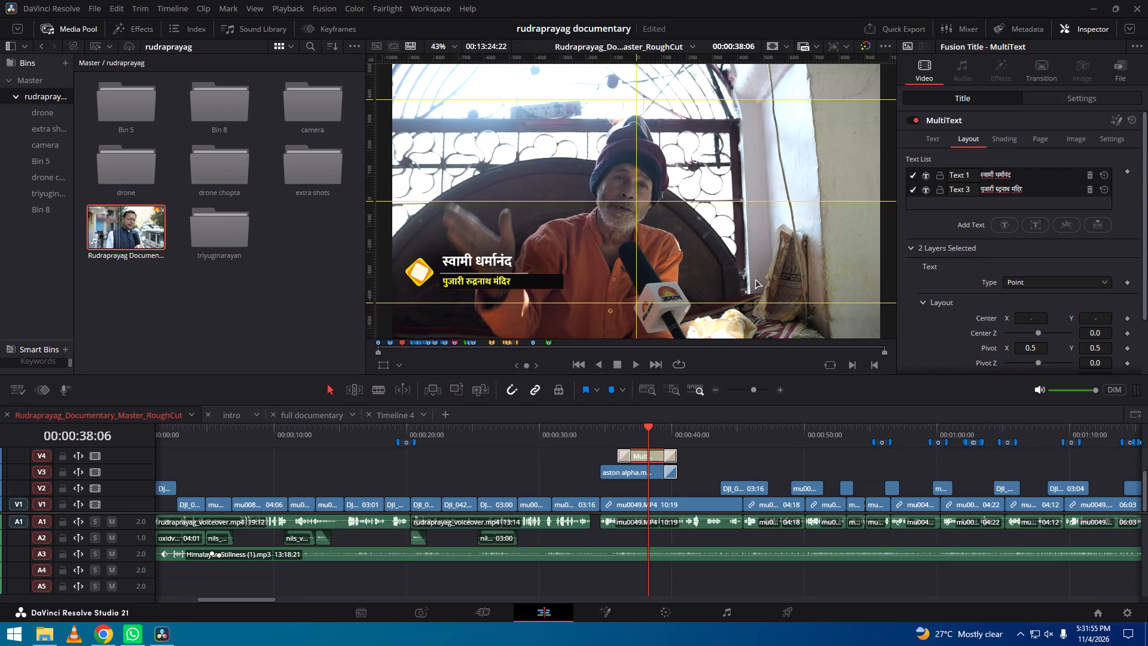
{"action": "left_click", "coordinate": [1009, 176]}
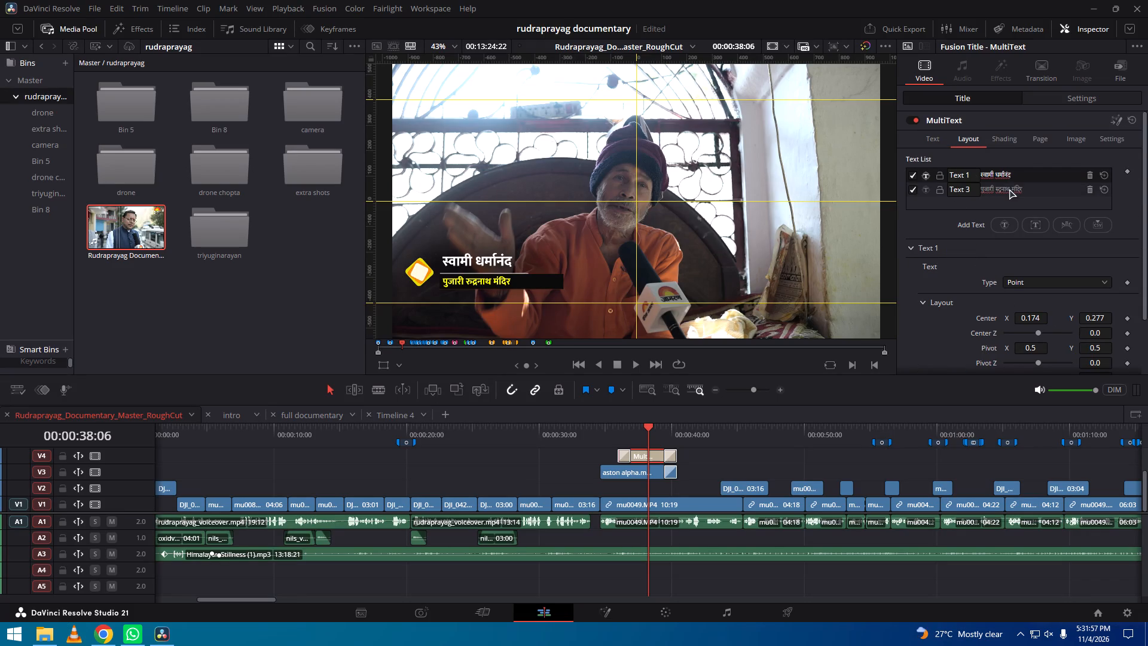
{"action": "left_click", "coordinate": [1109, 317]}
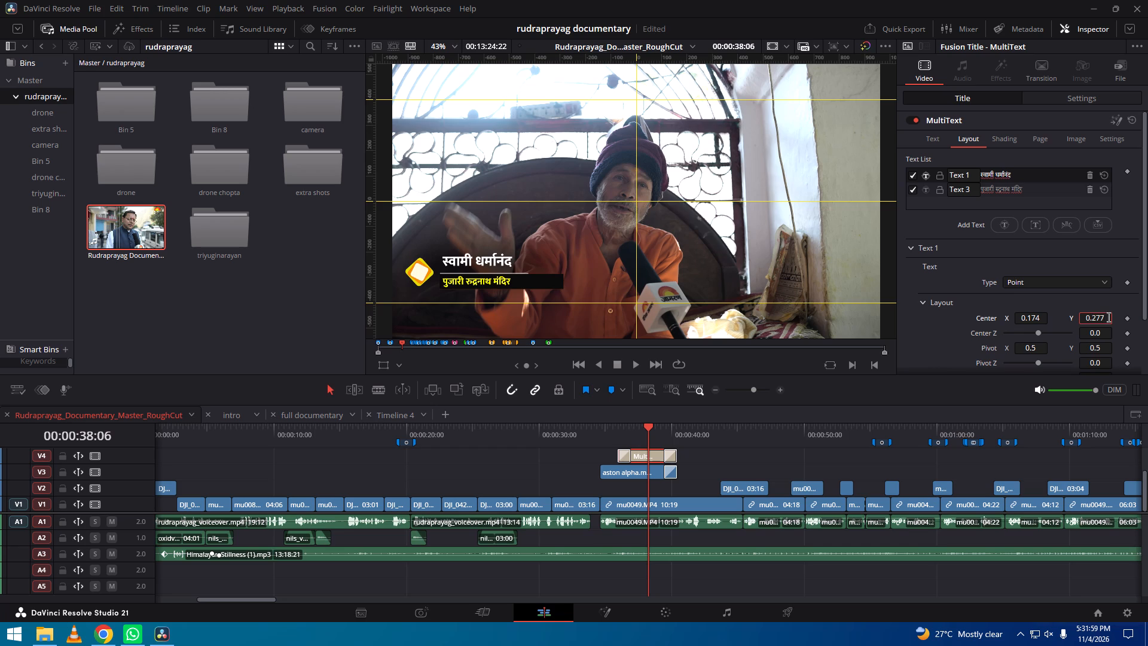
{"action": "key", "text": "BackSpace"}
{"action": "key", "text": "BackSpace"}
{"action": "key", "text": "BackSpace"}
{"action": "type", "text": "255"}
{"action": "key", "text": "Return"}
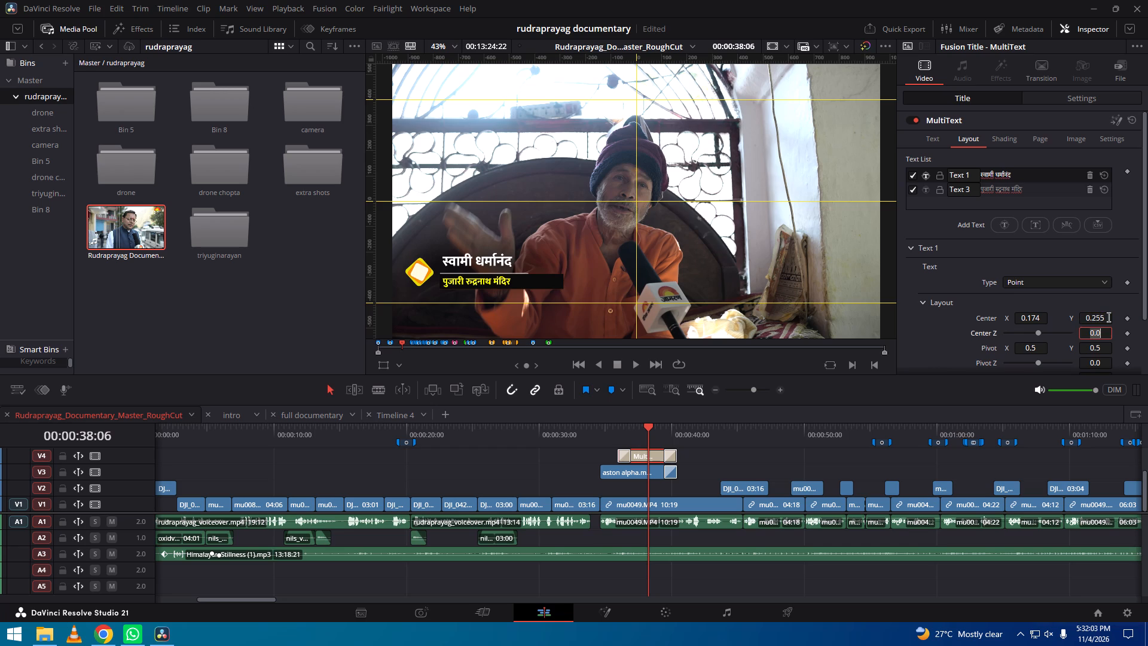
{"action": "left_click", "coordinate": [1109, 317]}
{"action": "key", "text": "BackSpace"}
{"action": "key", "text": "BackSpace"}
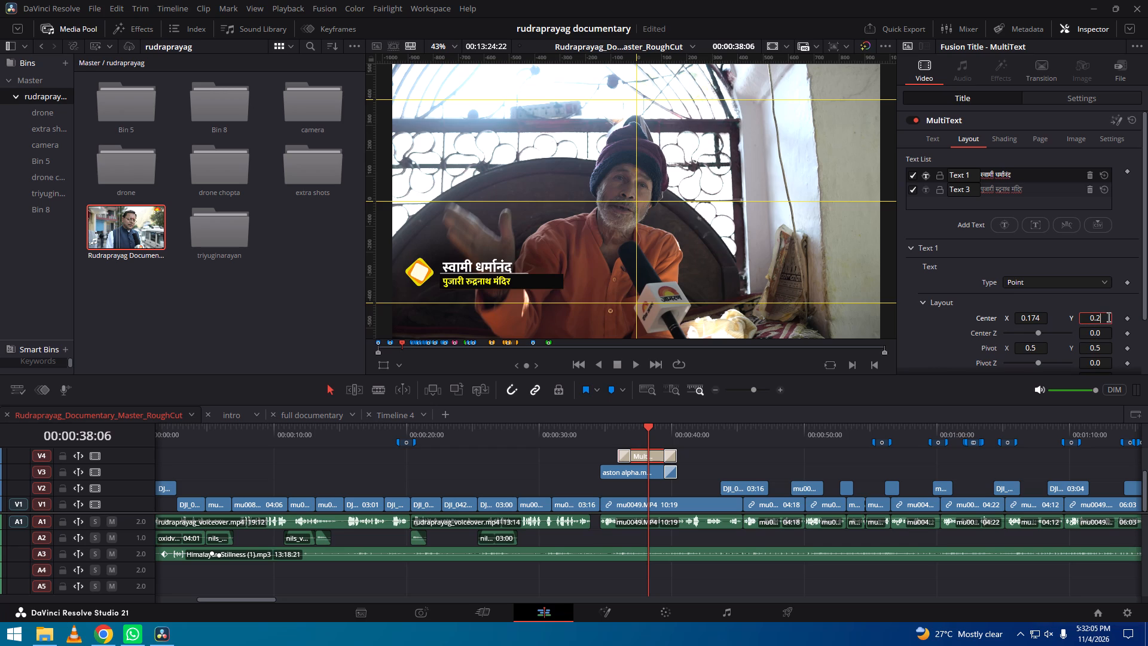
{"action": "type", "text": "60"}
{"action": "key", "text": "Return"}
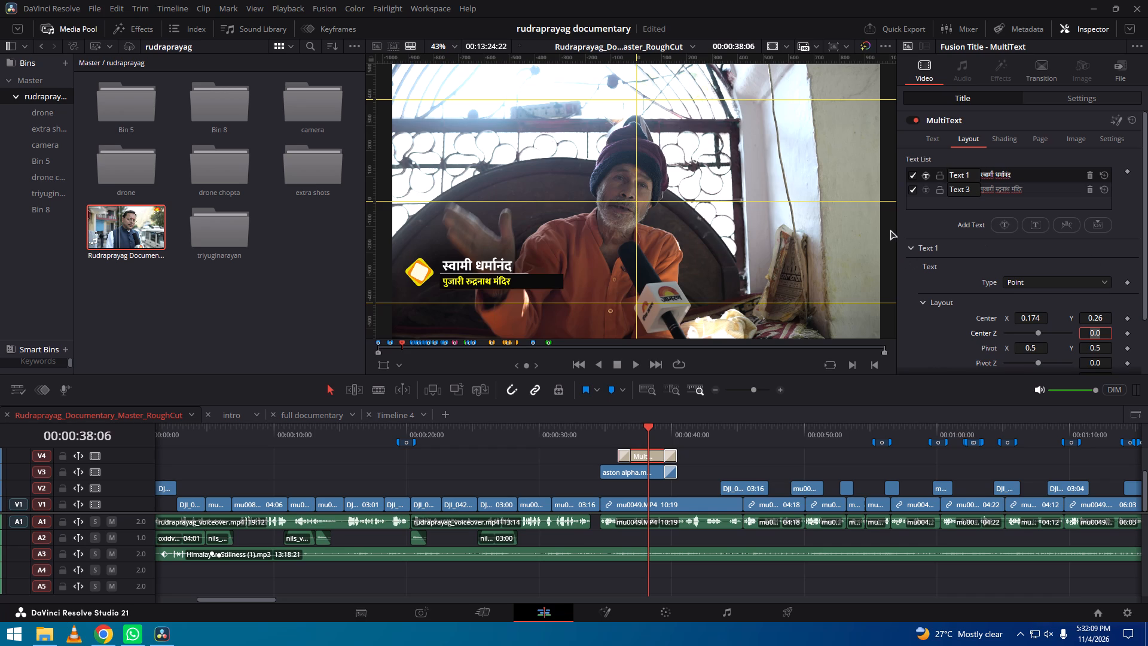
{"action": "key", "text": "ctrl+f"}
Set the Center Y of the priest's name line to 0.27 and check the title full screen.
{"action": "left_click", "coordinate": [1109, 317]}
{"action": "key", "text": "BackSpace"}
{"action": "key", "text": "7"}
{"action": "key", "text": "Return"}
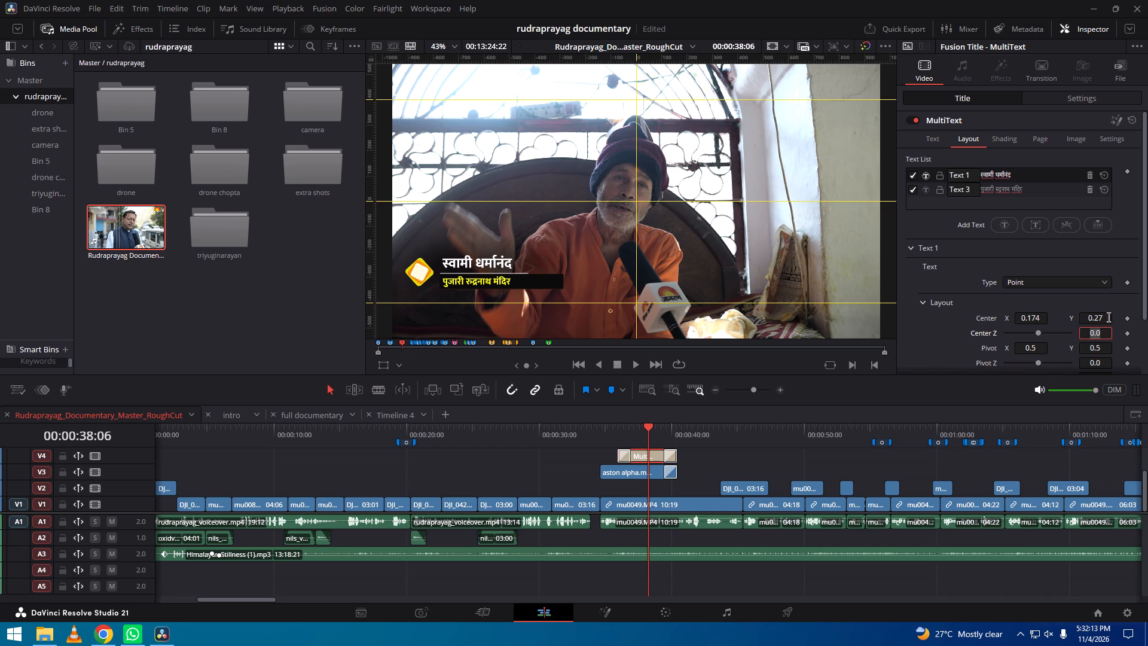
{"action": "key", "text": "ctrl+f"}
{"action": "left_click", "coordinate": [756, 476]}
{"action": "key", "text": "ctrl+f"}
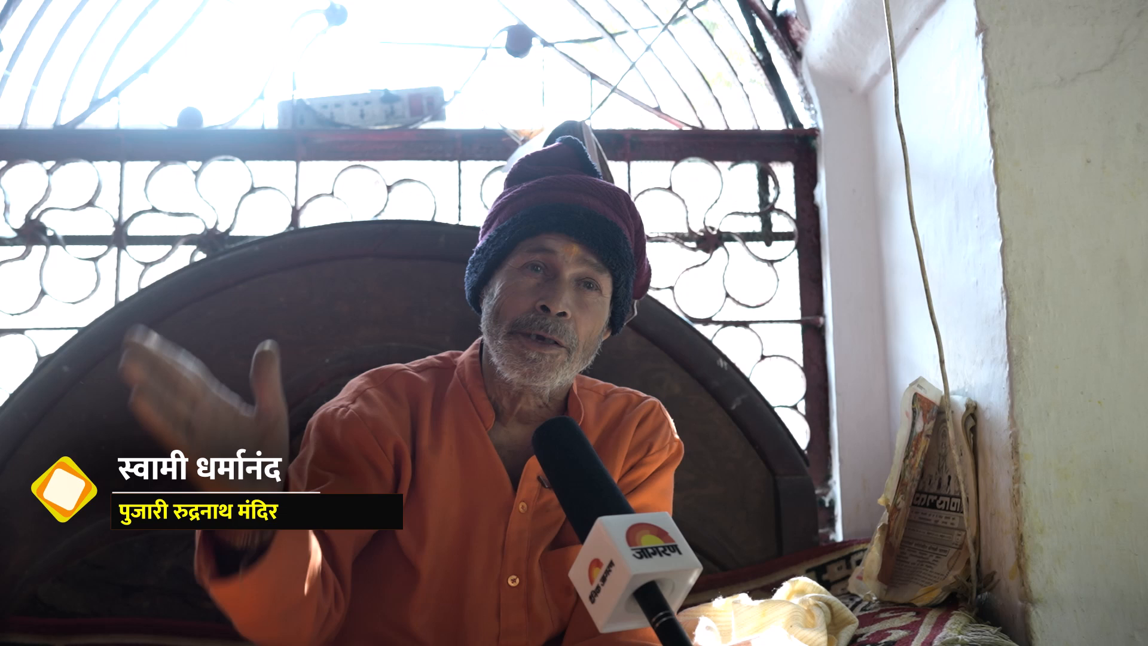
{"action": "key", "text": "ctrl+f"}
Select all lower-third titles on V4 after the priest's and set the font of their Text 1 and Text 3 layers to Mukta.
{"action": "scroll", "coordinate": [549, 474], "scroll_direction": "down", "scroll_amount": 4, "text": "alt"}
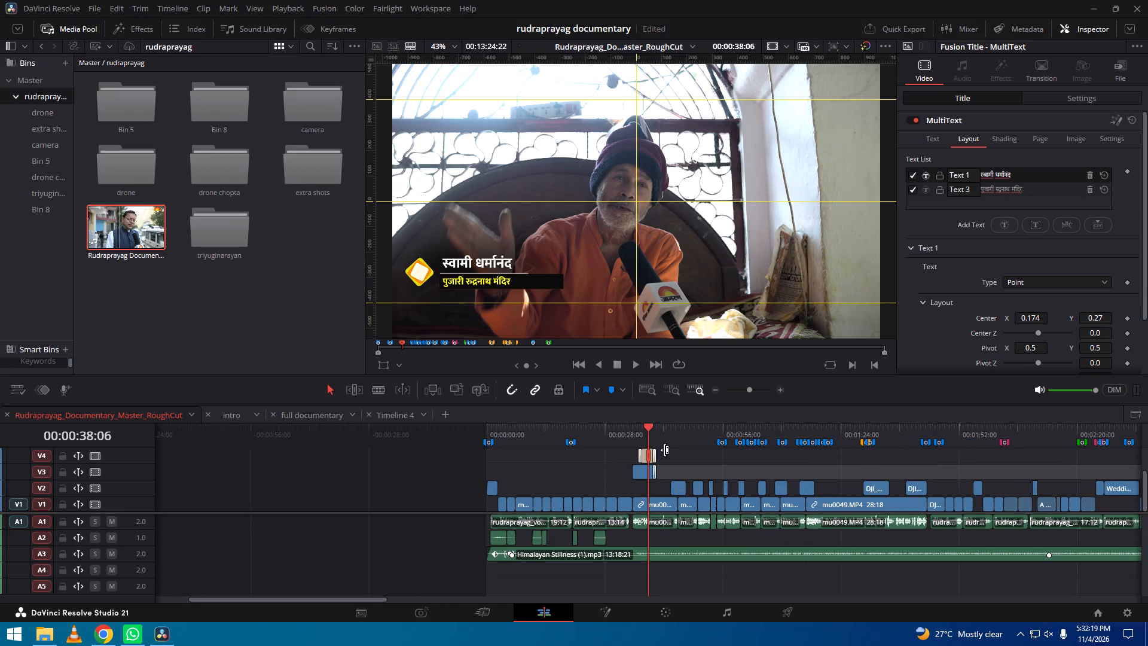
{"action": "scroll", "coordinate": [710, 468], "scroll_direction": "down", "scroll_amount": 4, "text": "alt"}
{"action": "left_click_drag", "start_coordinate": [868, 429], "coordinate": [427, 437]}
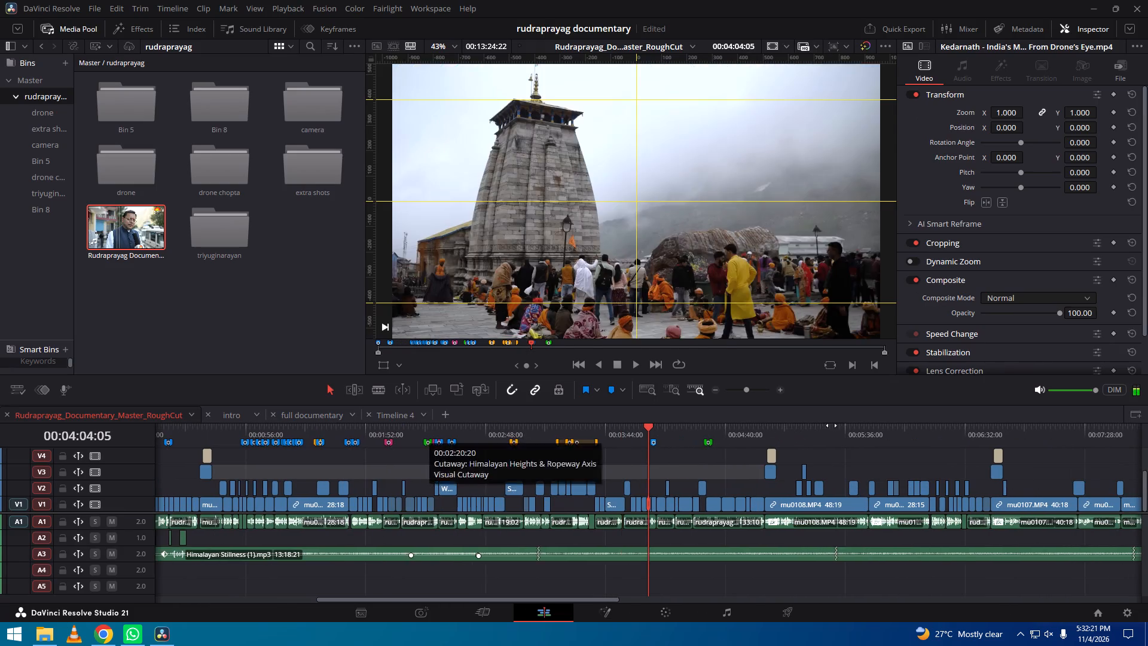
{"action": "left_click_drag", "start_coordinate": [844, 428], "coordinate": [711, 433]}
{"action": "left_click", "coordinate": [642, 461]}
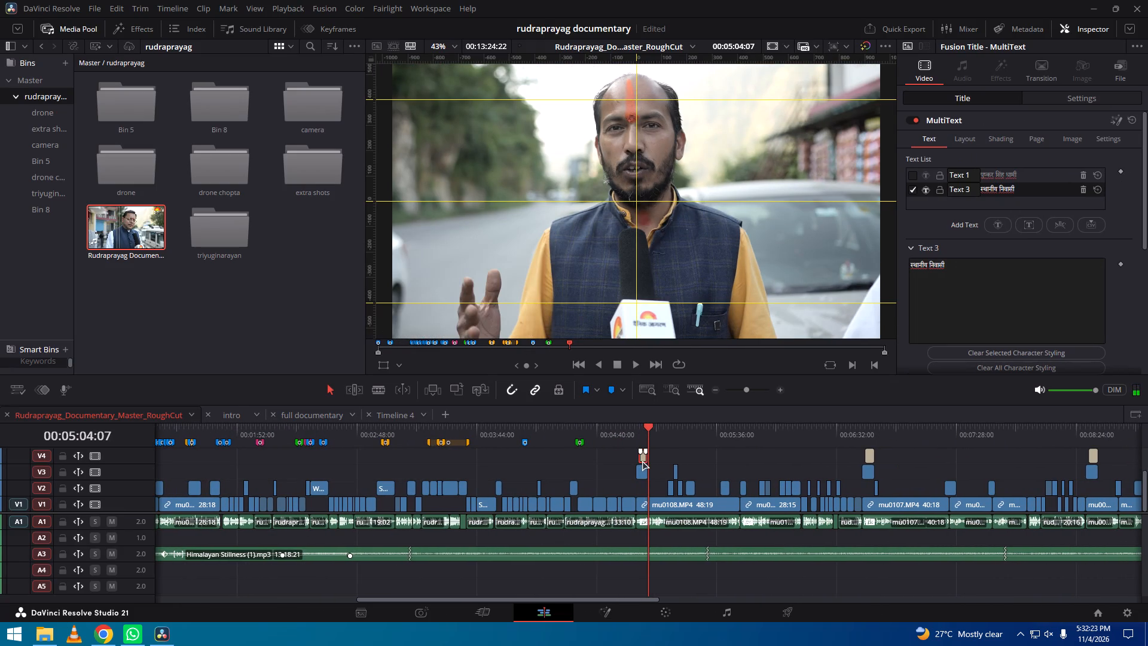
{"action": "scroll", "coordinate": [778, 455], "scroll_direction": "down", "scroll_amount": 5, "text": "alt"}
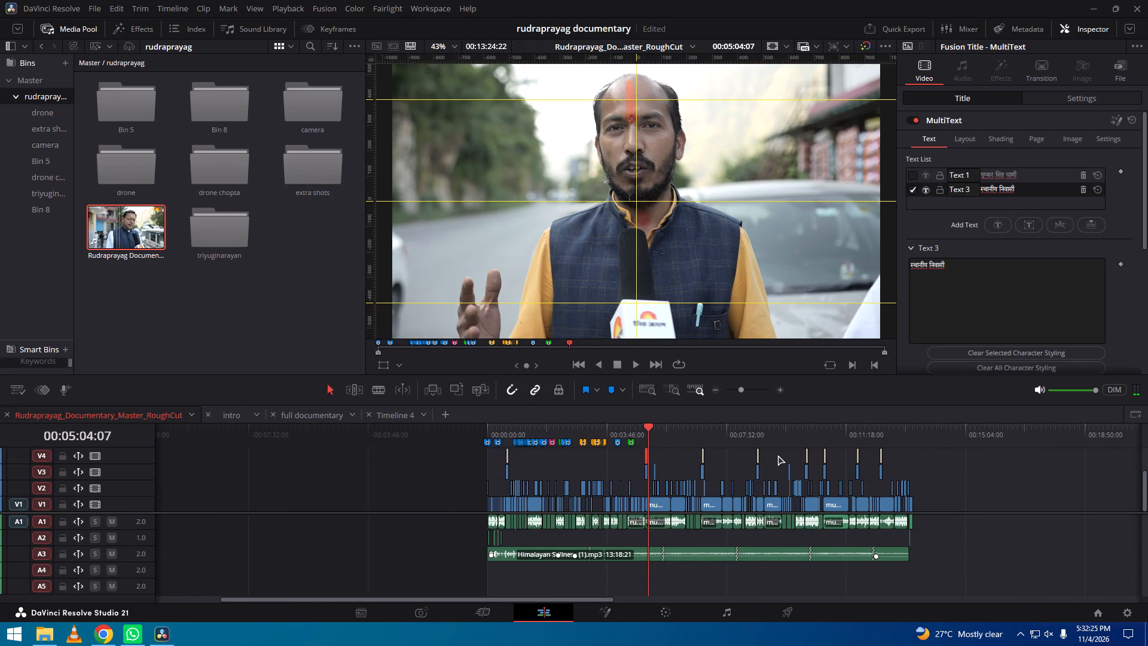
{"action": "left_click_drag", "start_coordinate": [633, 456], "coordinate": [889, 458]}
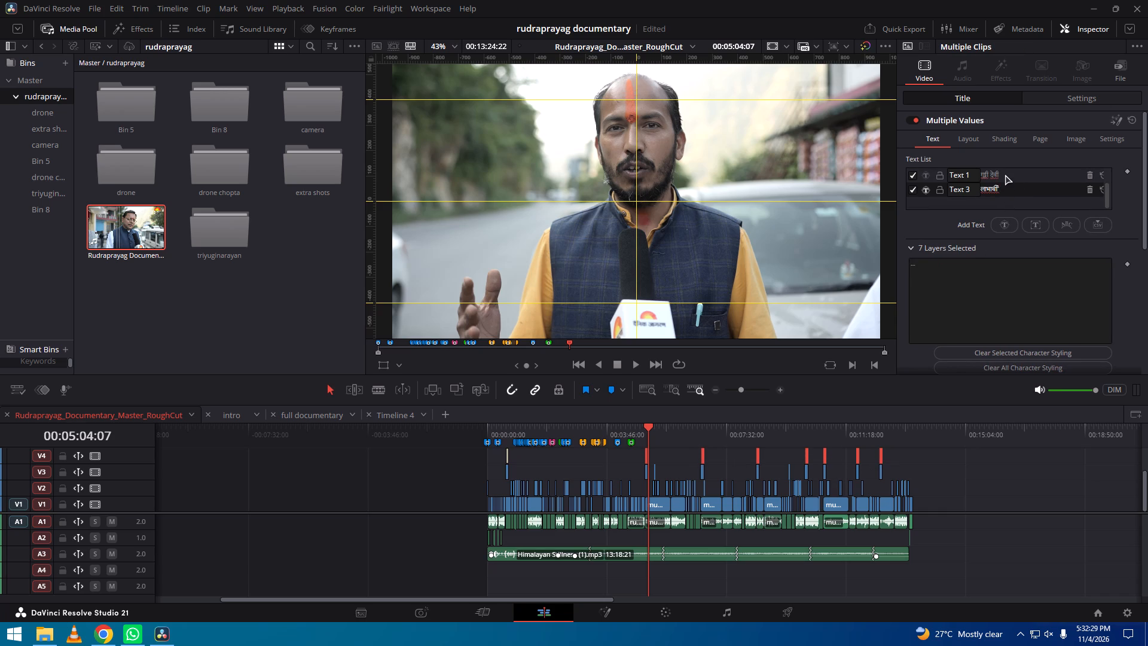
{"action": "left_click", "coordinate": [1006, 173], "text": "shift"}
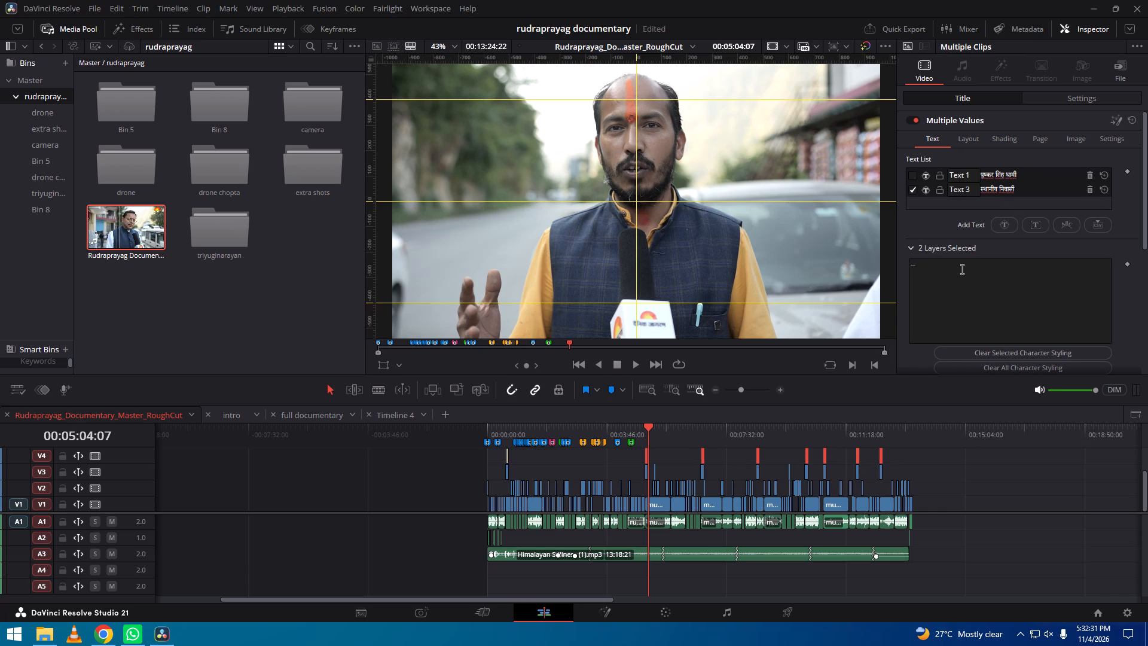
{"action": "scroll", "coordinate": [962, 269], "scroll_direction": "down", "scroll_amount": 8}
{"action": "scroll", "coordinate": [1132, 292], "scroll_direction": "down", "scroll_amount": 7}
{"action": "left_click_drag", "start_coordinate": [1147, 223], "coordinate": [1147, 291]}
{"action": "left_click", "coordinate": [1064, 276]}
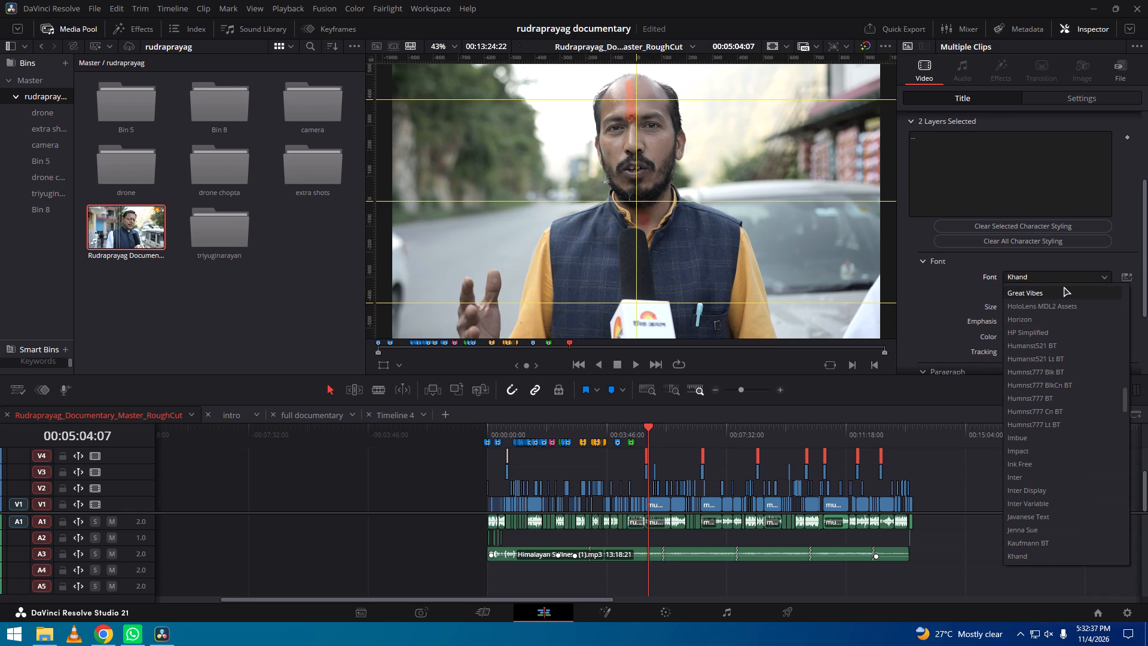
{"action": "type", "text": "mmmmmmumymmu"}
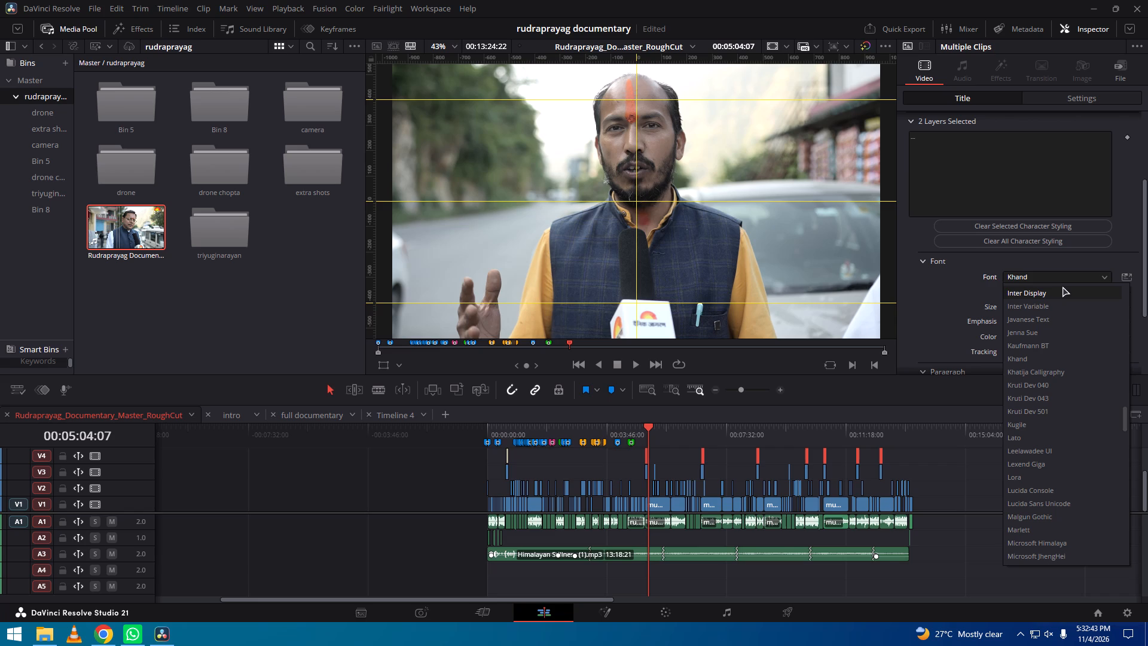
{"action": "type", "text": "mum"}
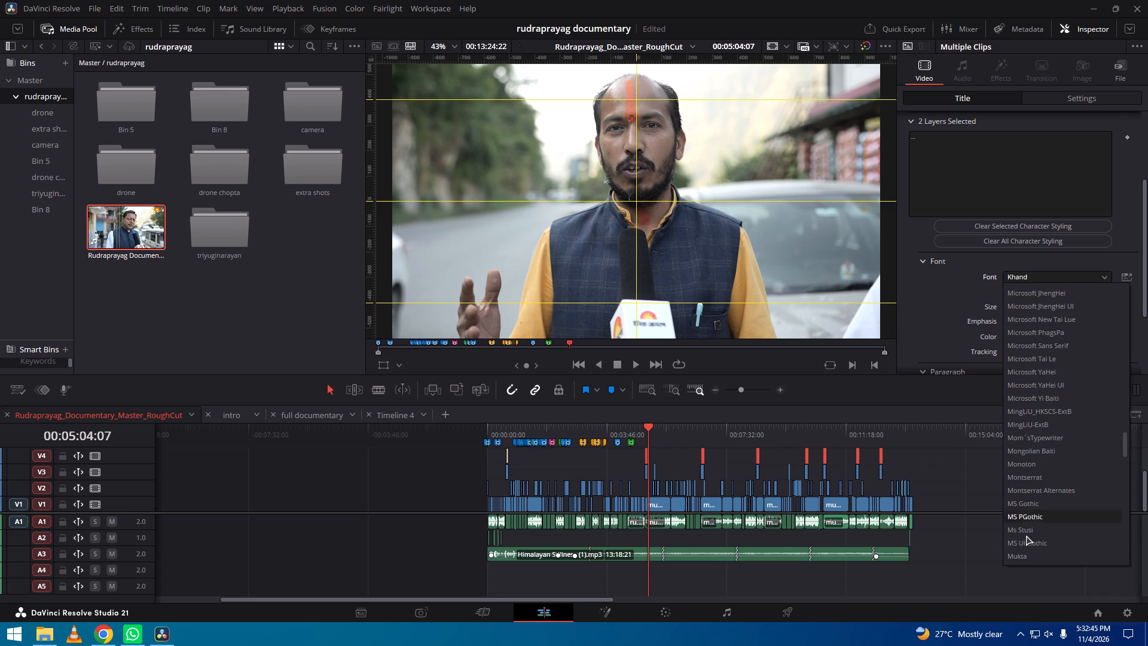
{"action": "left_click", "coordinate": [1029, 553]}
Set the weight of the selected titles' text layers to Extrabold and play through the local resident's lower-third around 05:00 to check it.
{"action": "left_click", "coordinate": [1039, 290]}
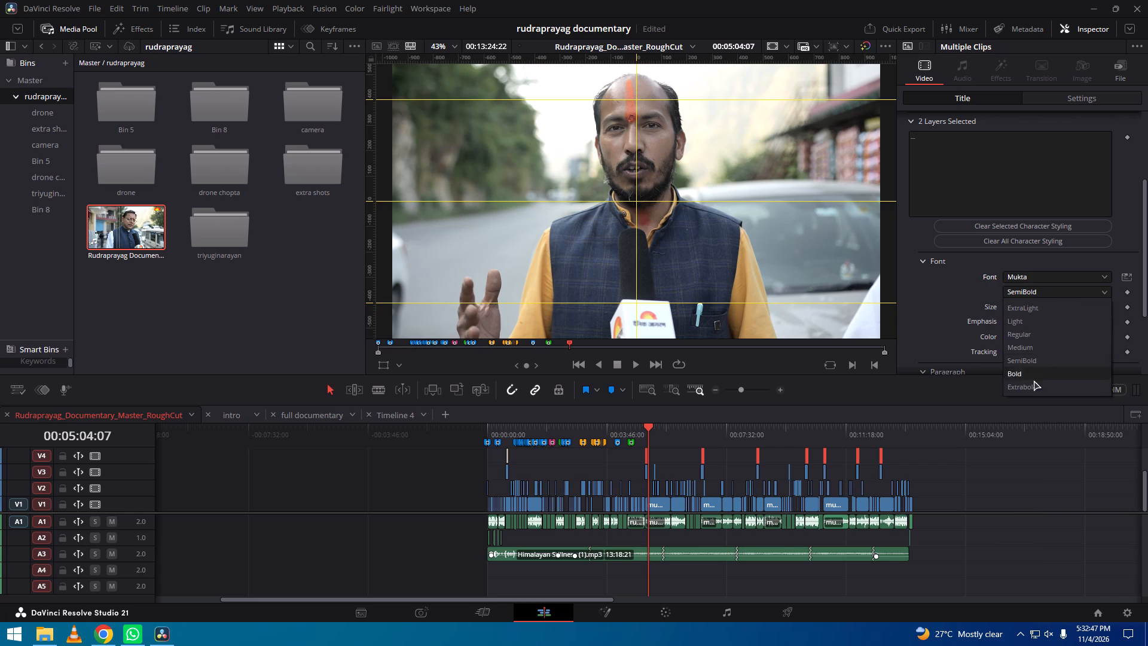
{"action": "left_click", "coordinate": [1033, 383]}
{"action": "scroll", "coordinate": [655, 469], "scroll_direction": "up", "scroll_amount": 13, "text": "alt"}
{"action": "left_click_drag", "start_coordinate": [687, 434], "coordinate": [700, 431]}
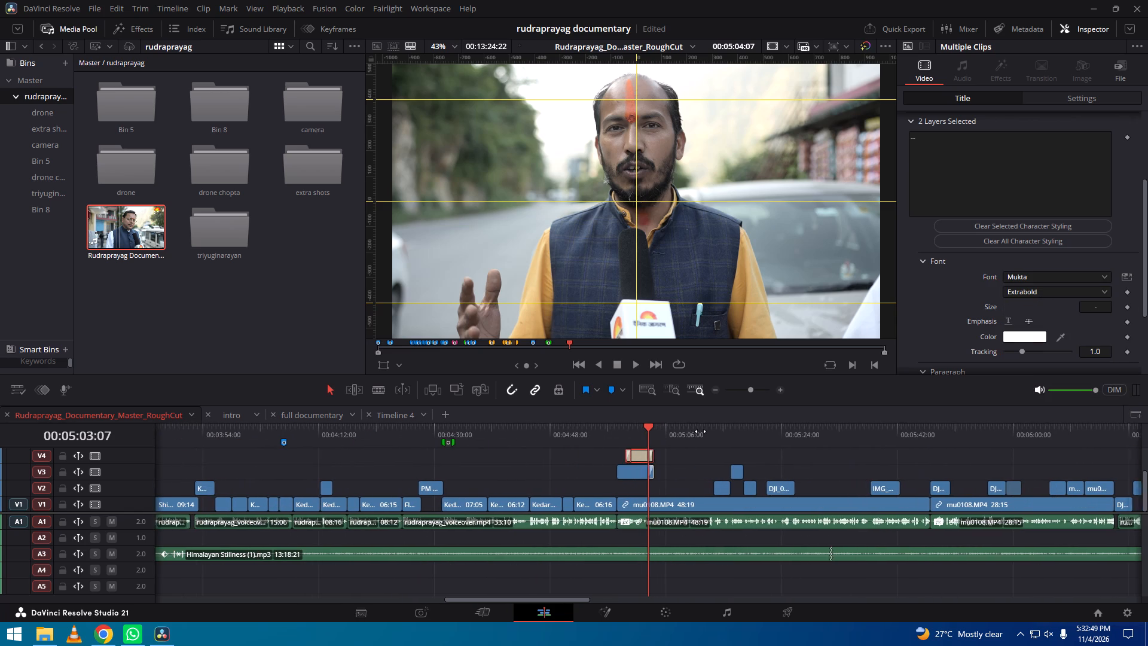
{"action": "left_click_drag", "start_coordinate": [700, 431], "coordinate": [715, 434]}
{"action": "key", "text": "space"}
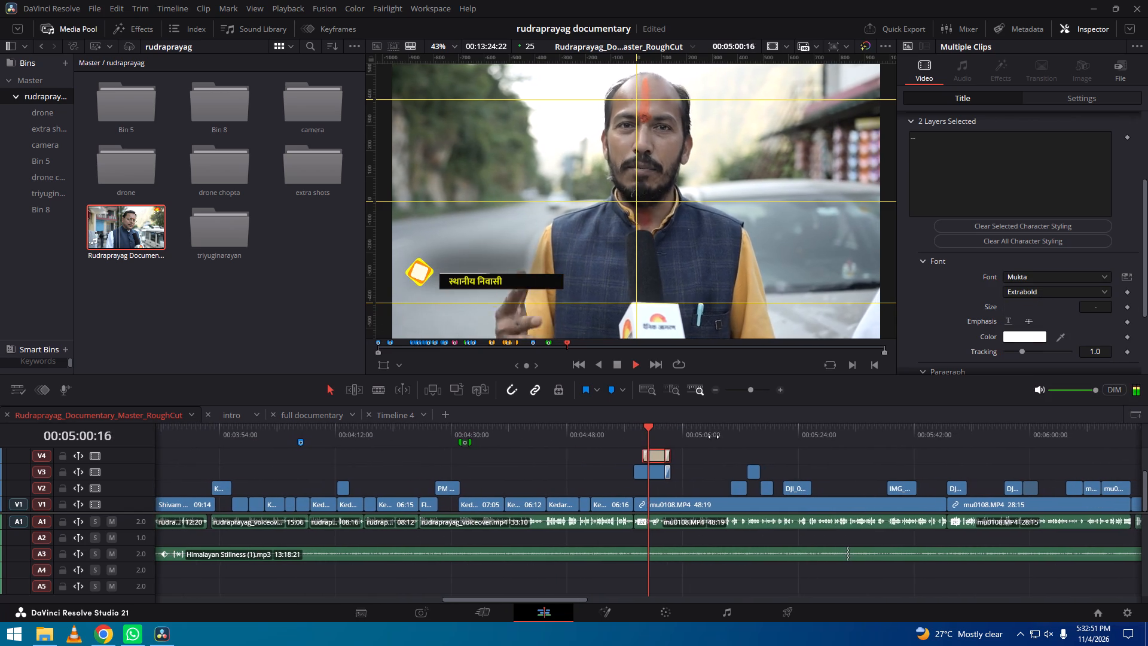
{"action": "scroll", "coordinate": [743, 438], "scroll_direction": "down", "scroll_amount": 1, "text": "alt"}
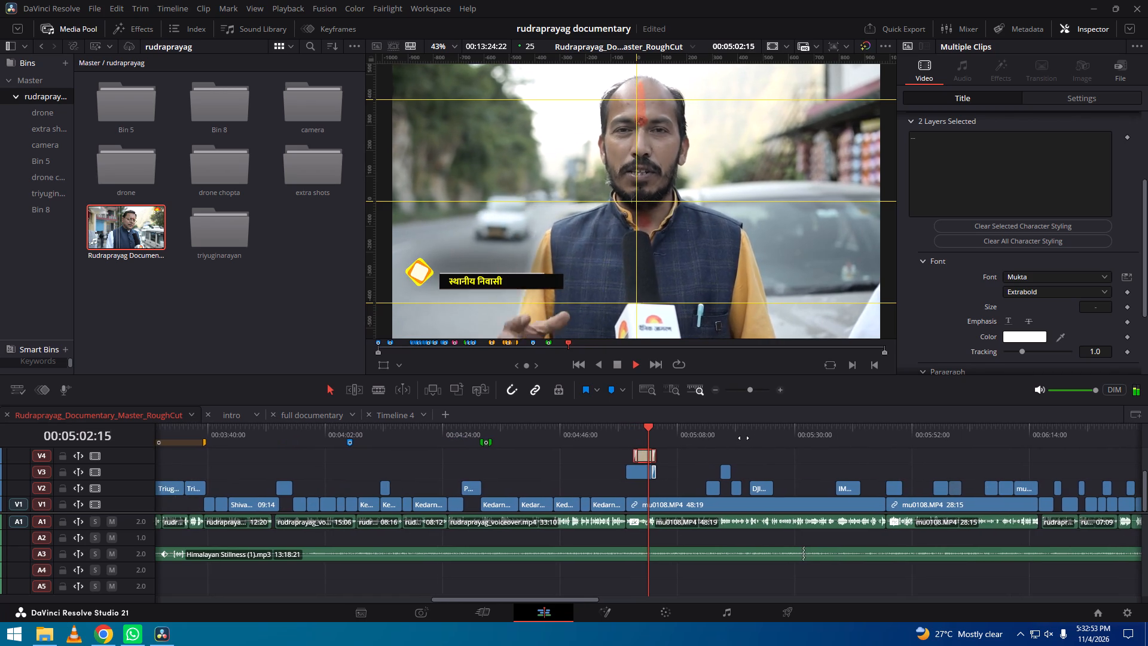
{"action": "scroll", "coordinate": [707, 434], "scroll_direction": "down", "scroll_amount": 1, "text": "alt"}
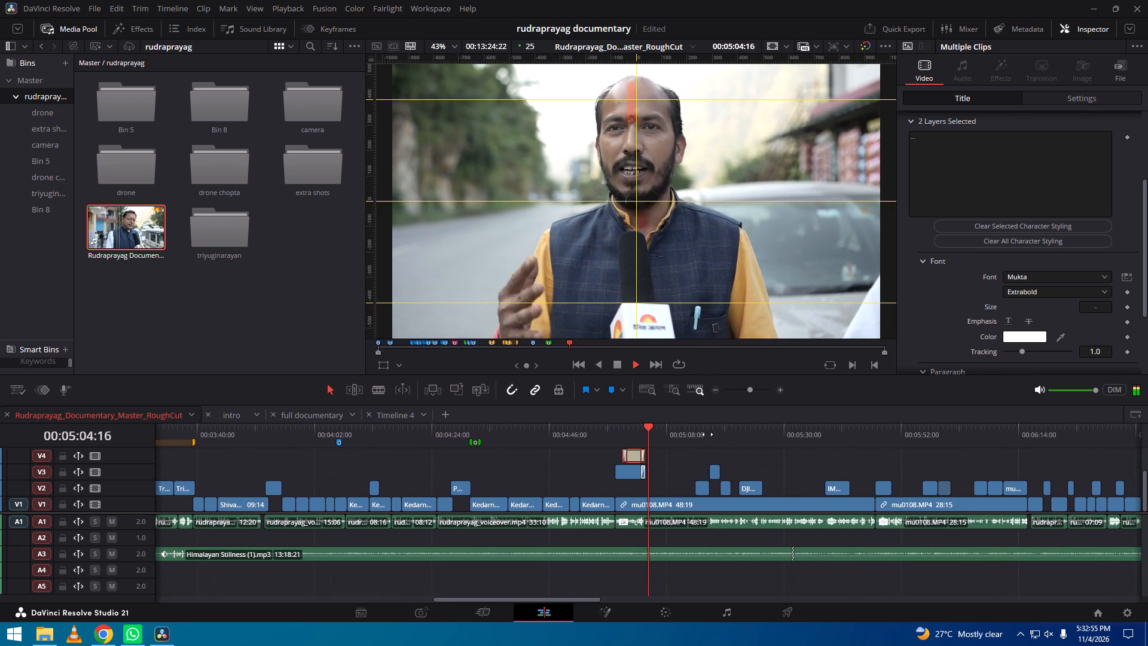
{"action": "scroll", "coordinate": [707, 434], "scroll_direction": "down", "scroll_amount": 2, "text": "alt"}
{"action": "key", "text": "space"}
Set both text layers of the Chief Minister's MultiText lower-third, around 06:46, to Mukta with the Extrabold weight.
{"action": "left_click_drag", "start_coordinate": [929, 431], "coordinate": [598, 437]}
{"action": "scroll", "coordinate": [721, 468], "scroll_direction": "up", "scroll_amount": 5, "text": "alt"}
{"action": "left_click", "coordinate": [709, 468]}
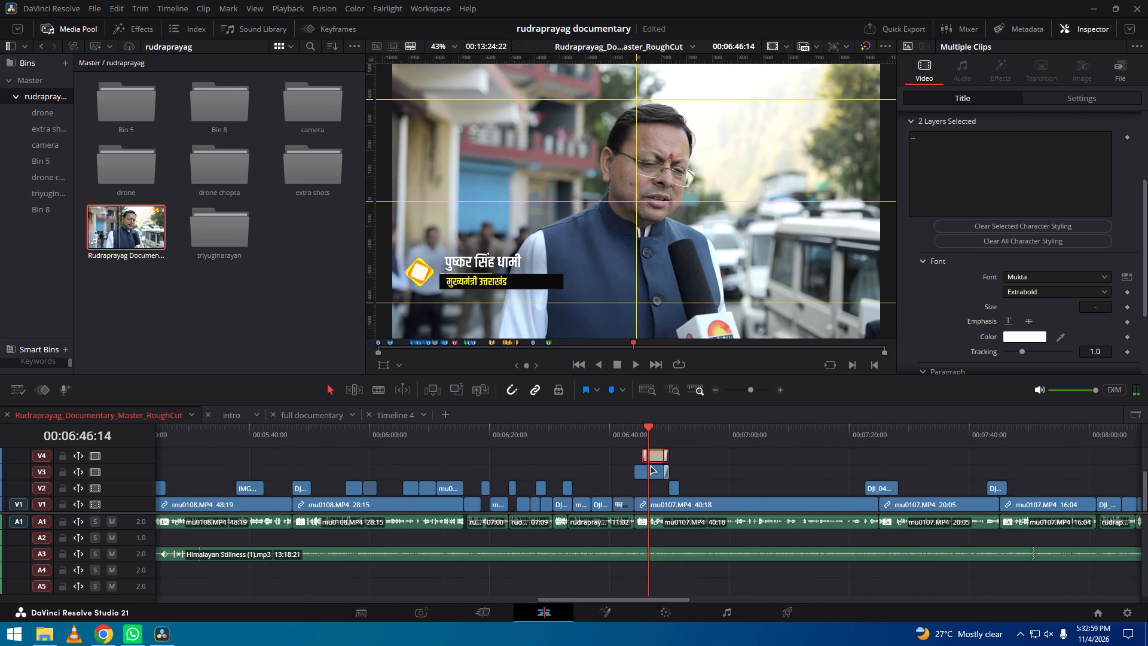
{"action": "left_click", "coordinate": [657, 455]}
{"action": "scroll", "coordinate": [930, 219], "scroll_direction": "up", "scroll_amount": 2}
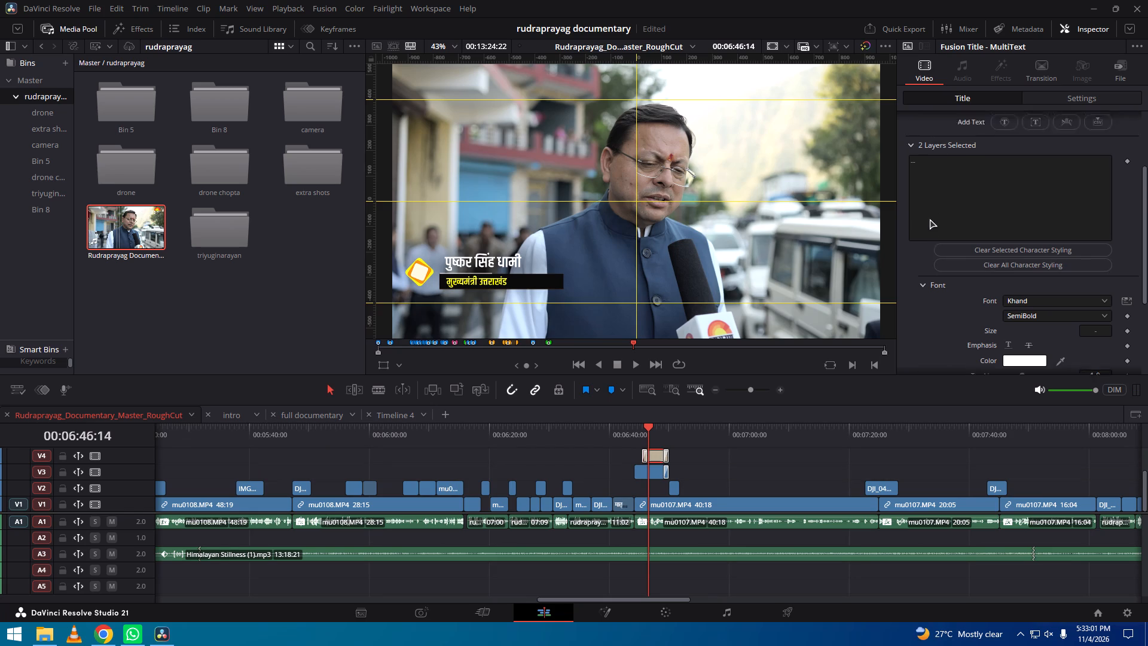
{"action": "scroll", "coordinate": [930, 219], "scroll_direction": "up", "scroll_amount": 11}
{"action": "scroll", "coordinate": [956, 224], "scroll_direction": "down", "scroll_amount": 14}
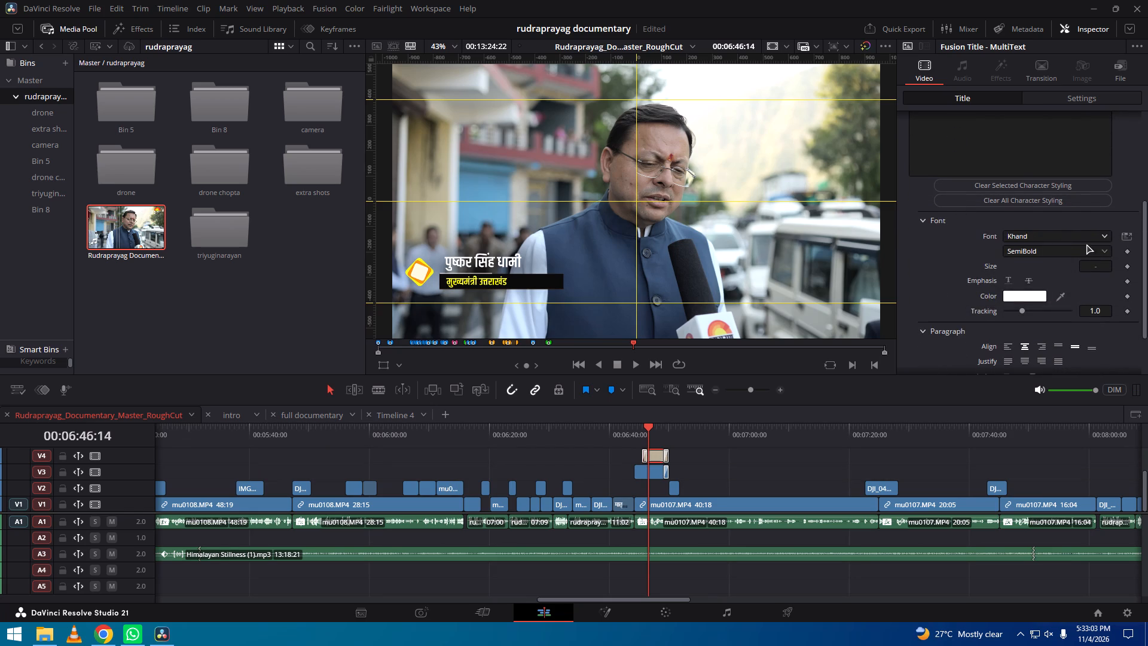
{"action": "left_click", "coordinate": [1077, 236]}
{"action": "type", "text": "mu"}
{"action": "left_click", "coordinate": [1057, 510]}
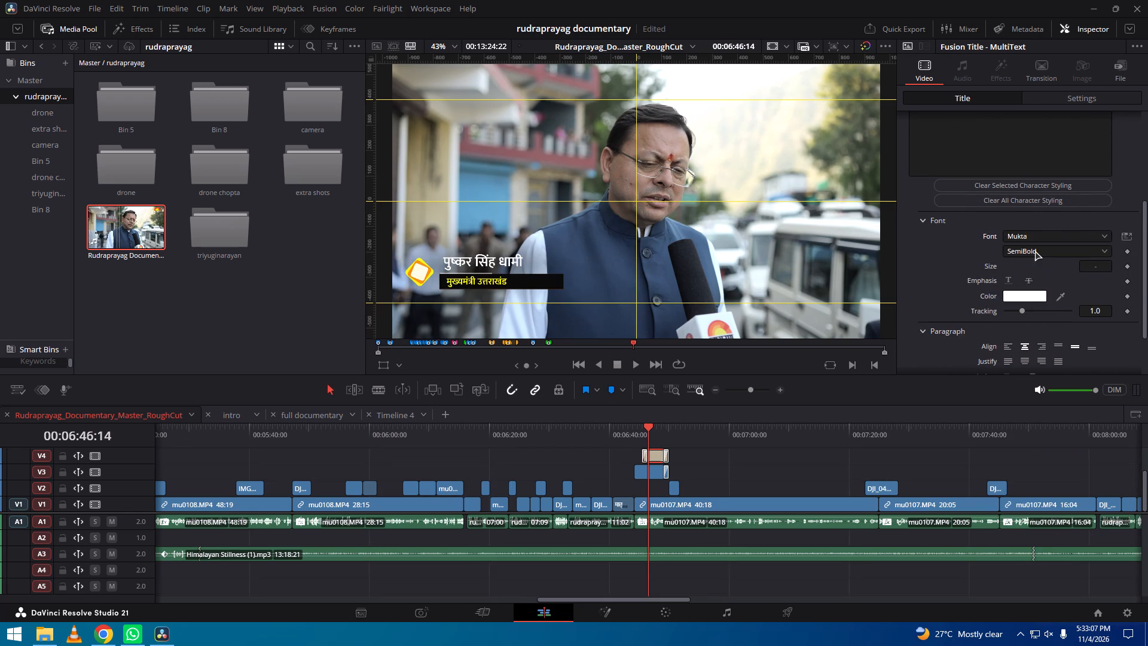
{"action": "left_click", "coordinate": [1043, 252]}
{"action": "left_click", "coordinate": [1045, 340]}
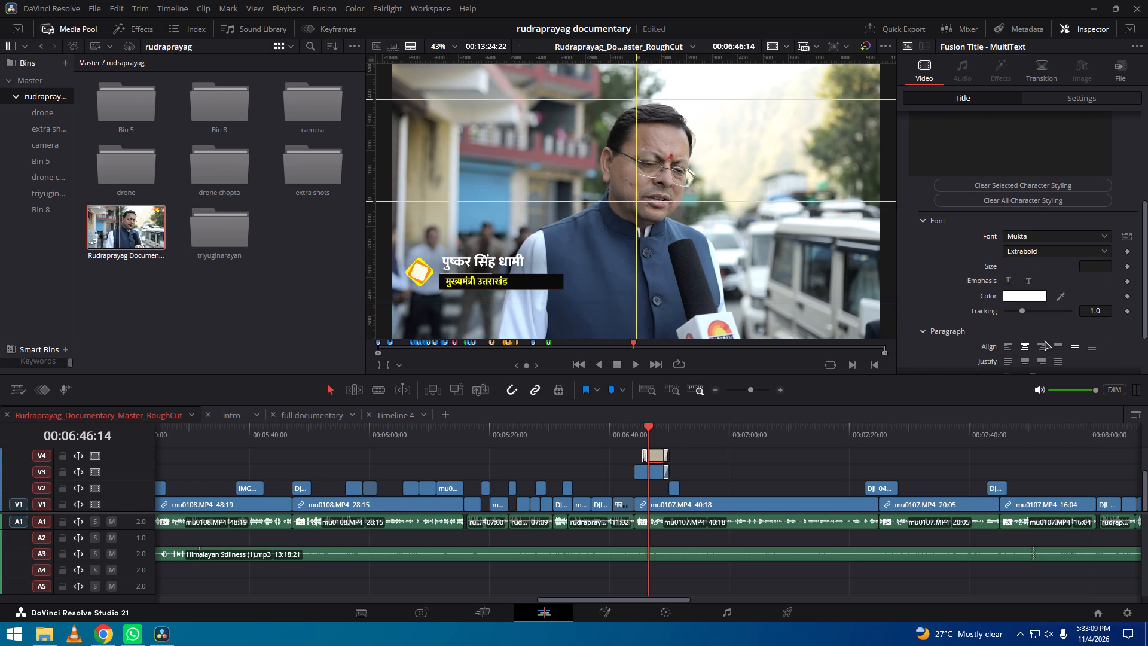
Play through the Chief Minister's lower-third around 06:46 to check the restyled text.
{"action": "scroll", "coordinate": [1132, 338], "scroll_direction": "down", "scroll_amount": 5}
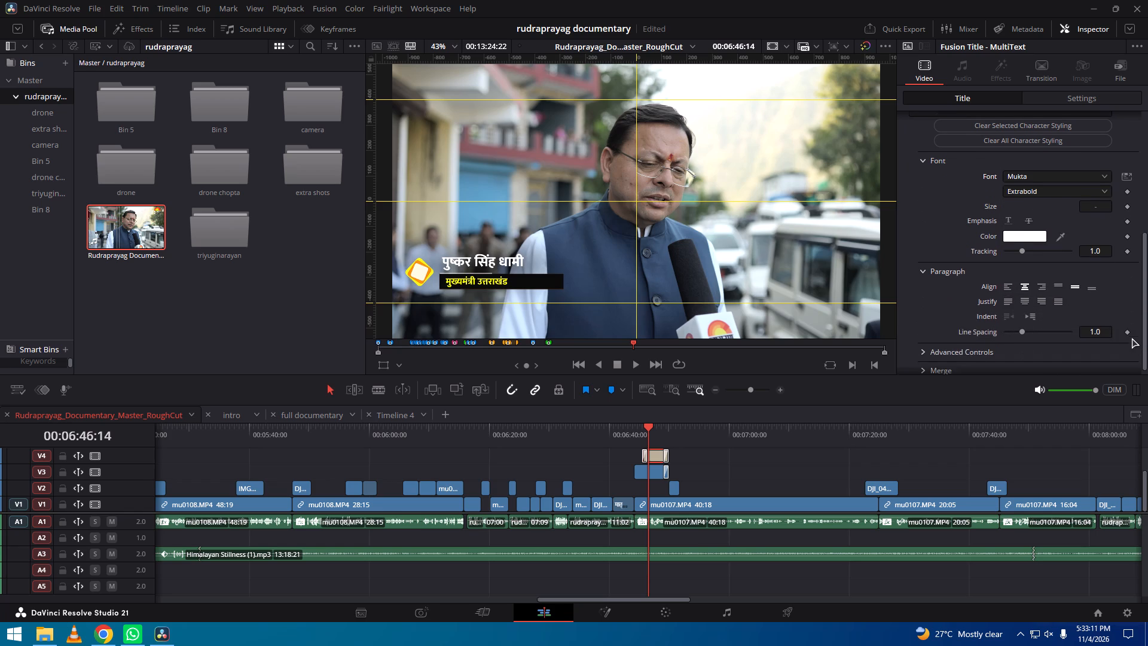
{"action": "scroll", "coordinate": [1132, 338], "scroll_direction": "down", "scroll_amount": 6}
{"action": "scroll", "coordinate": [1132, 338], "scroll_direction": "up", "scroll_amount": 12}
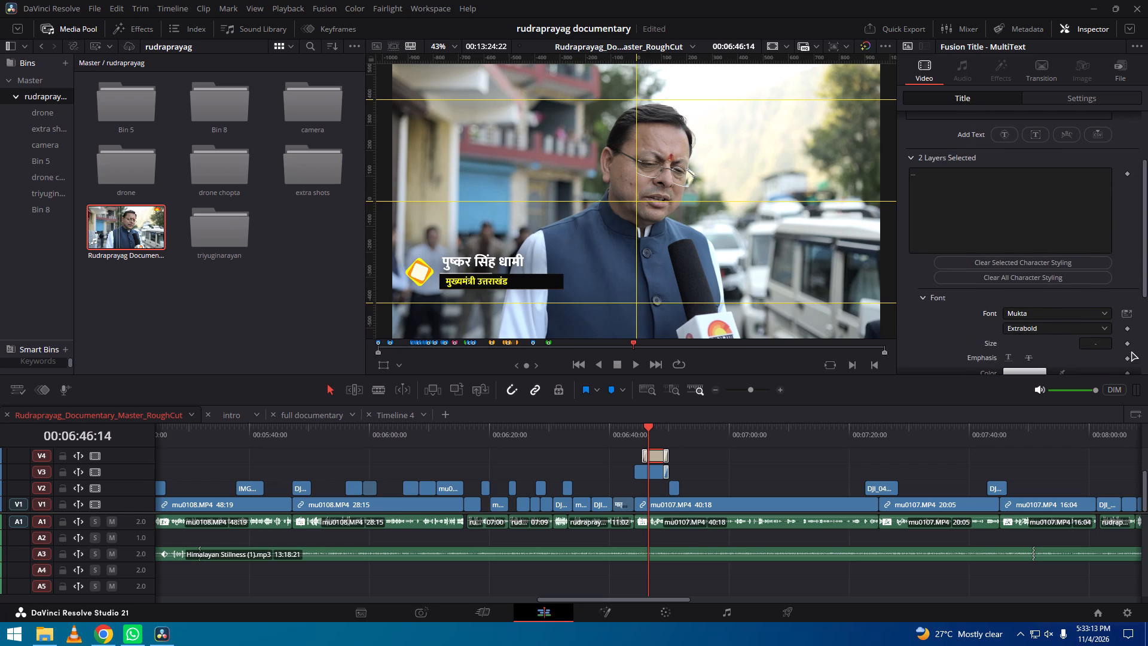
{"action": "scroll", "coordinate": [1122, 343], "scroll_direction": "up", "scroll_amount": 4}
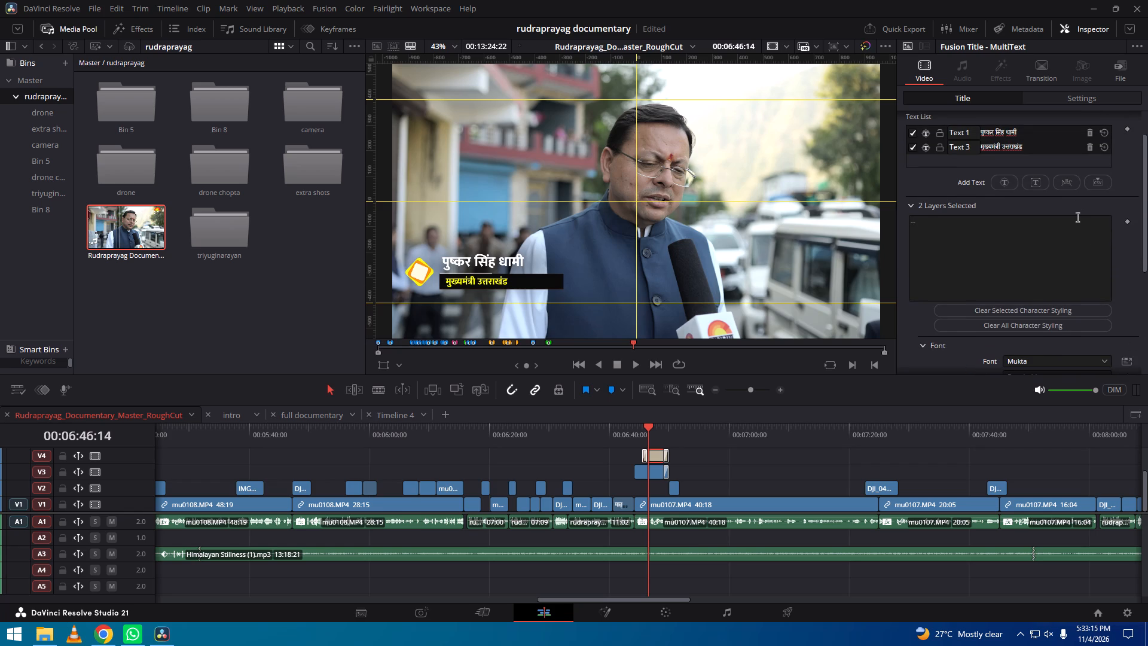
{"action": "left_click", "coordinate": [734, 439]}
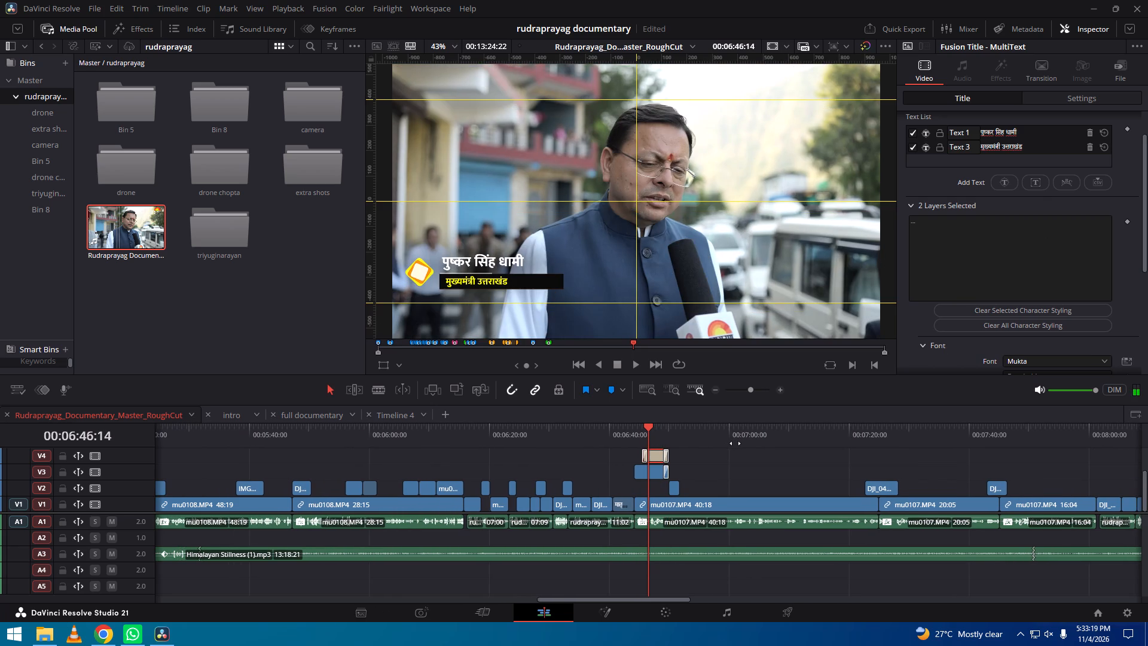
{"action": "left_click", "coordinate": [740, 443]}
{"action": "left_click", "coordinate": [732, 479]}
{"action": "key", "text": "space"}
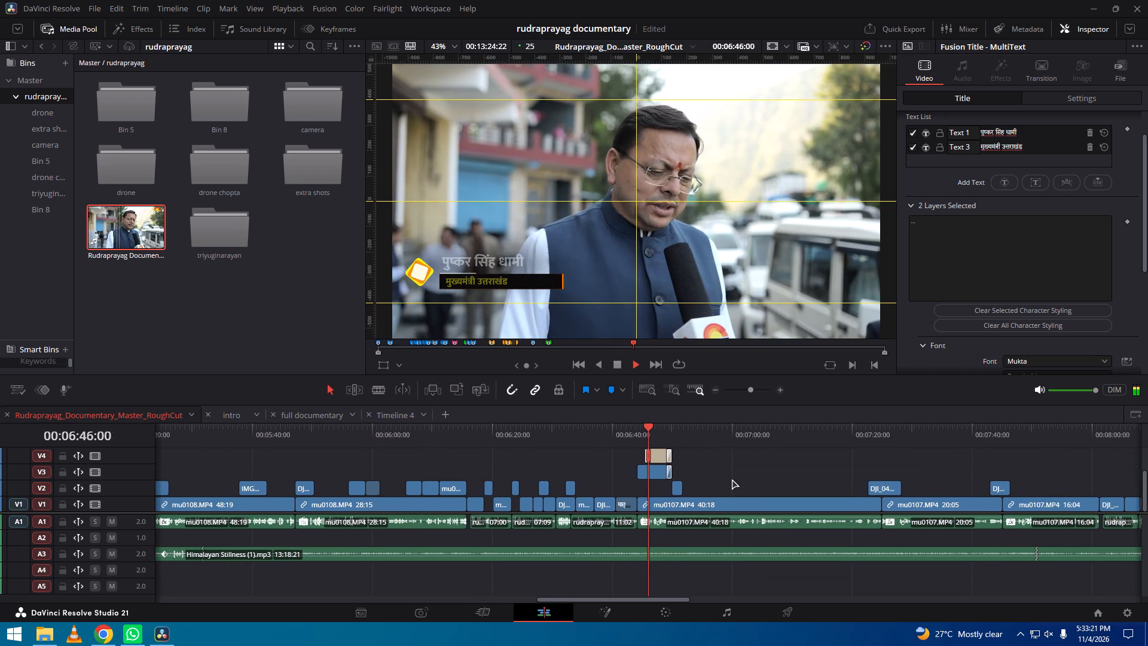
{"action": "scroll", "coordinate": [732, 479], "scroll_direction": "up", "scroll_amount": 9, "text": "alt"}
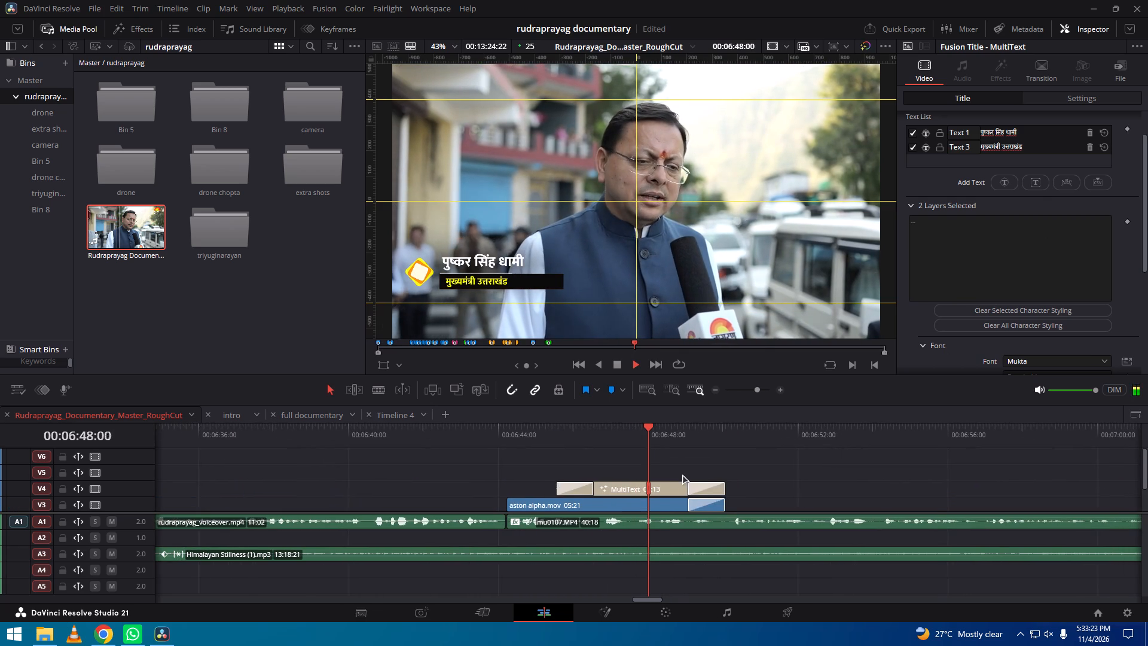
{"action": "key", "text": "space"}
{"action": "scroll", "coordinate": [610, 467], "scroll_direction": "down", "scroll_amount": 4}
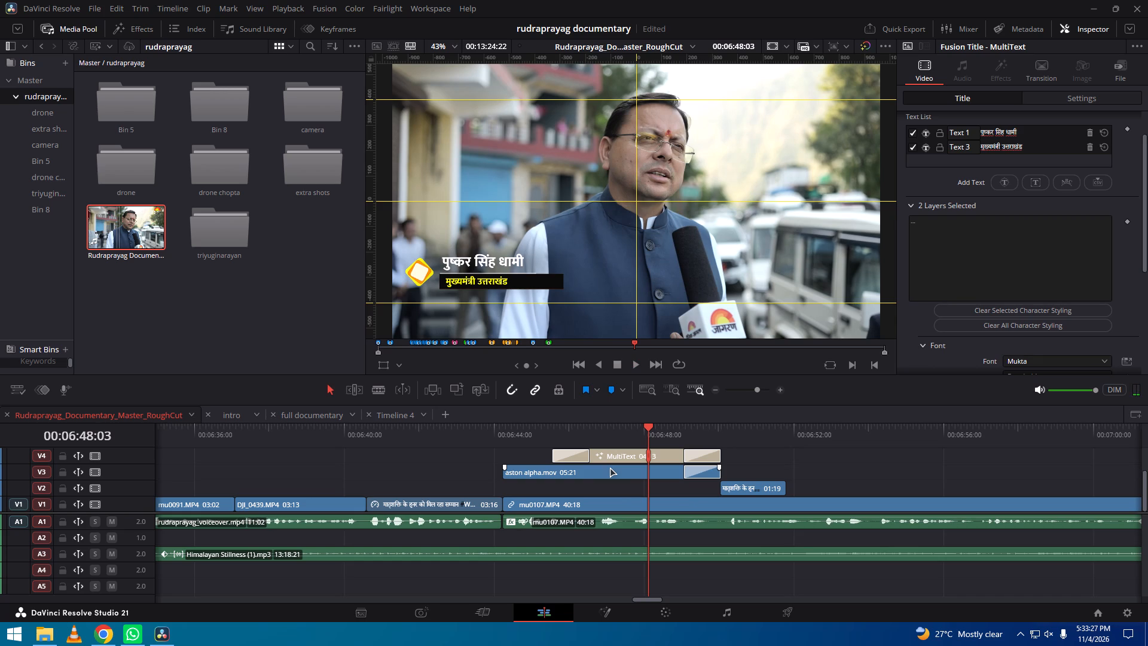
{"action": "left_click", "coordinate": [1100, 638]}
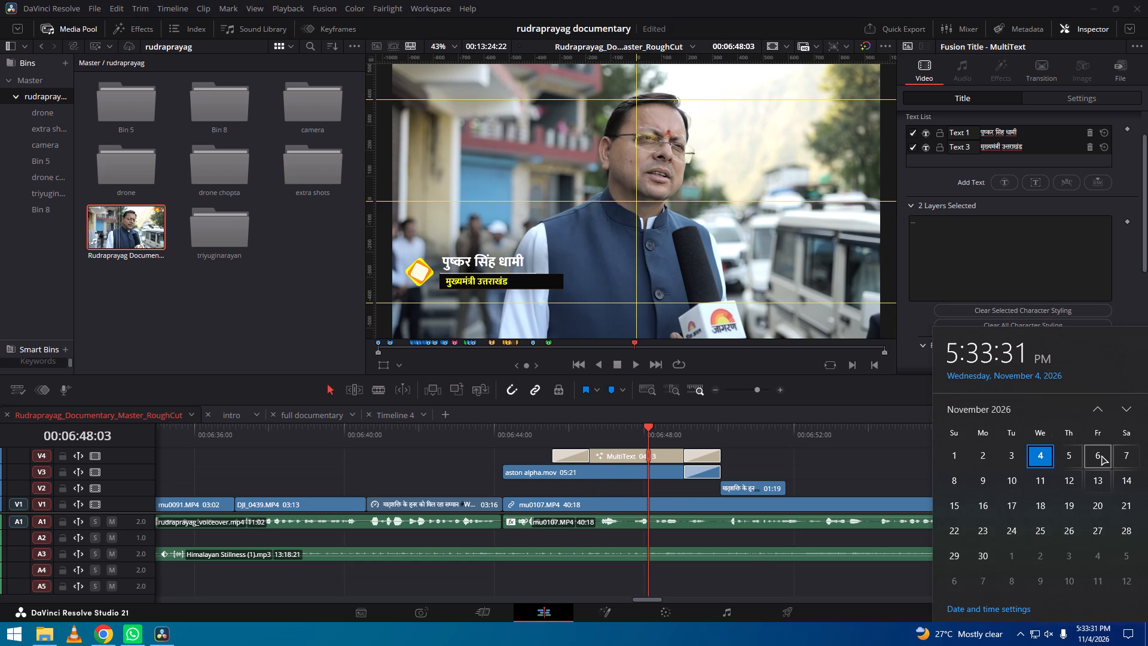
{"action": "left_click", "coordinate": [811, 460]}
Set the Center Y of the Chief Minister's name line (Text 1) to 0.27.
{"action": "left_click", "coordinate": [626, 459]}
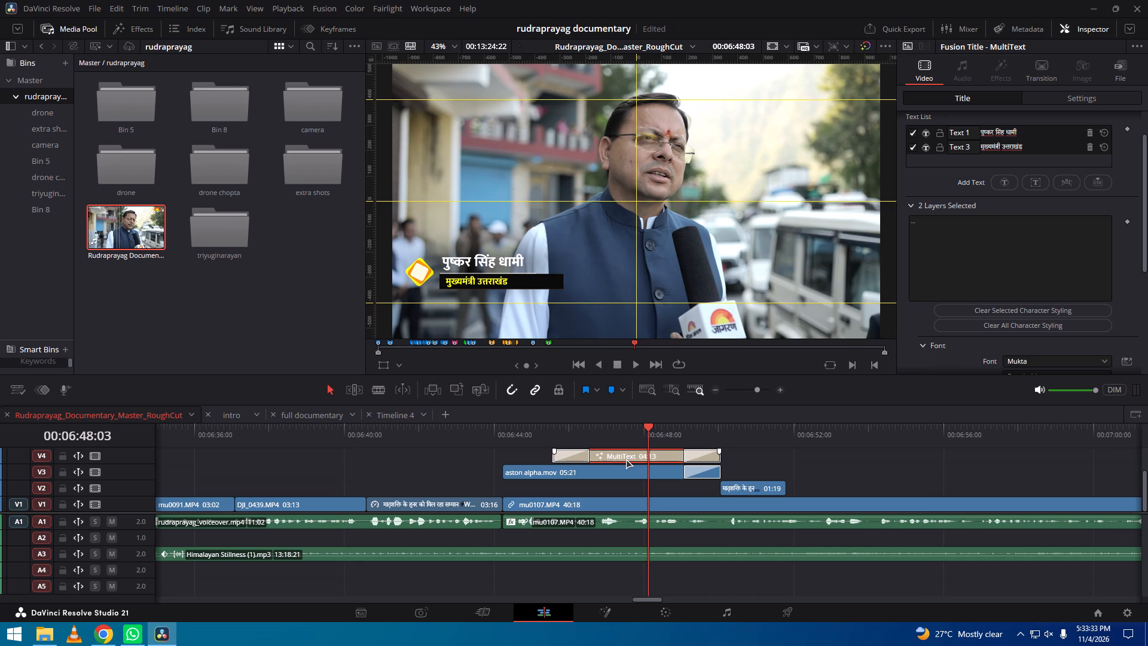
{"action": "left_click", "coordinate": [1079, 97]}
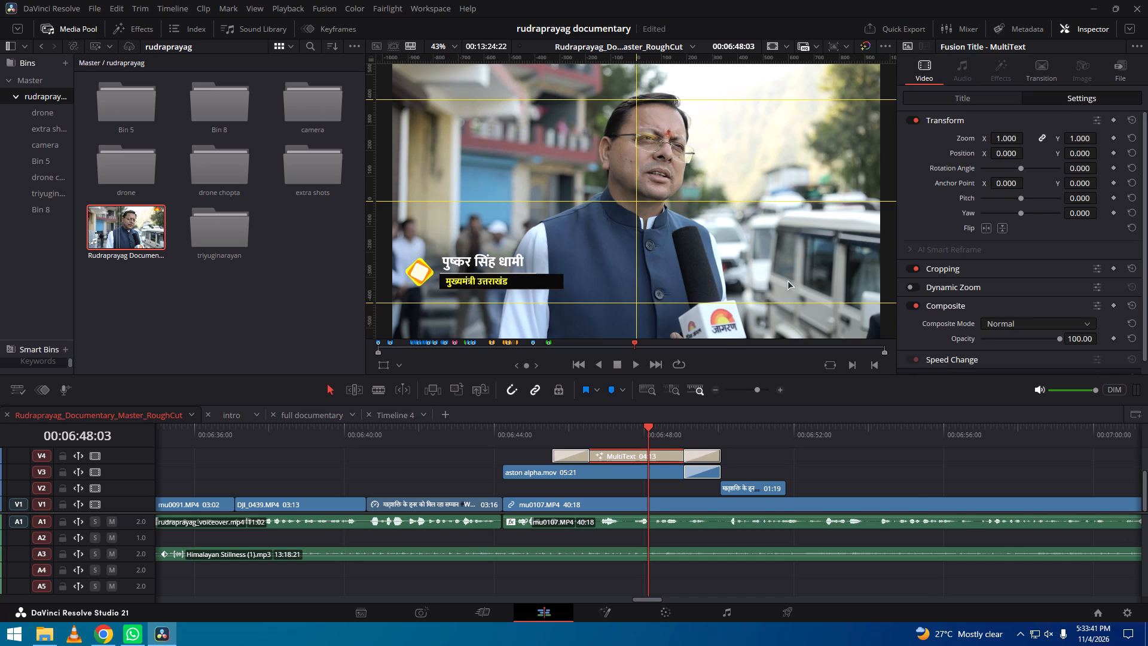
{"action": "left_click", "coordinate": [988, 97]}
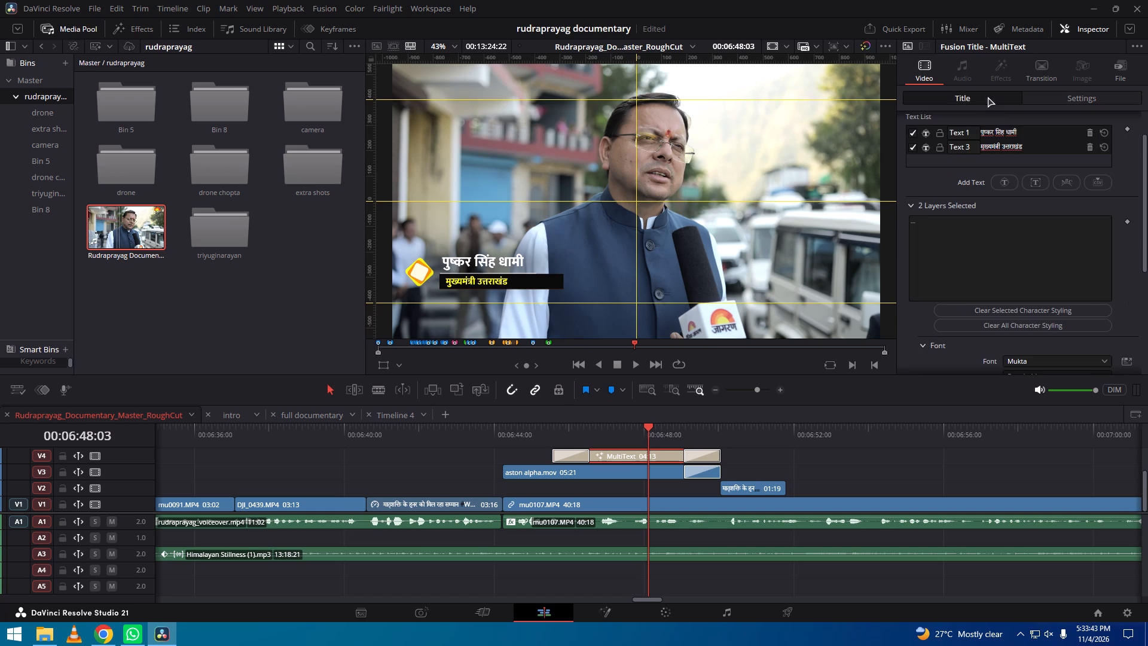
{"action": "scroll", "coordinate": [939, 252], "scroll_direction": "down", "scroll_amount": 19}
{"action": "scroll", "coordinate": [939, 252], "scroll_direction": "up", "scroll_amount": 4}
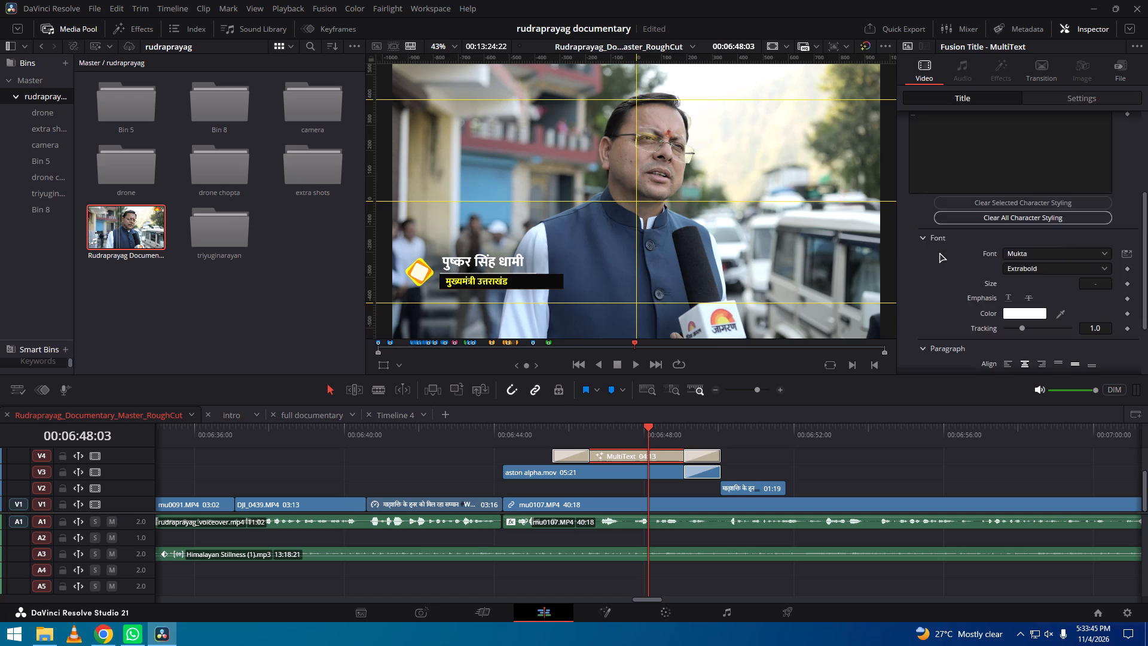
{"action": "scroll", "coordinate": [939, 252], "scroll_direction": "up", "scroll_amount": 20}
{"action": "left_click", "coordinate": [976, 142]}
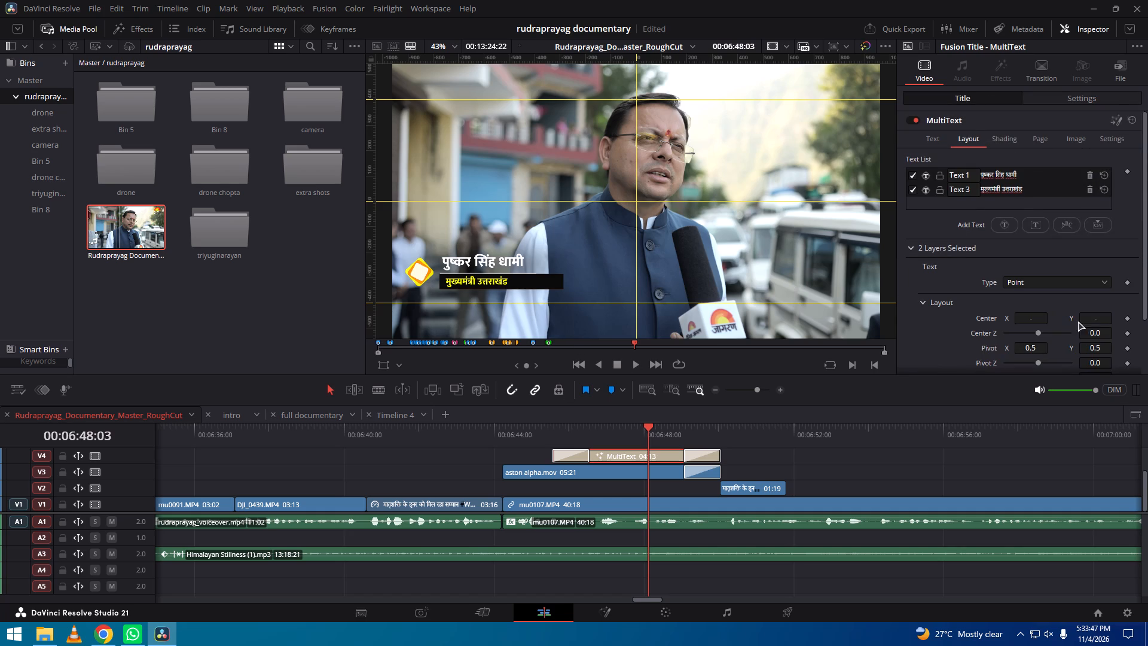
{"action": "left_click", "coordinate": [998, 193]}
{"action": "left_click", "coordinate": [1009, 171]}
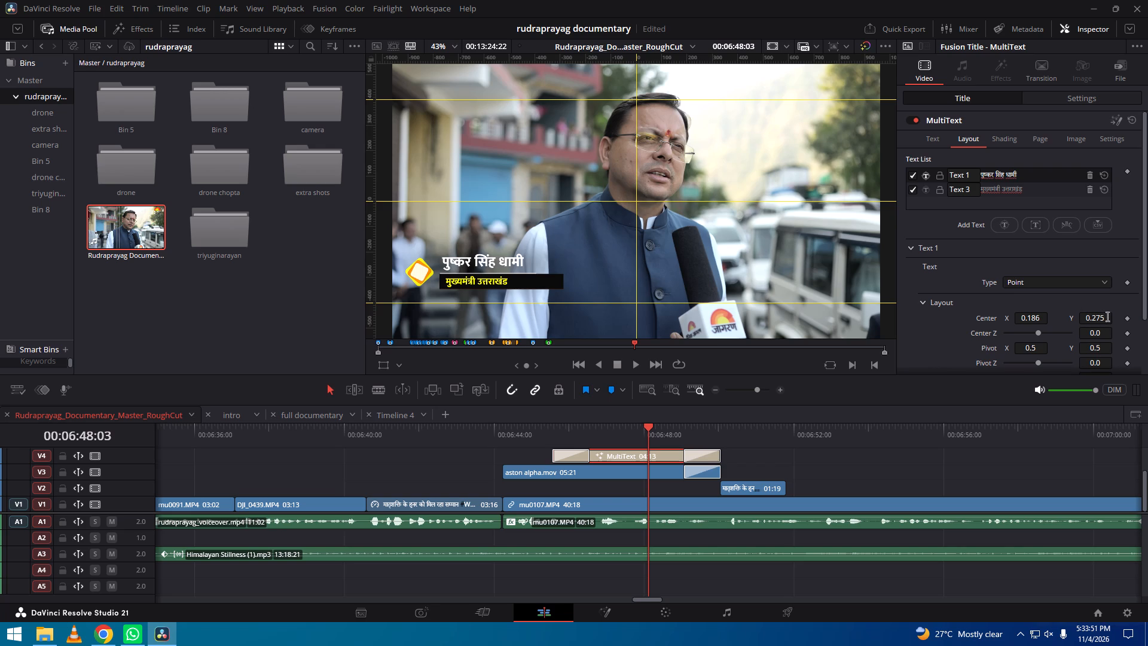
{"action": "left_click", "coordinate": [1107, 316]}
{"action": "key", "text": "BackSpace"}
{"action": "key", "text": "Return"}
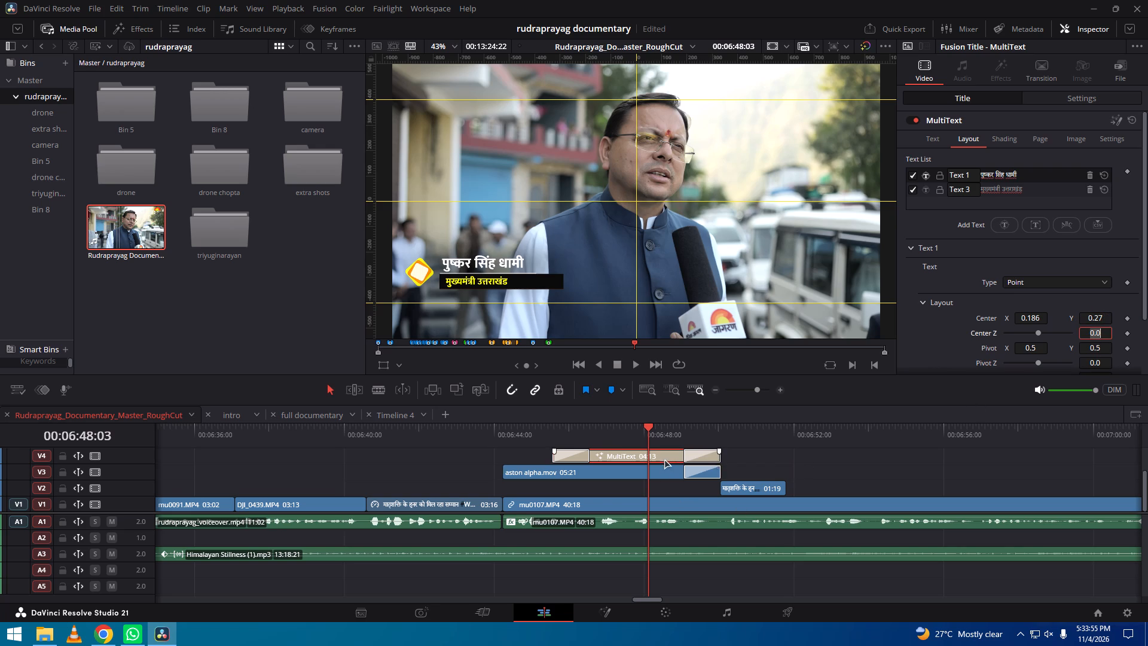
Set both text layers of the project director's MultiText lower-third, around 08:33, to Mukta with the Extrabold weight.
{"action": "scroll", "coordinate": [660, 481], "scroll_direction": "down", "scroll_amount": 5, "text": "alt"}
{"action": "left_click_drag", "start_coordinate": [889, 440], "coordinate": [357, 443]}
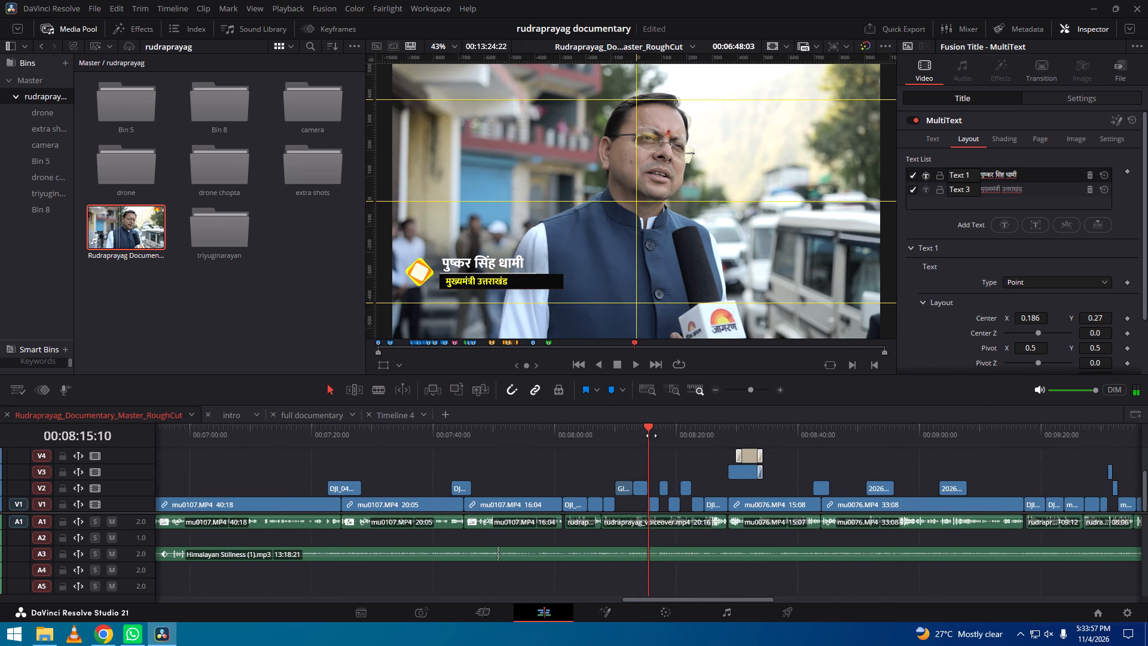
{"action": "left_click_drag", "start_coordinate": [742, 427], "coordinate": [636, 431]}
{"action": "left_click", "coordinate": [639, 453]}
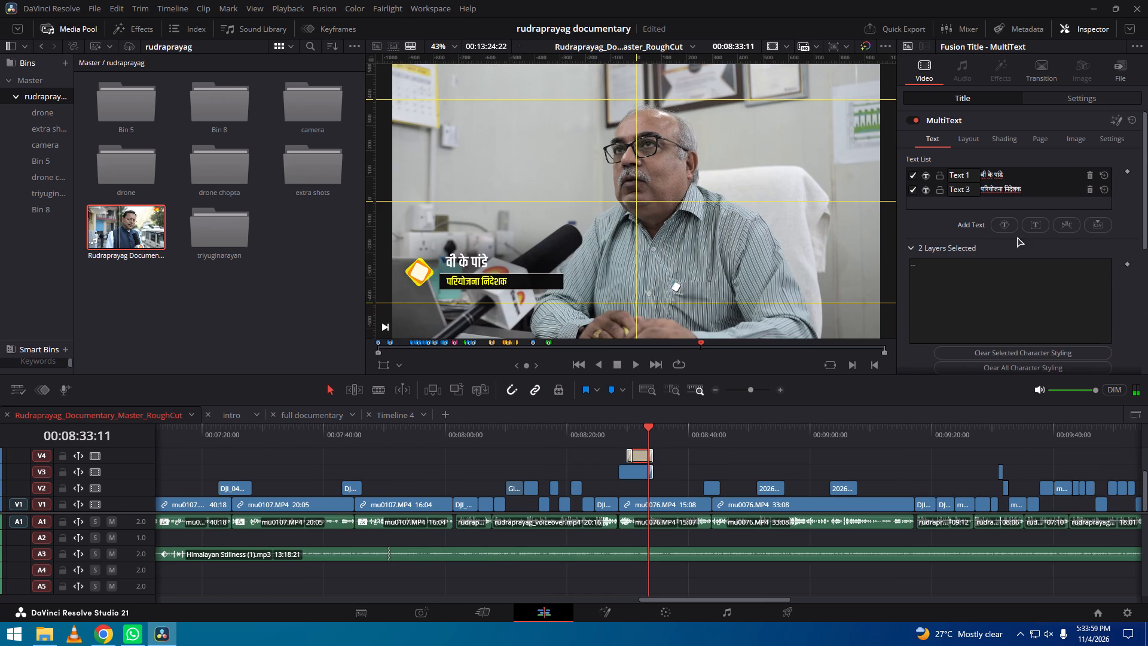
{"action": "scroll", "coordinate": [1028, 230], "scroll_direction": "down", "scroll_amount": 7}
{"action": "scroll", "coordinate": [1003, 275], "scroll_direction": "down", "scroll_amount": 7}
{"action": "left_click", "coordinate": [1064, 236]}
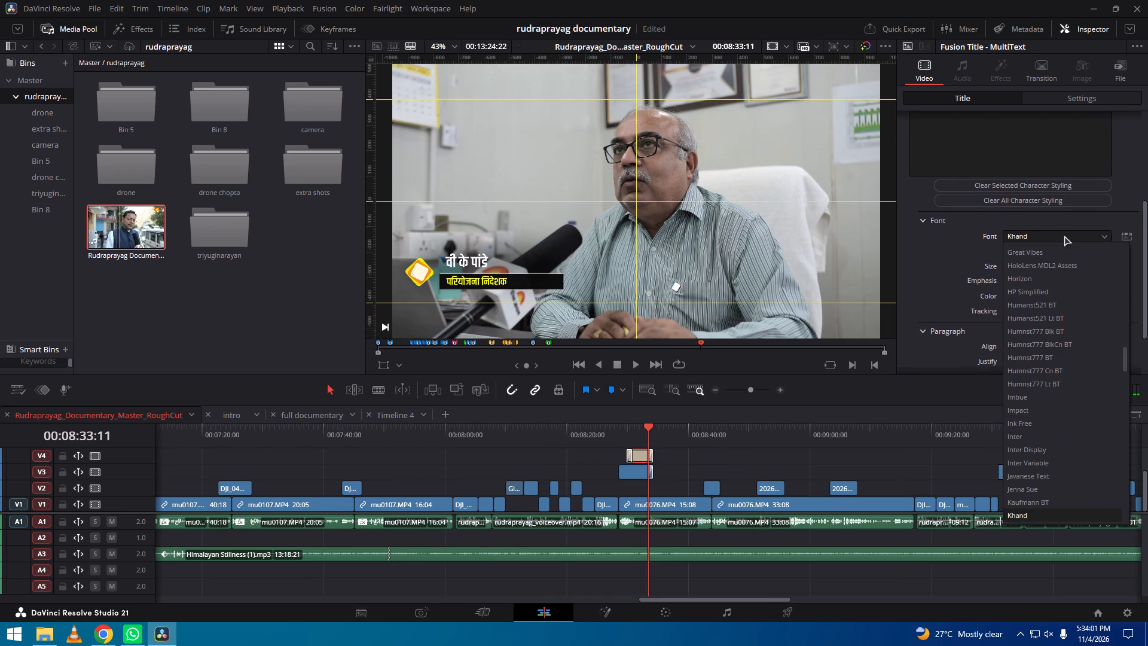
{"action": "type", "text": "mu"}
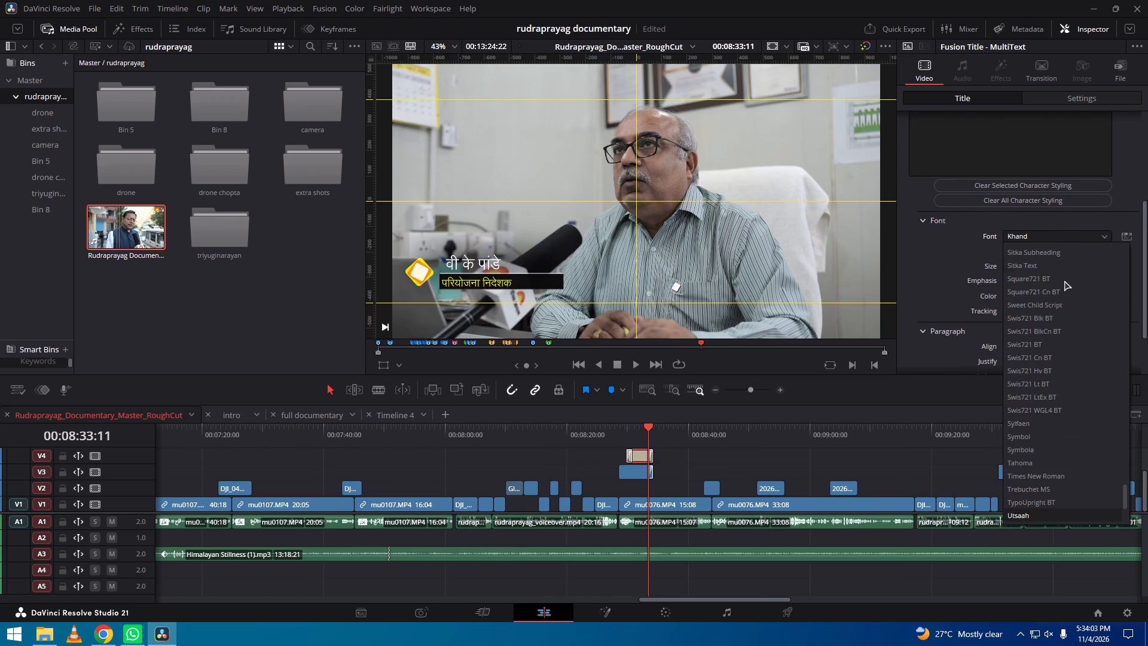
{"action": "type", "text": "mu"}
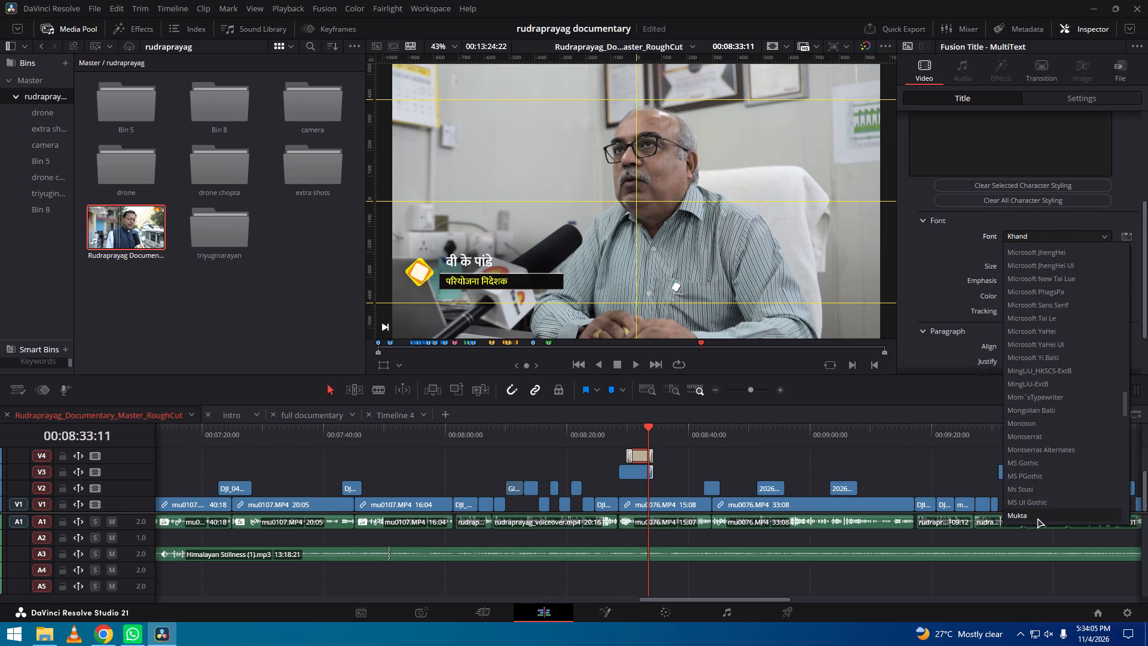
{"action": "left_click", "coordinate": [1037, 518]}
{"action": "left_click", "coordinate": [1055, 252]}
{"action": "left_click", "coordinate": [1039, 343]}
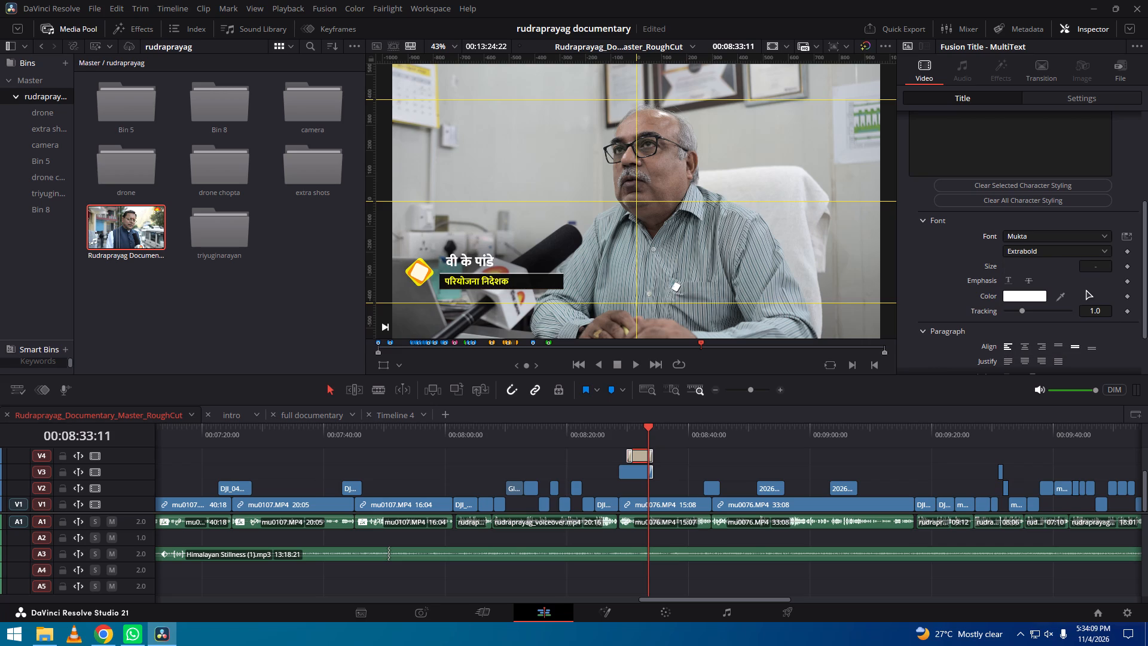
Set the Center Y of the project director's name line (Text 1) to 0.27.
{"action": "scroll", "coordinate": [1125, 345], "scroll_direction": "down", "scroll_amount": 6}
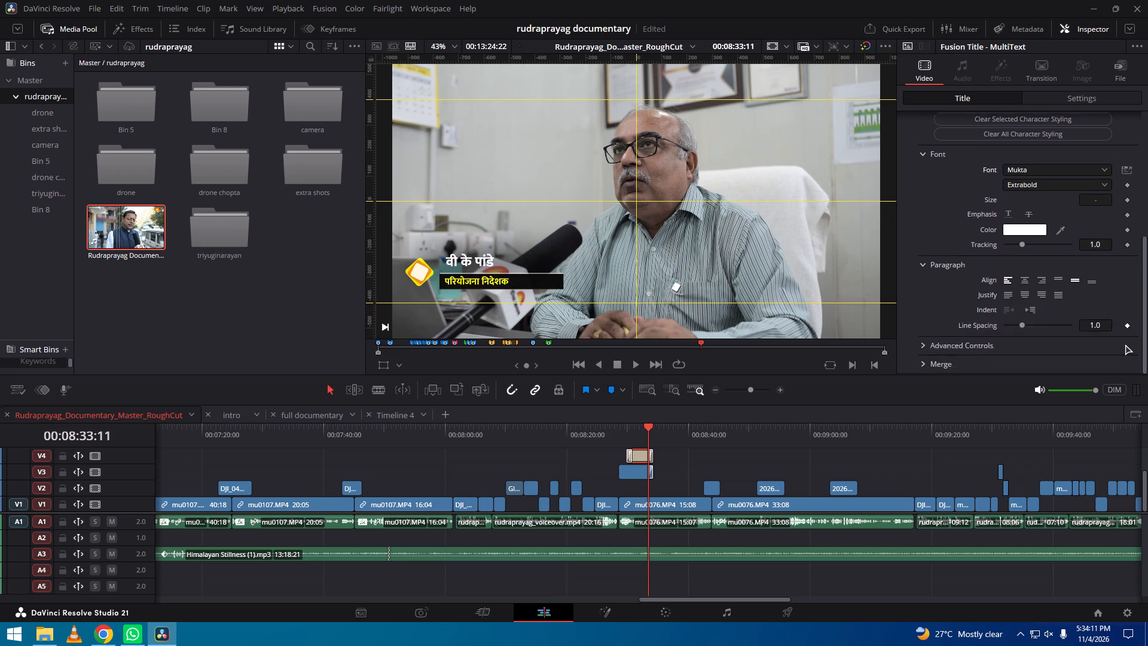
{"action": "scroll", "coordinate": [1125, 345], "scroll_direction": "up", "scroll_amount": 12}
{"action": "scroll", "coordinate": [976, 269], "scroll_direction": "up", "scroll_amount": 13}
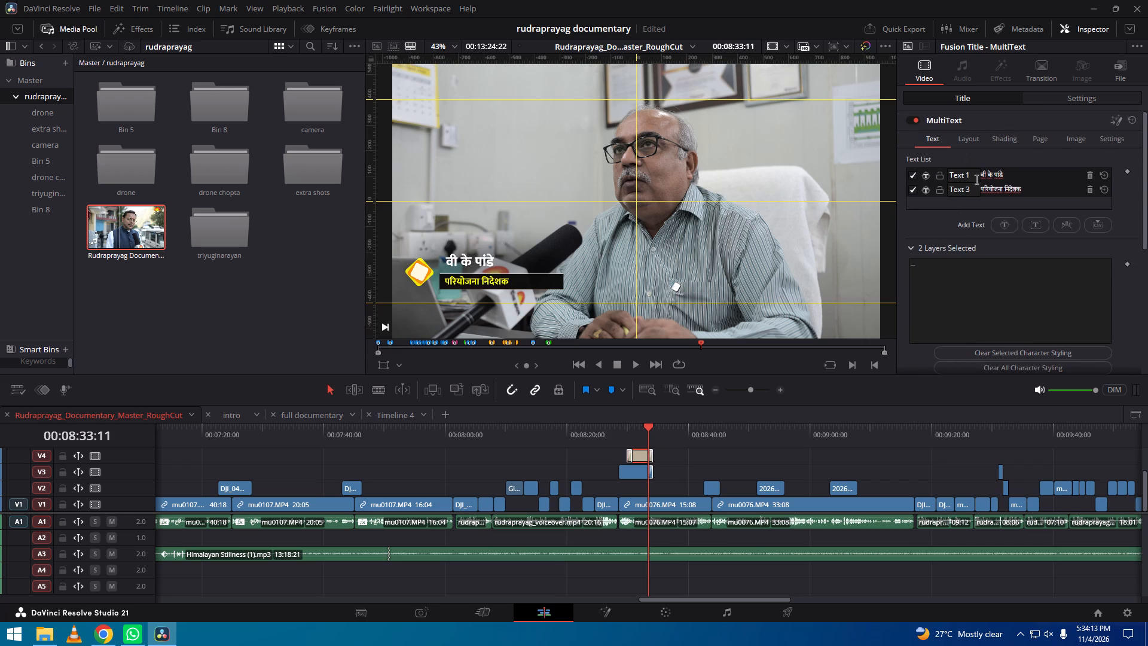
{"action": "left_click", "coordinate": [1003, 176]}
{"action": "left_click", "coordinate": [972, 139]}
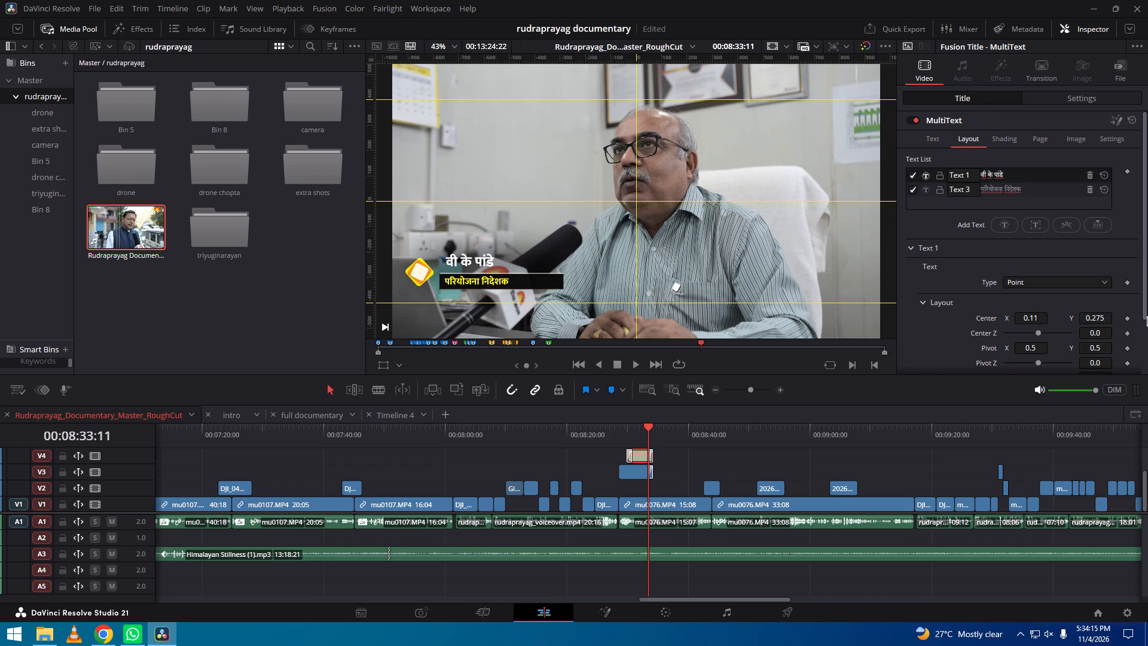
{"action": "left_click", "coordinate": [1107, 317]}
{"action": "key", "text": "BackSpace"}
{"action": "key", "text": "Return"}
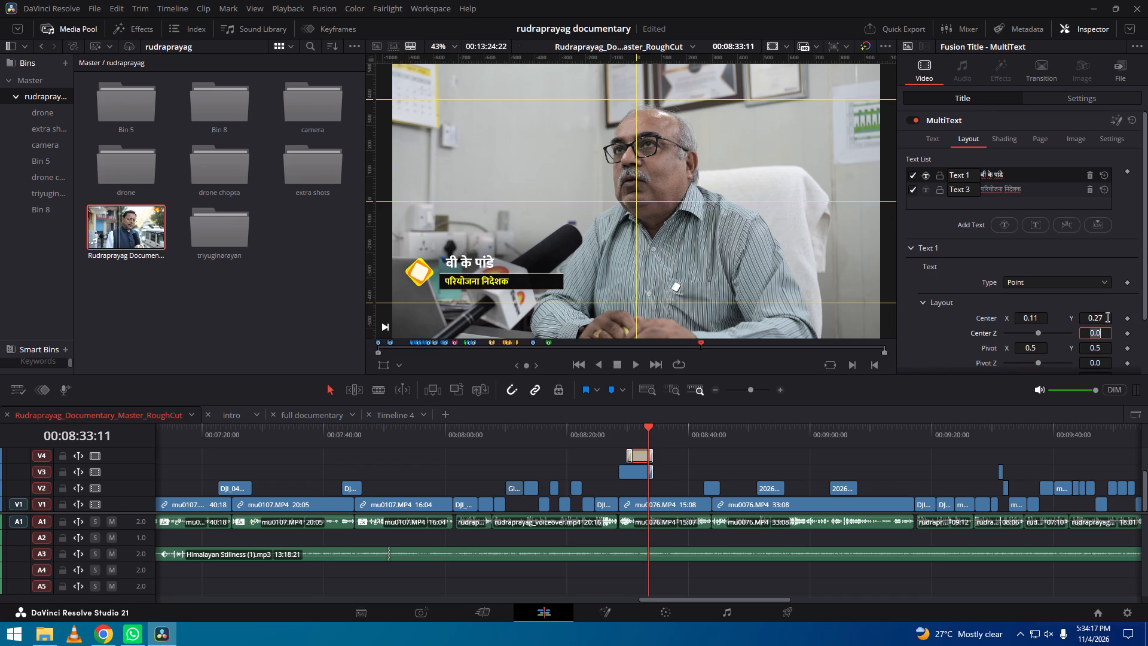
{"action": "key", "text": "ctrl+f"}
{"action": "left_click", "coordinate": [847, 450]}
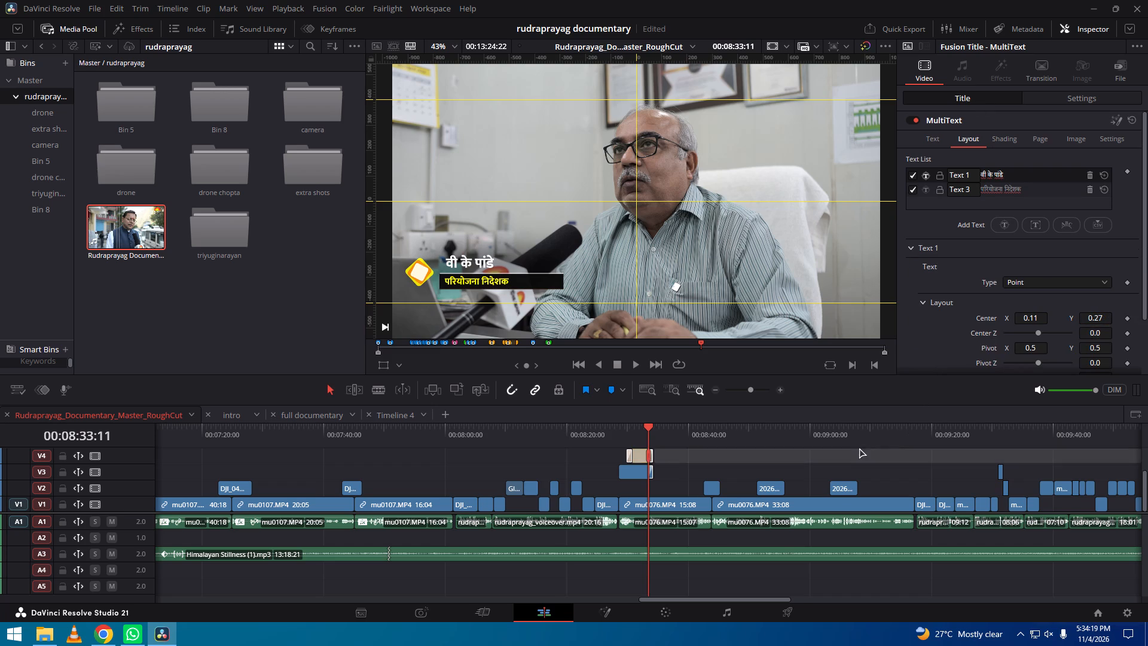
Set both text layers of the doctor's MultiText lower-third, around 10:03, to Mukta with the Extrabold weight.
{"action": "left_click_drag", "start_coordinate": [934, 429], "coordinate": [364, 421]}
{"action": "left_click_drag", "start_coordinate": [677, 437], "coordinate": [700, 438]}
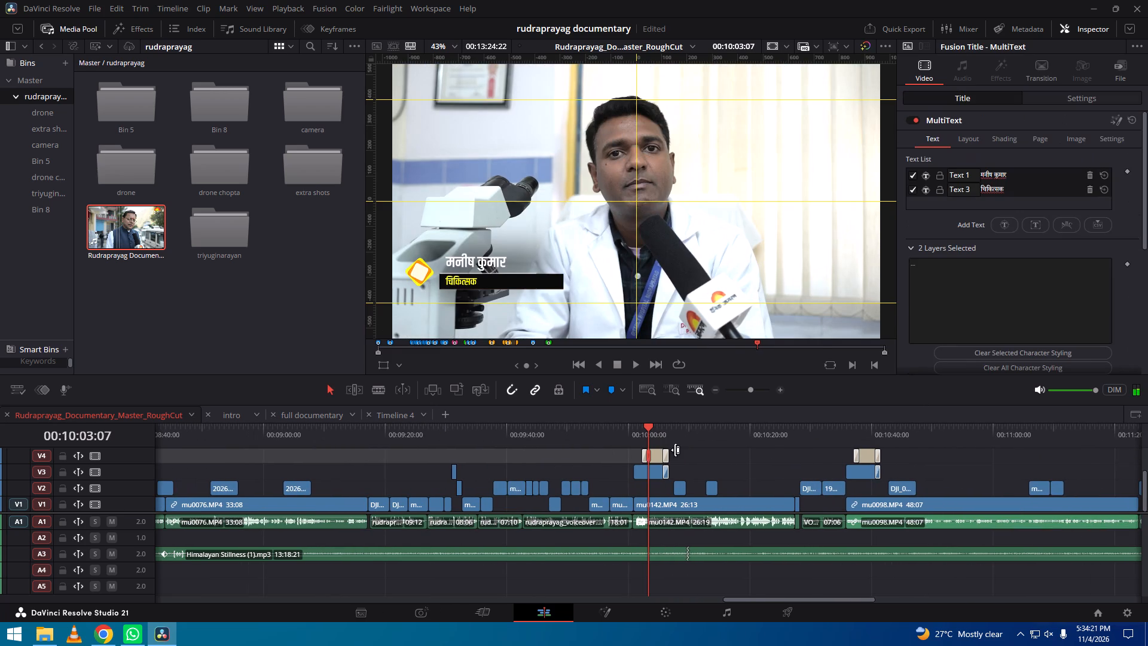
{"action": "left_click", "coordinate": [657, 458]}
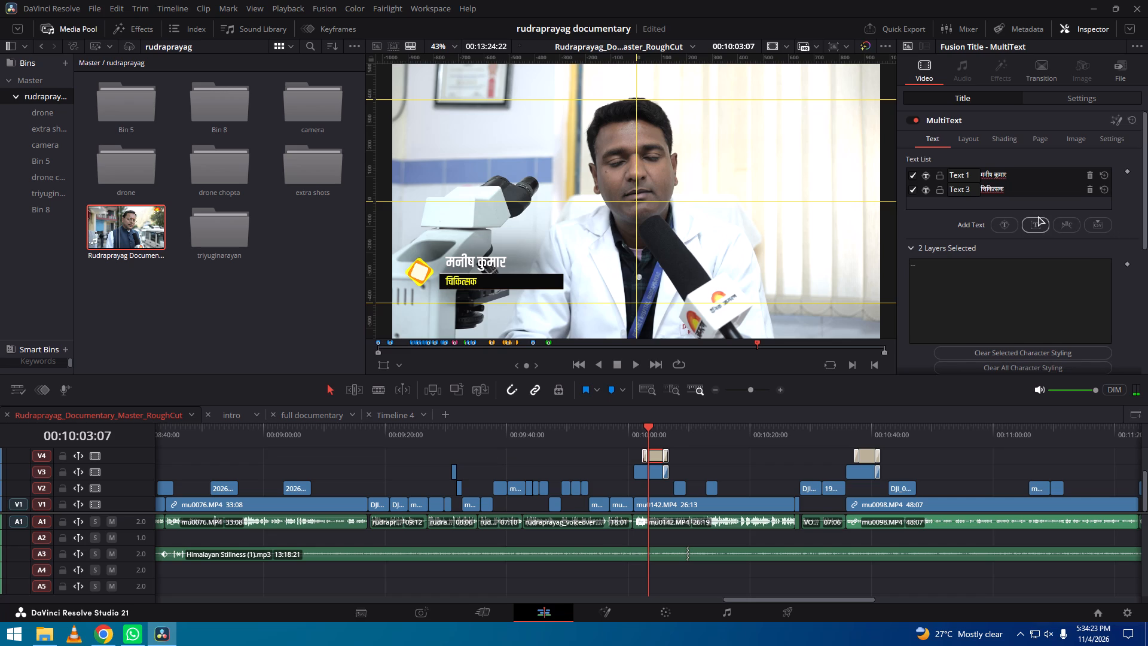
{"action": "scroll", "coordinate": [1061, 230], "scroll_direction": "down", "scroll_amount": 15}
{"action": "left_click", "coordinate": [1072, 226]}
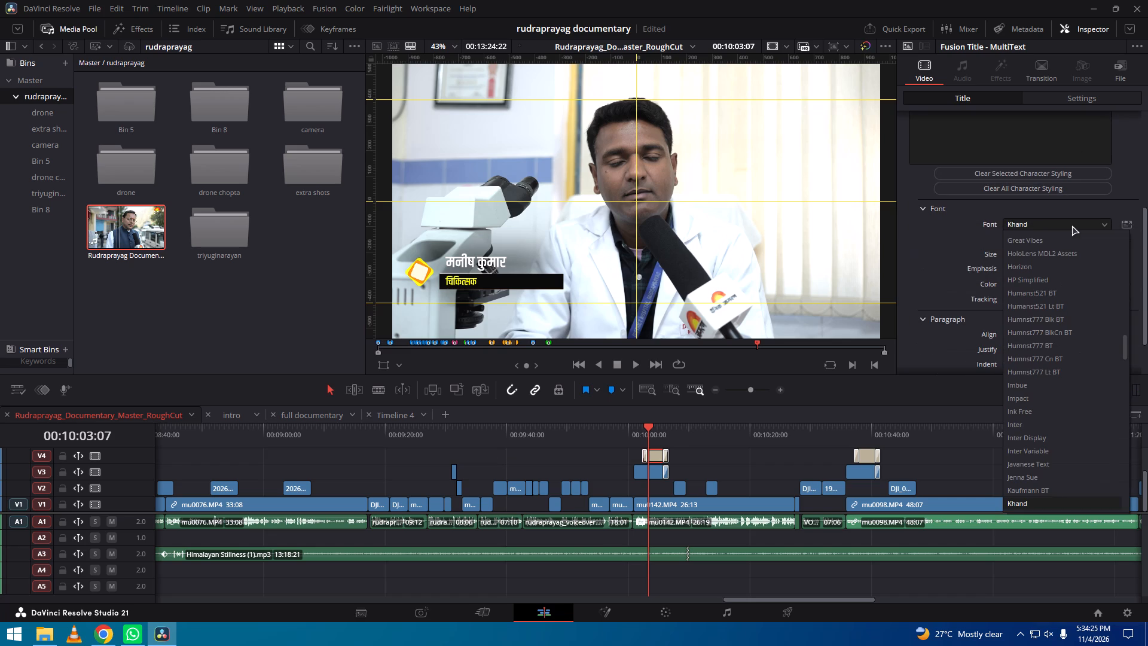
{"action": "type", "text": "mu"}
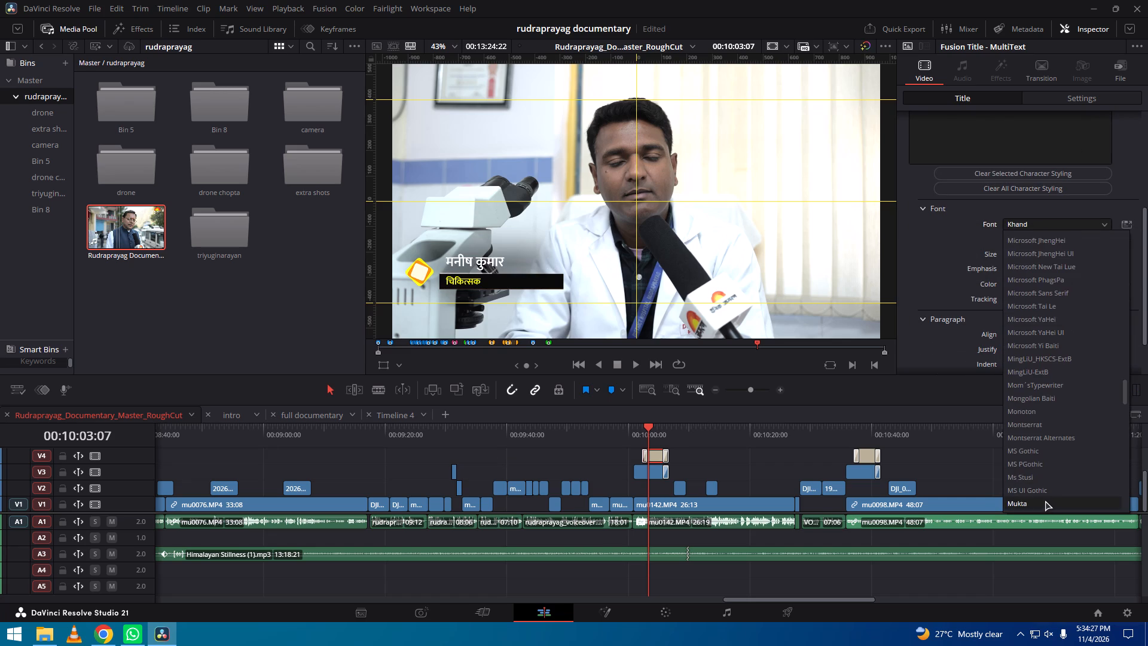
{"action": "left_click", "coordinate": [1045, 501]}
{"action": "left_click", "coordinate": [1079, 244]}
{"action": "left_click", "coordinate": [1053, 331]}
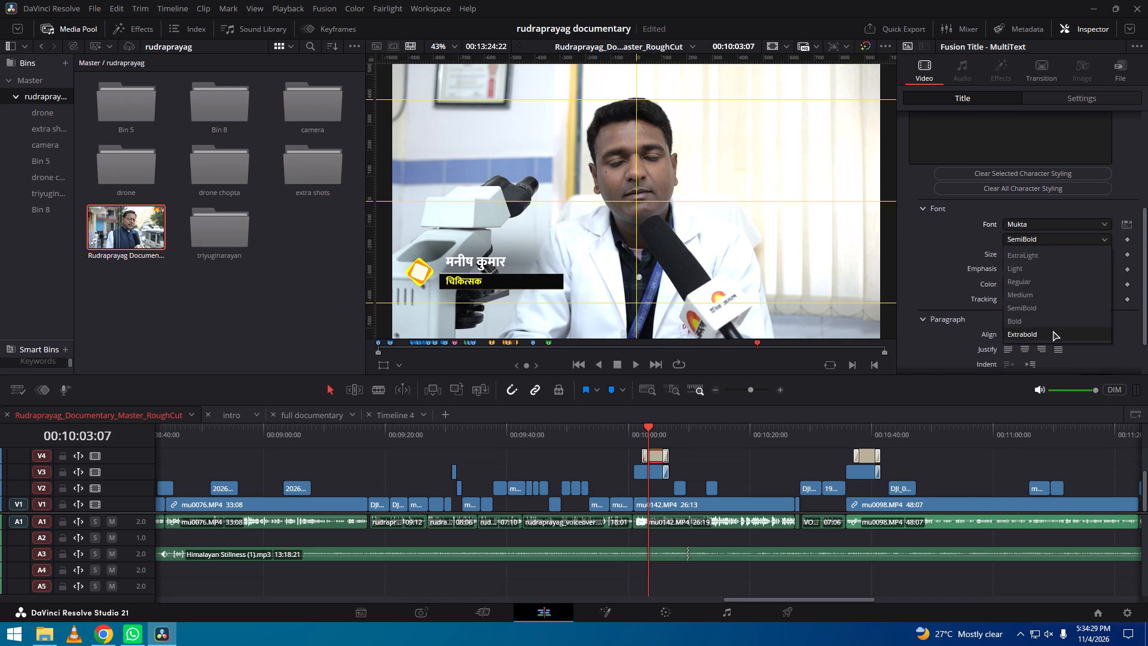
Set the Center Y of the doctor's name line (Text 1) to 0.27.
{"action": "scroll", "coordinate": [1015, 188], "scroll_direction": "up", "scroll_amount": 14}
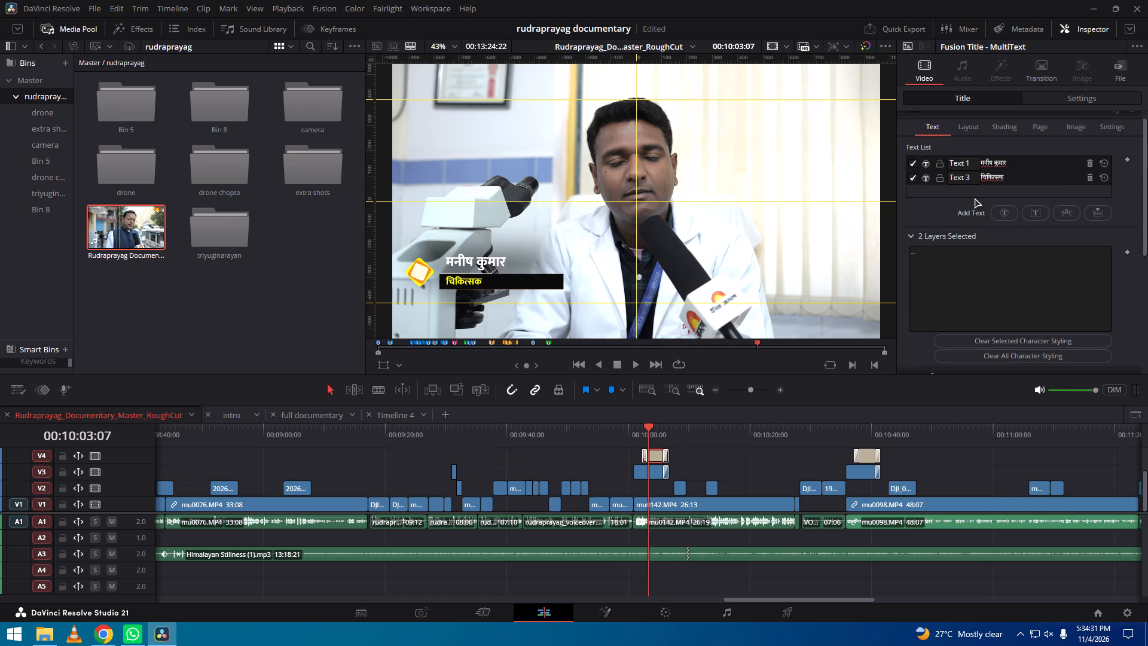
{"action": "left_click", "coordinate": [1010, 164]}
{"action": "left_click", "coordinate": [979, 130]}
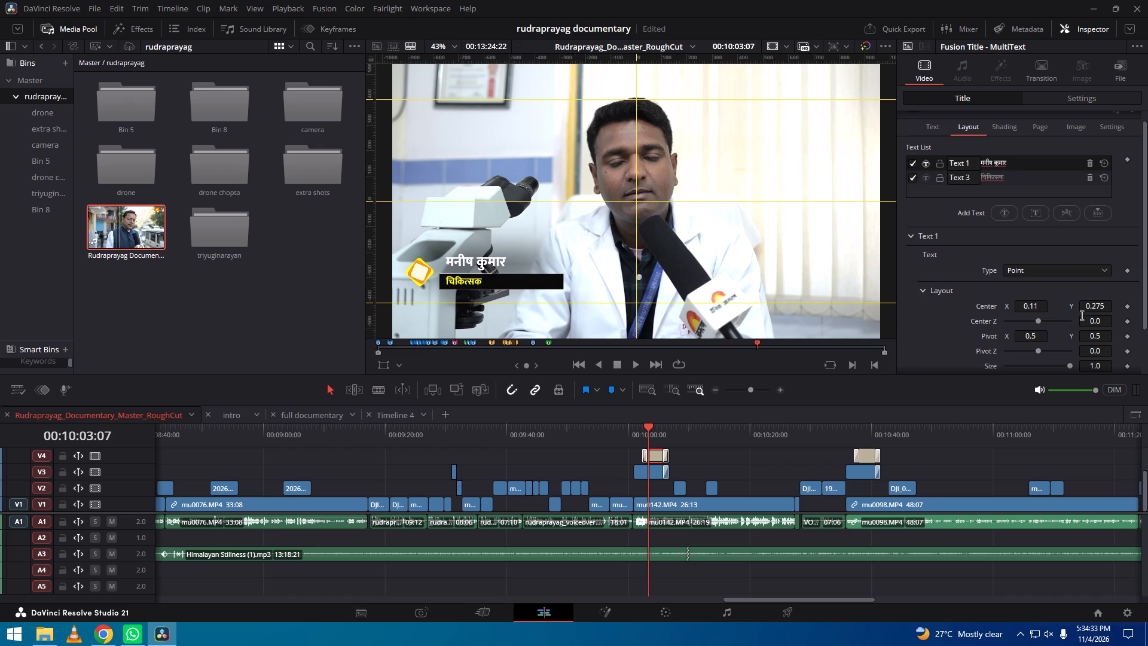
{"action": "left_click", "coordinate": [1107, 310]}
{"action": "key", "text": "BackSpace"}
{"action": "key", "text": "apostrophe"}
{"action": "key", "text": "Return"}
{"action": "left_click", "coordinate": [718, 455]}
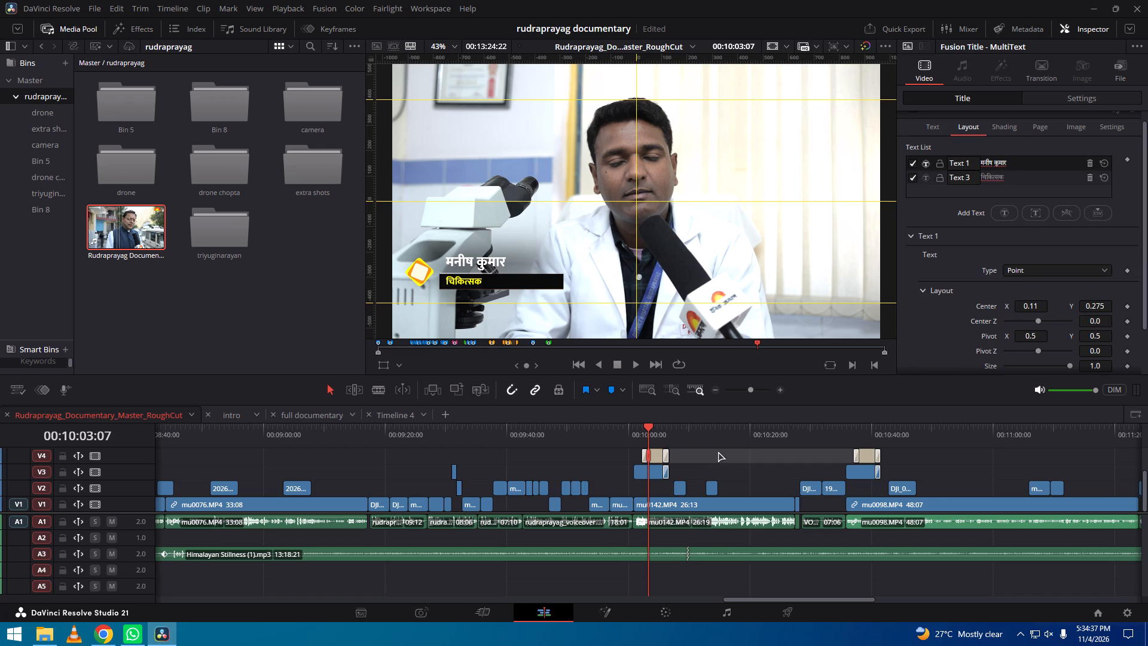
{"action": "left_click", "coordinate": [1112, 304]}
{"action": "key", "text": "BackSpace"}
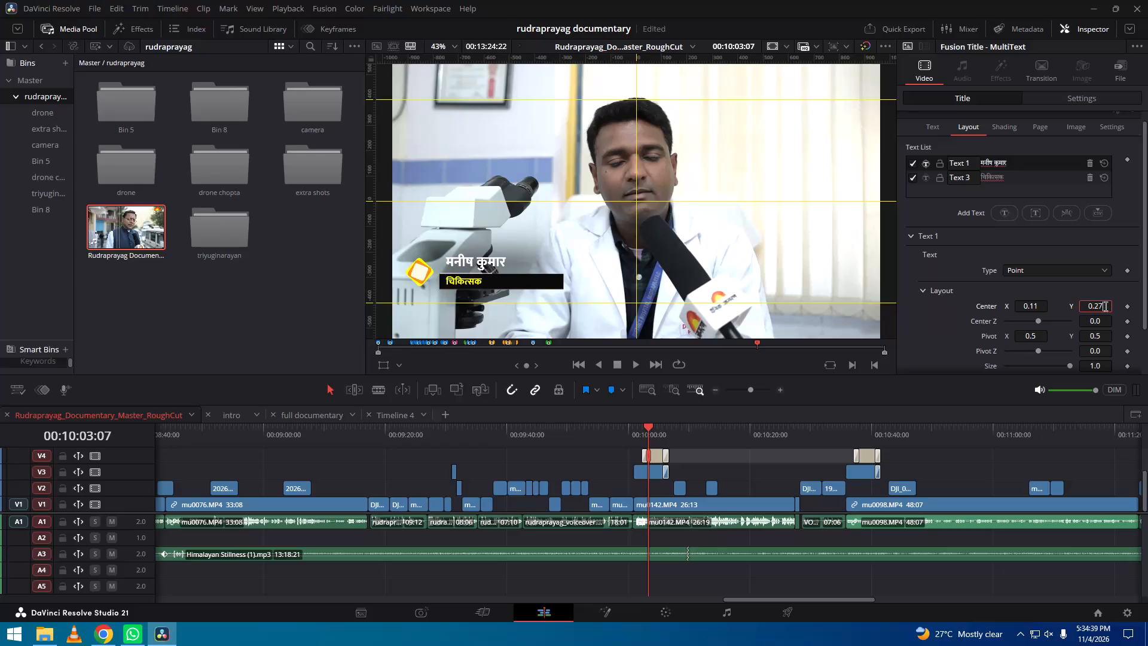
{"action": "key", "text": "Return"}
Set both text layers of the local resident's MultiText lower-third, around 10:38, to Mukta with the Extrabold weight.
{"action": "left_click_drag", "start_coordinate": [863, 427], "coordinate": [655, 439]}
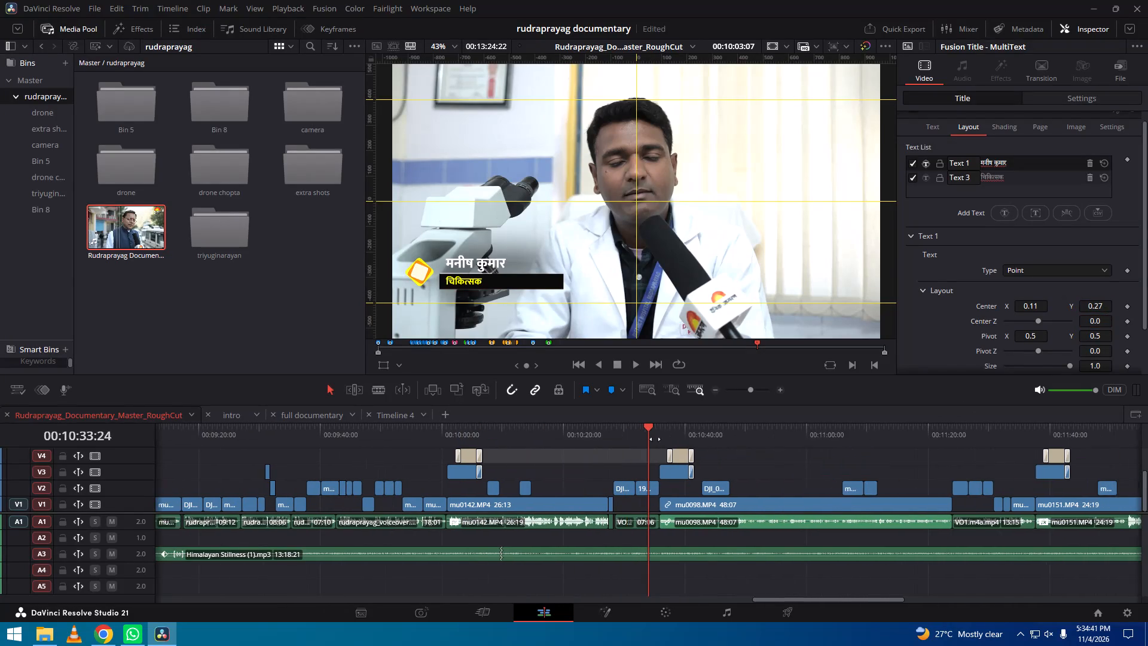
{"action": "left_click_drag", "start_coordinate": [655, 439], "coordinate": [649, 441]}
{"action": "left_click", "coordinate": [654, 459]}
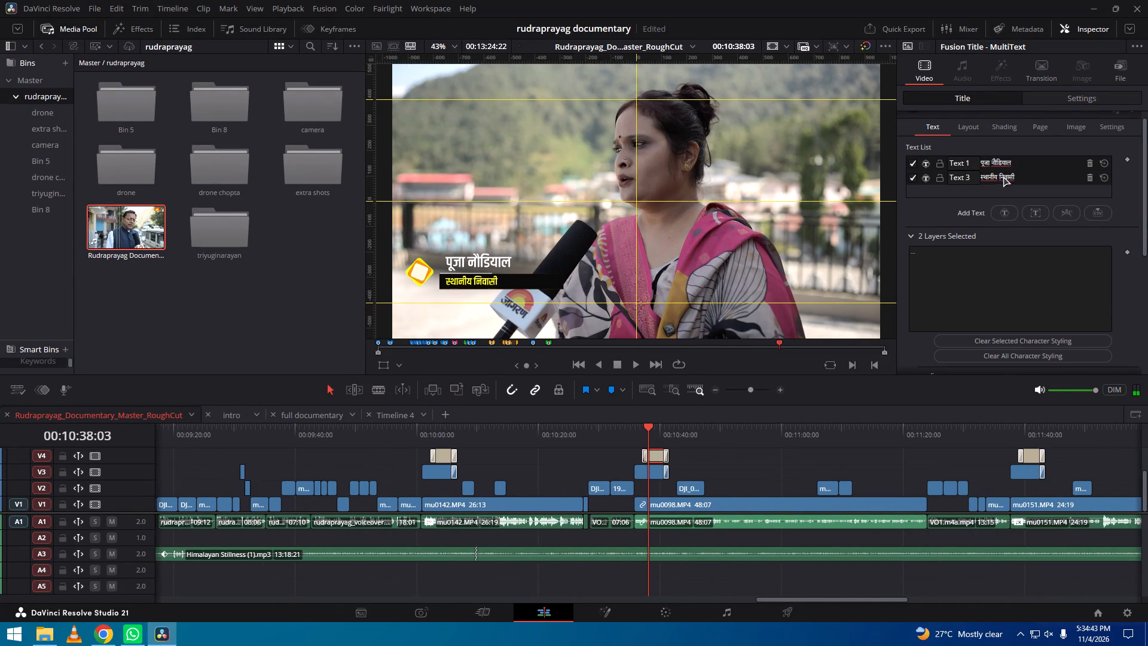
{"action": "scroll", "coordinate": [1014, 207], "scroll_direction": "down", "scroll_amount": 15}
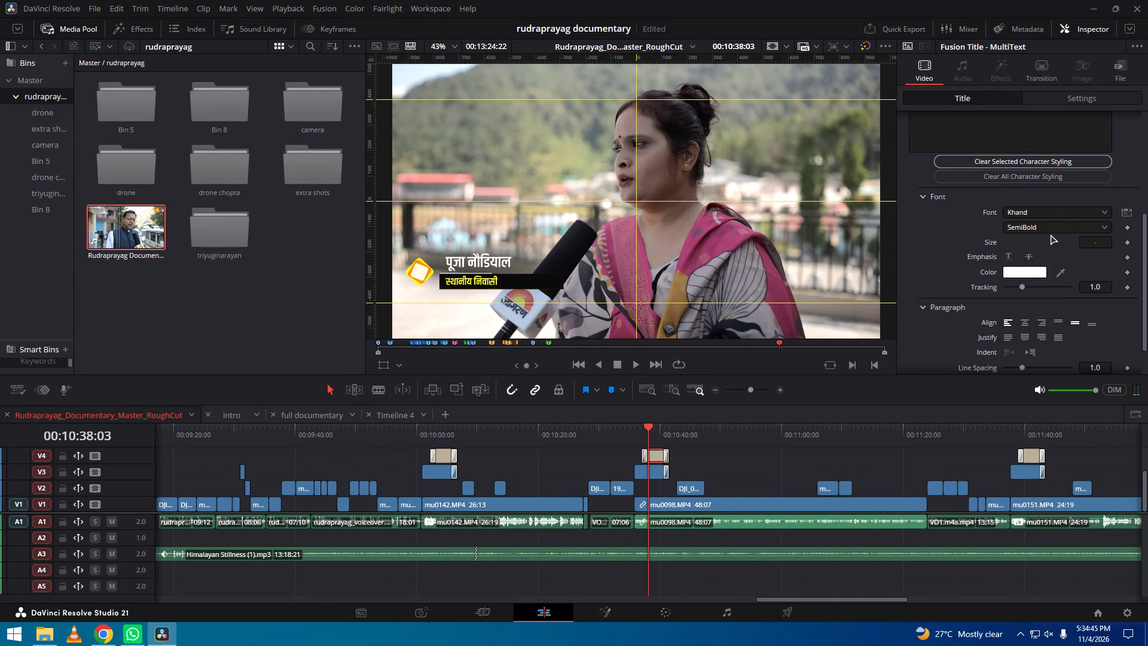
{"action": "left_click", "coordinate": [1064, 213]}
{"action": "type", "text": "mu"}
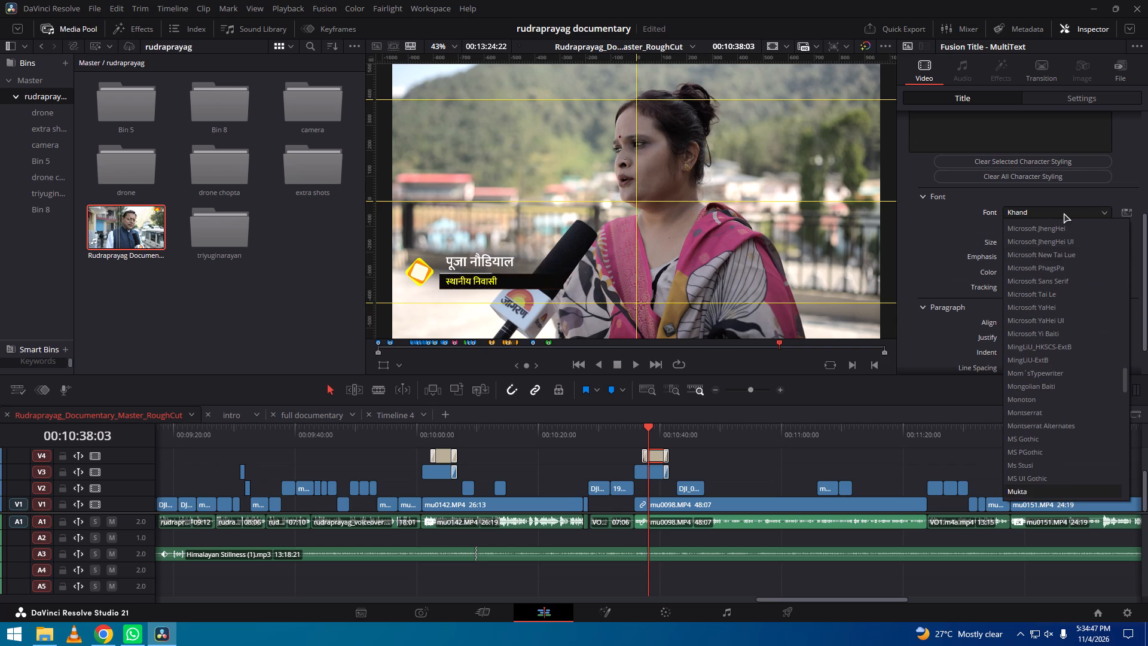
{"action": "left_click", "coordinate": [1046, 492]}
{"action": "left_click", "coordinate": [1079, 225]}
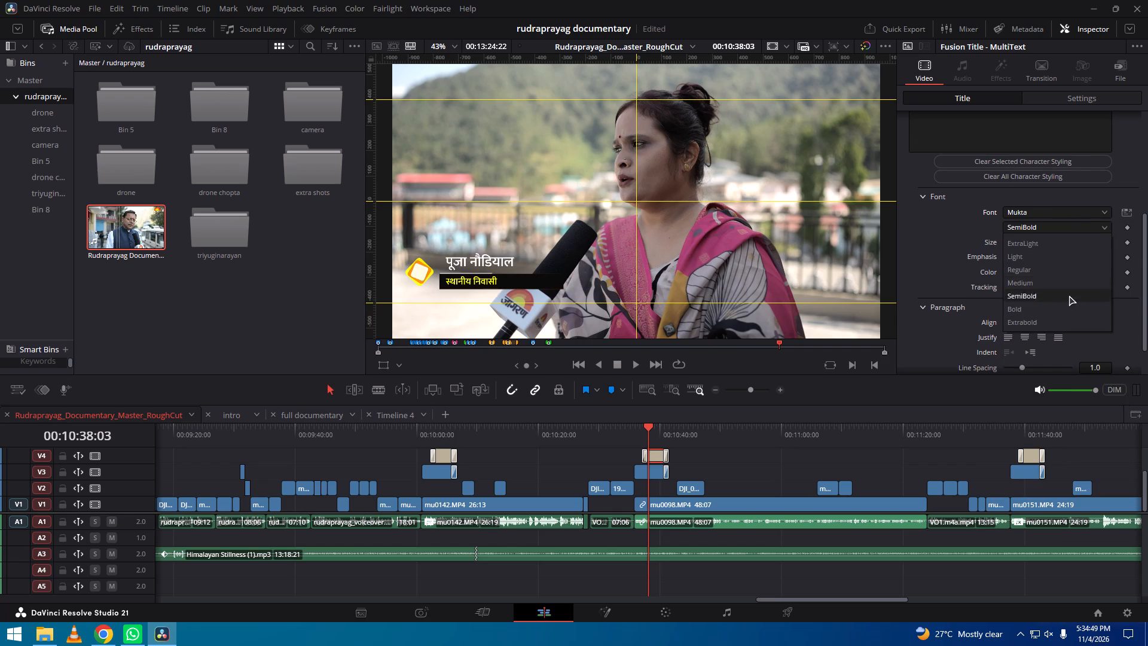
{"action": "left_click", "coordinate": [1056, 318]}
{"action": "scroll", "coordinate": [1115, 326], "scroll_direction": "down", "scroll_amount": 7}
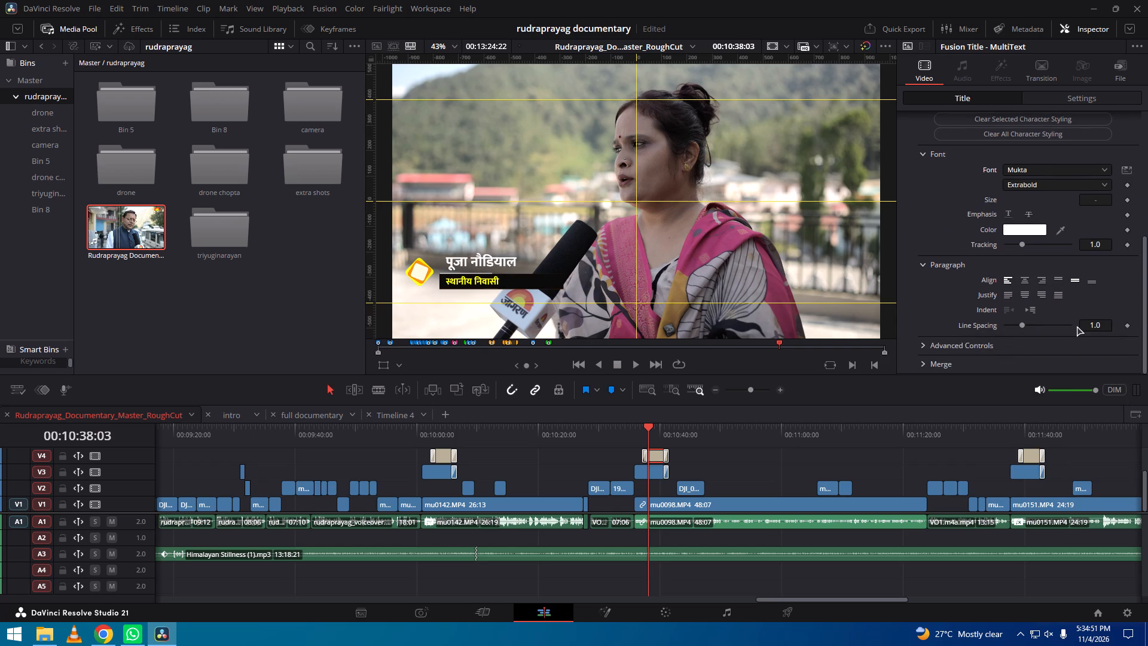
Set the Center Y of the local resident's name line (Text 1) to 0.27.
{"action": "scroll", "coordinate": [1070, 323], "scroll_direction": "up", "scroll_amount": 15}
{"action": "scroll", "coordinate": [950, 161], "scroll_direction": "up", "scroll_amount": 14}
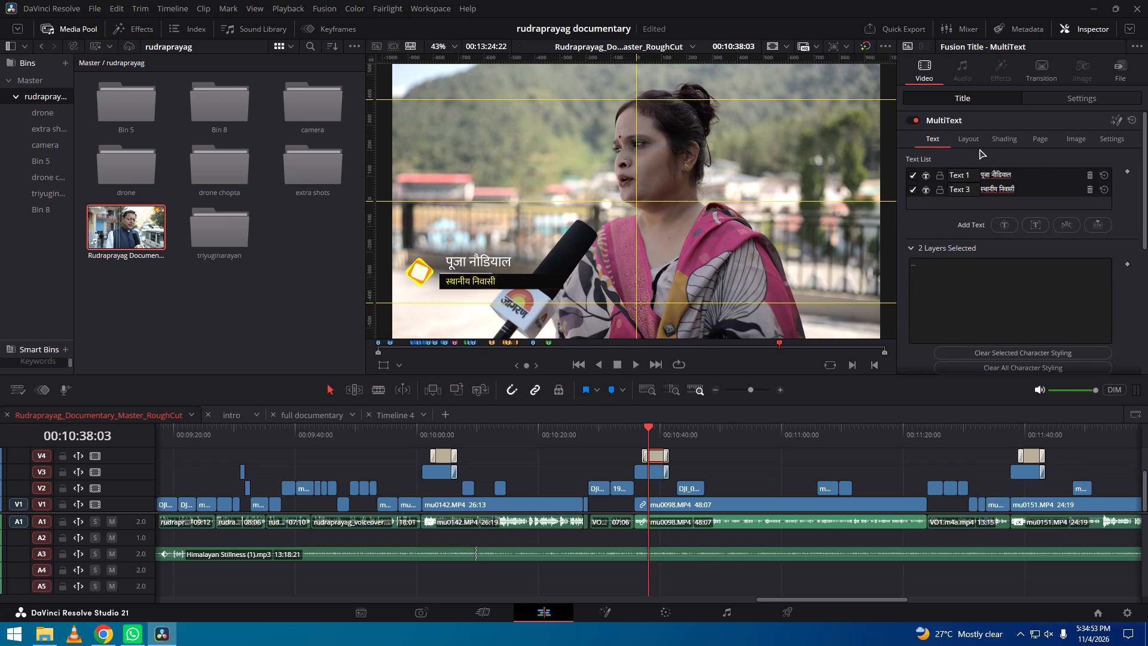
{"action": "left_click", "coordinate": [976, 140]}
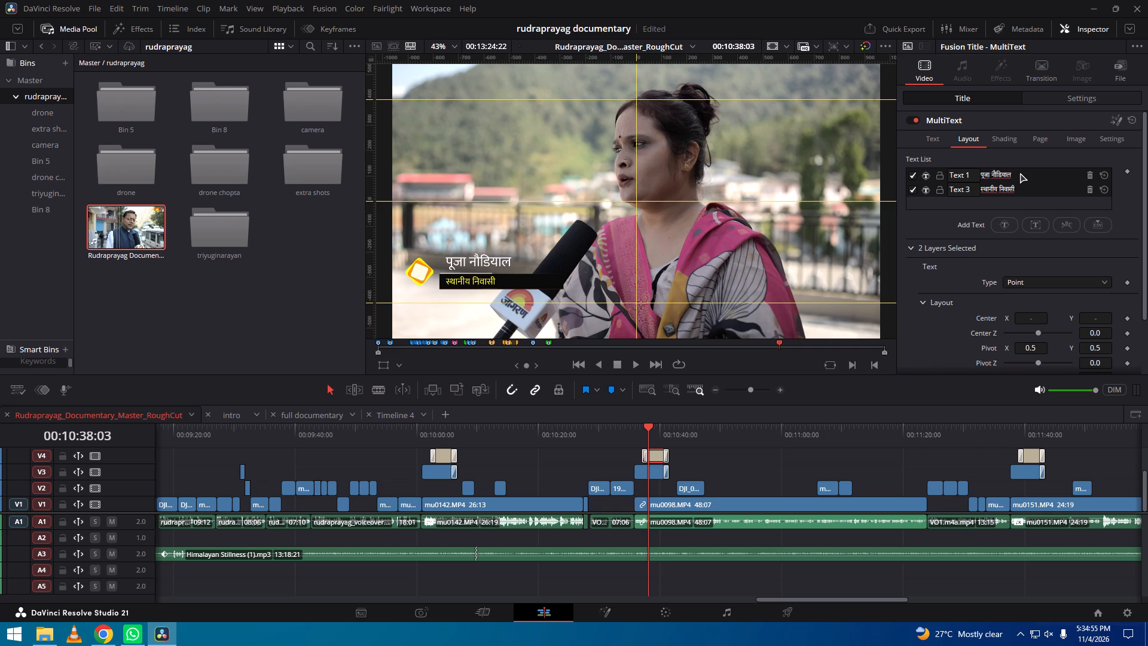
{"action": "left_click", "coordinate": [1020, 172]}
{"action": "left_click", "coordinate": [1107, 320]}
{"action": "key", "text": "BackSpace"}
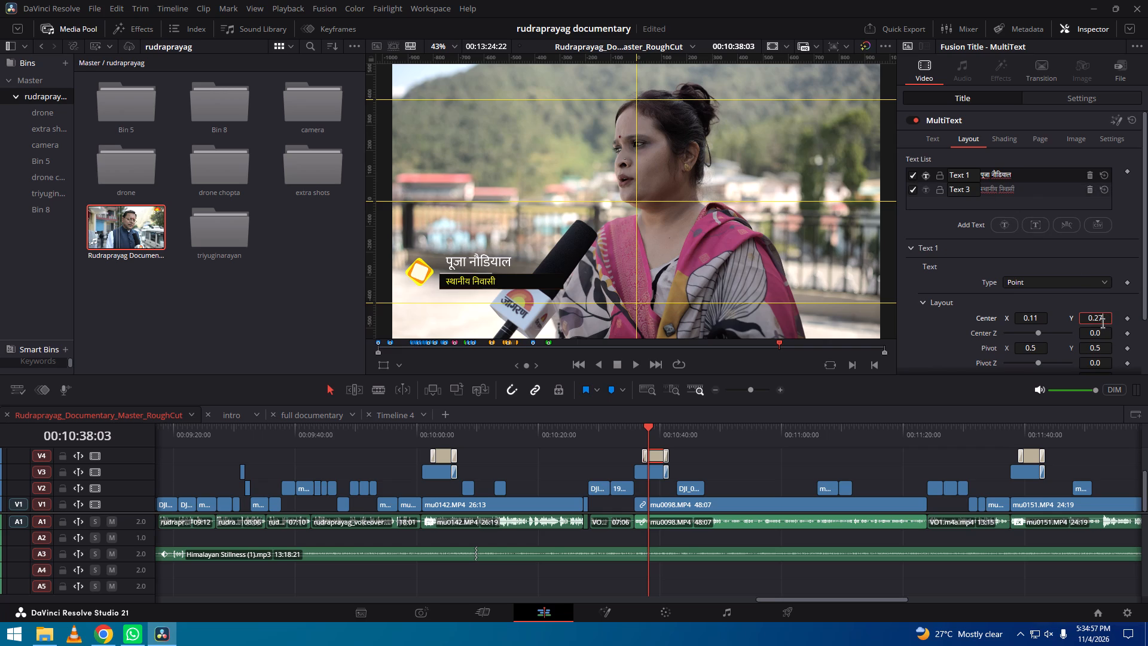
{"action": "key", "text": "Return"}
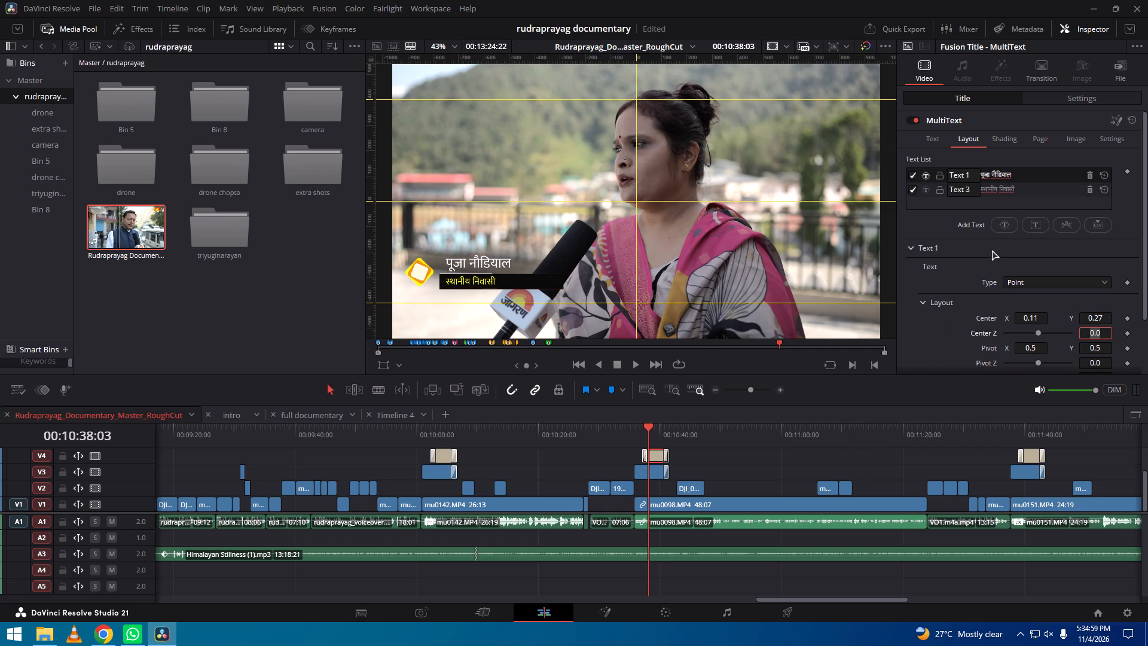
Reapply the Extrabold weight to both text layers of the local resident's lower-third and check the title in full-screen view.
{"action": "left_click", "coordinate": [998, 193], "text": "shift"}
{"action": "left_click", "coordinate": [933, 141]}
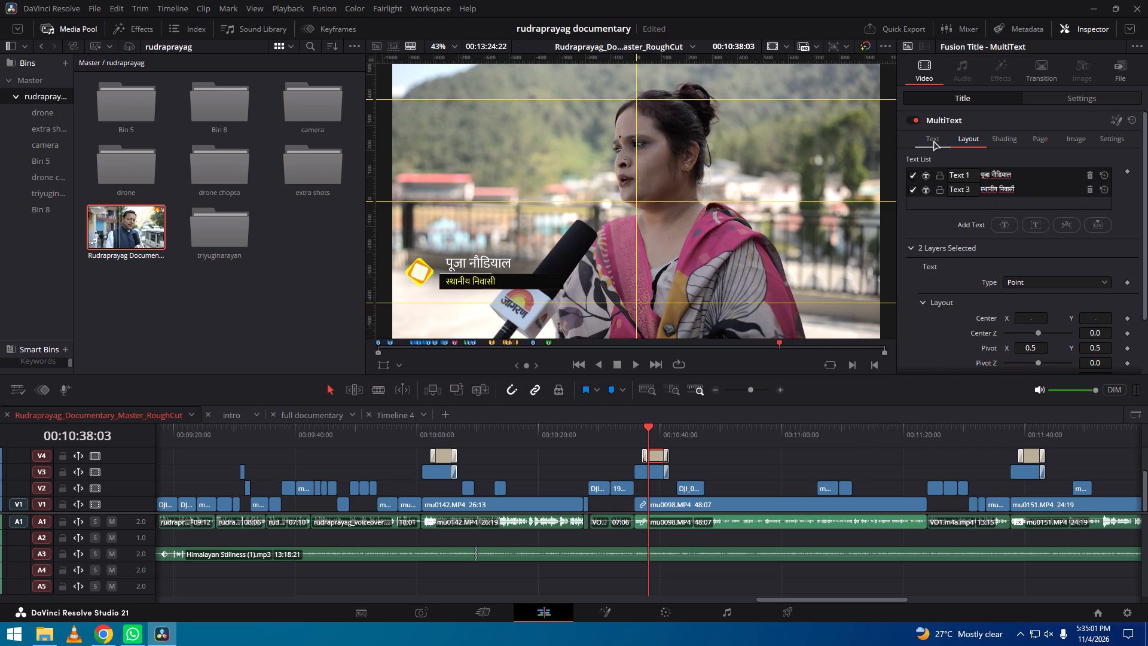
{"action": "scroll", "coordinate": [1147, 300], "scroll_direction": "down", "scroll_amount": 12}
{"action": "left_click", "coordinate": [1052, 279]}
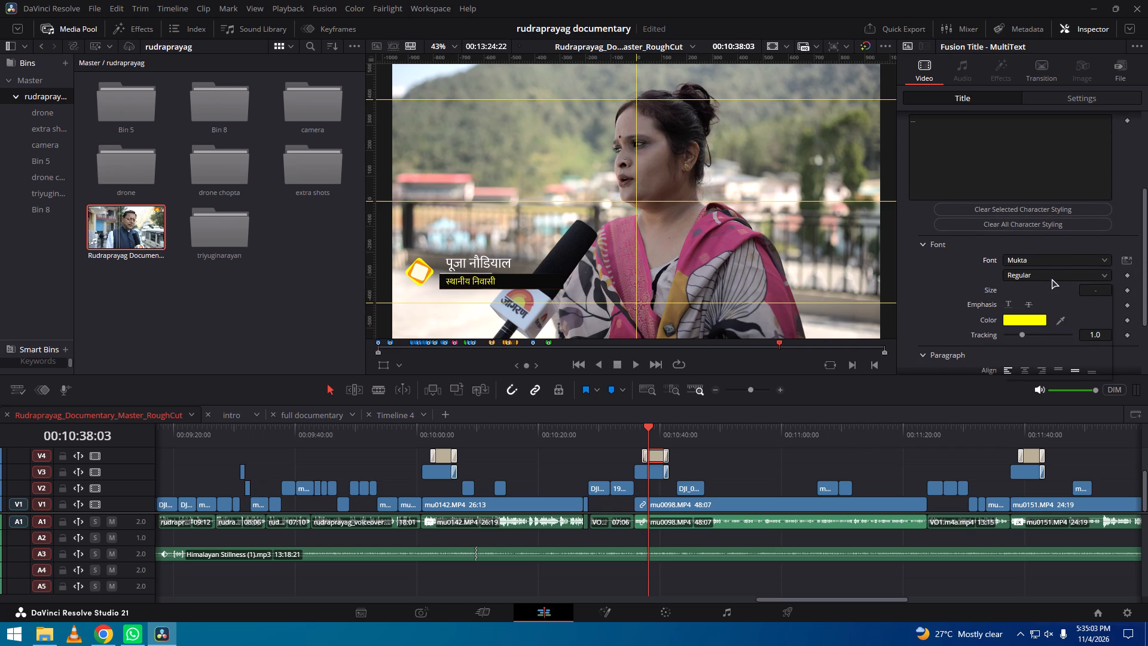
{"action": "left_click", "coordinate": [1035, 365]}
{"action": "left_click", "coordinate": [938, 287]}
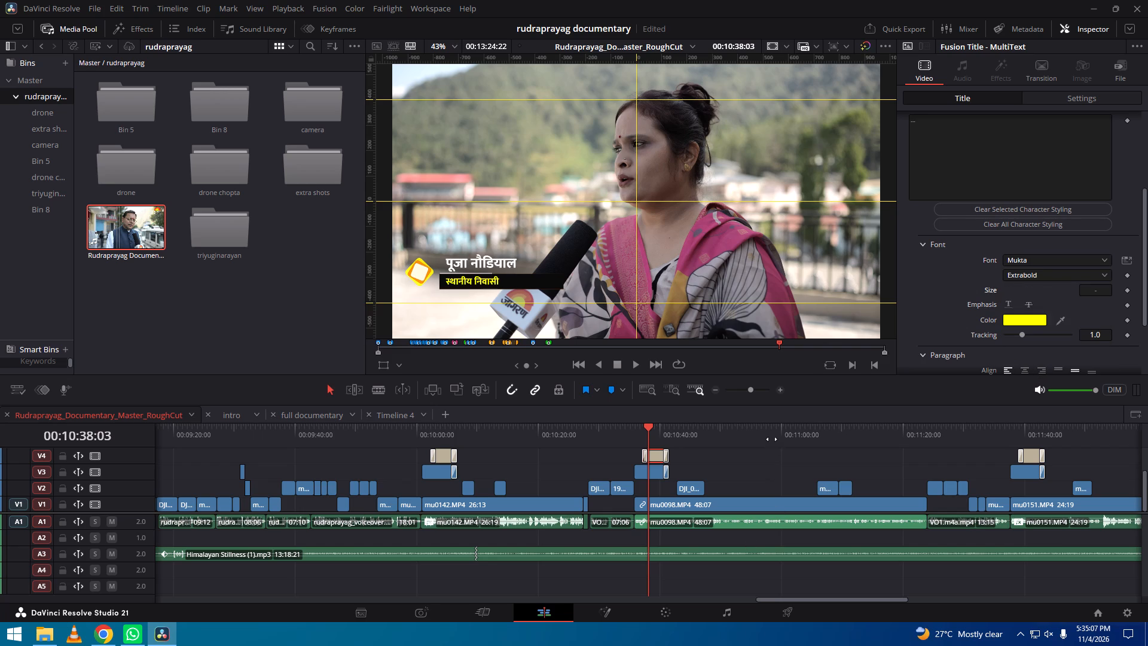
{"action": "key", "text": "ctrl+f"}
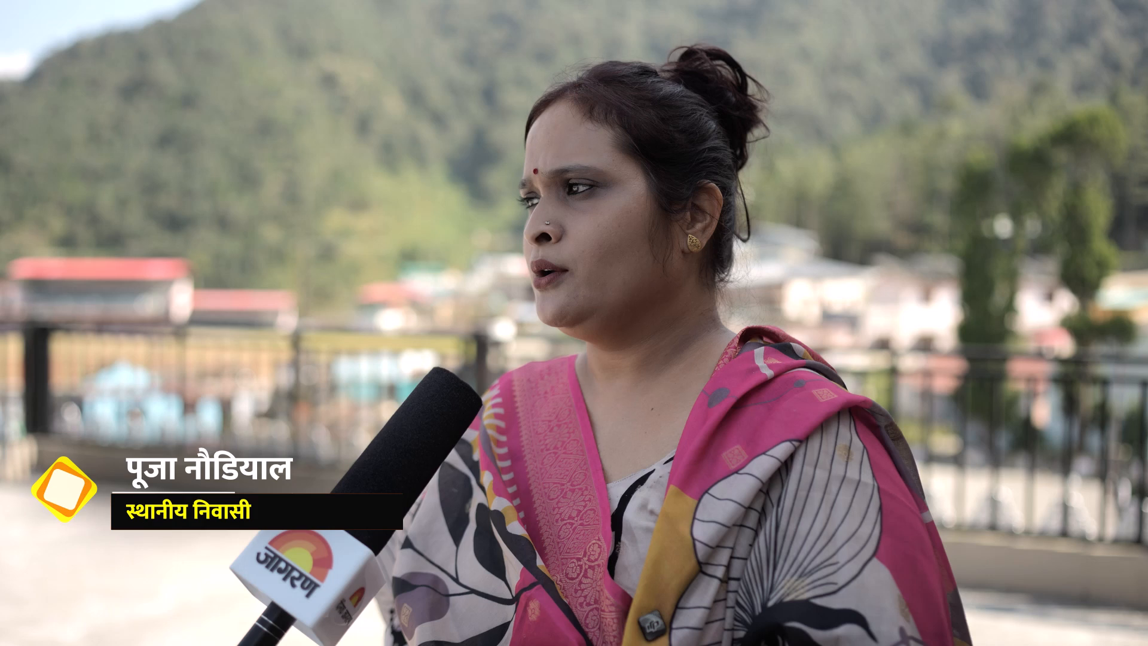
{"action": "key", "text": "ctrl+f"}
Set both text layers of the Rudraprayag DM's MultiText lower-third, around 11:40, to Mukta with the Extrabold weight.
{"action": "left_click_drag", "start_coordinate": [875, 437], "coordinate": [523, 443]}
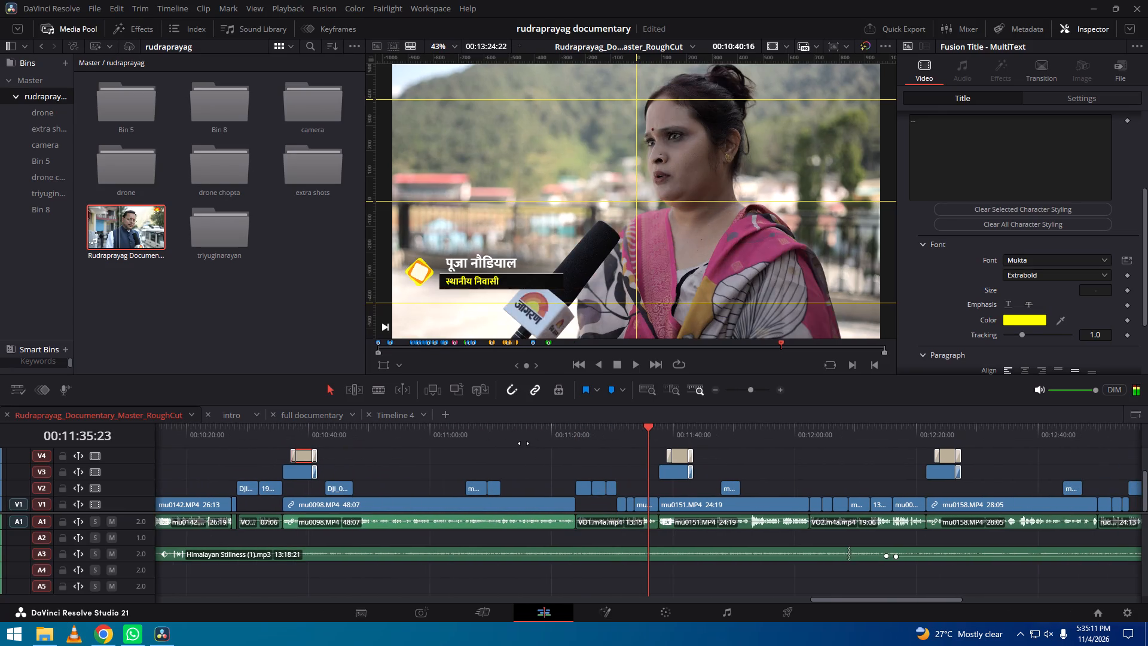
{"action": "left_click_drag", "start_coordinate": [523, 443], "coordinate": [506, 441]}
{"action": "left_click", "coordinate": [660, 456]}
{"action": "key", "text": "space"}
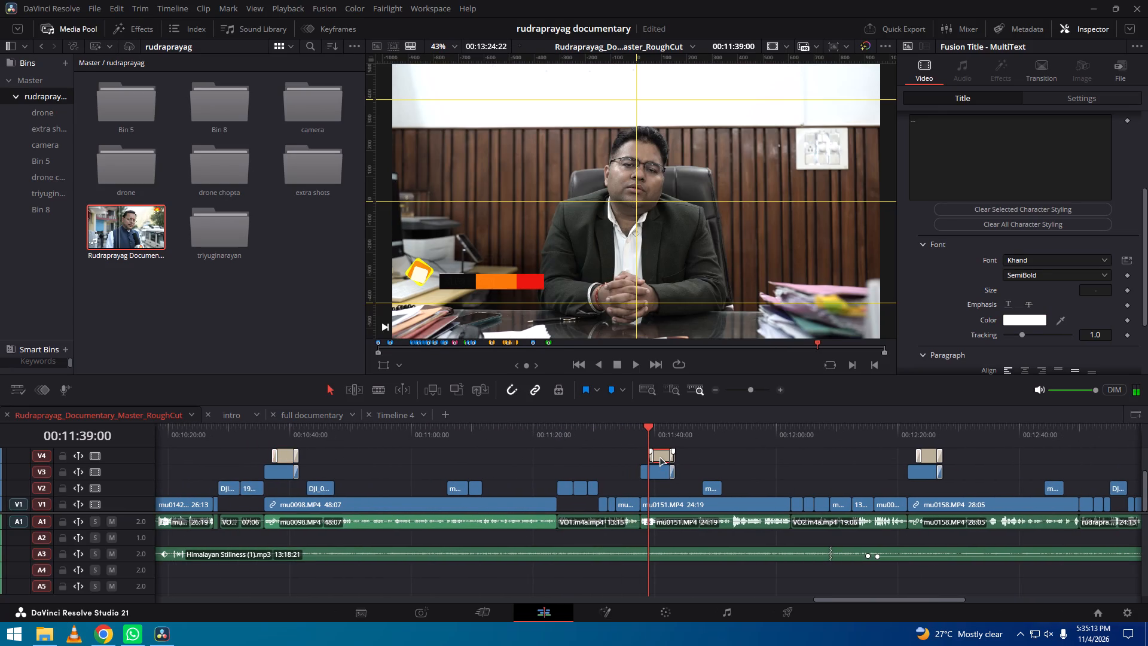
{"action": "key", "text": "space"}
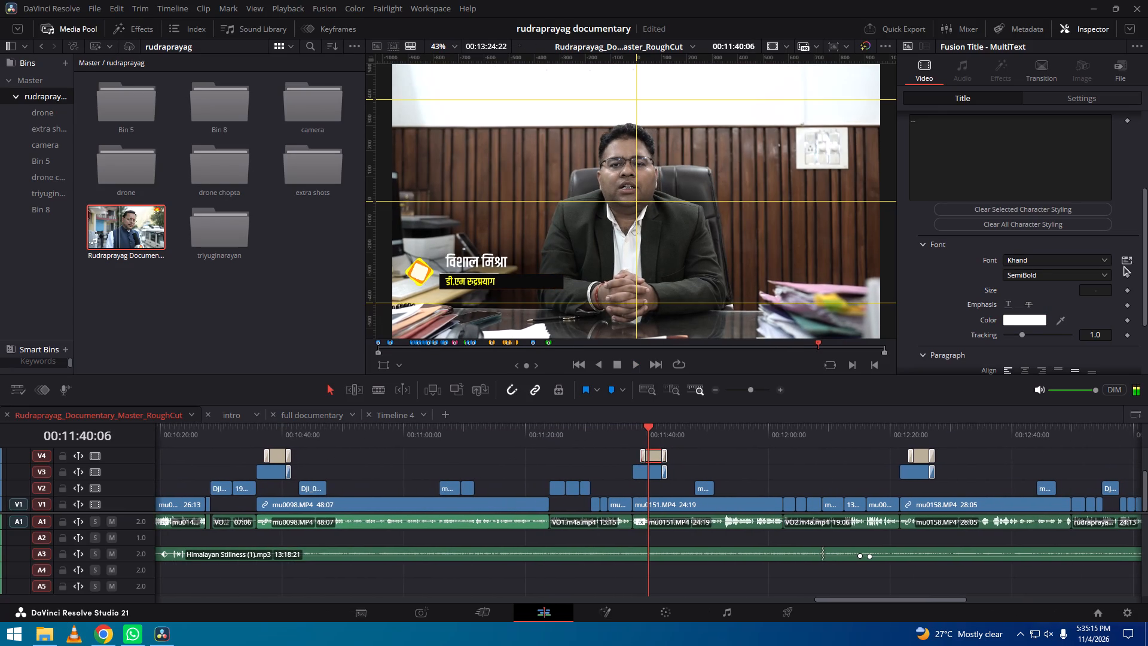
{"action": "scroll", "coordinate": [979, 263], "scroll_direction": "up", "scroll_amount": 17}
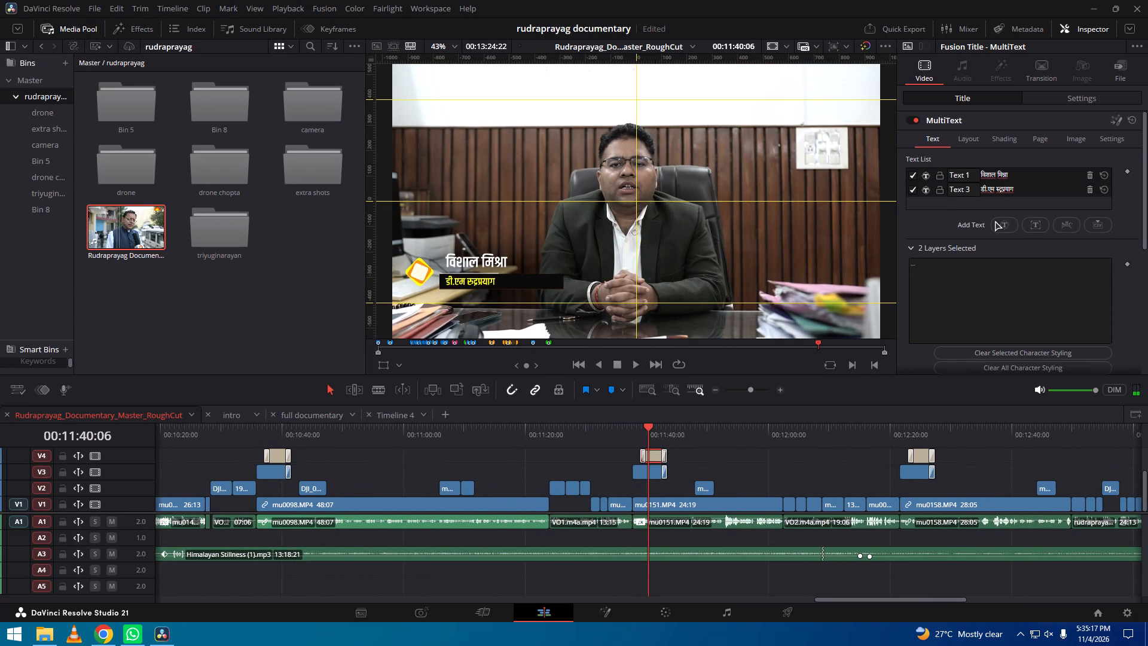
{"action": "scroll", "coordinate": [1004, 280], "scroll_direction": "down", "scroll_amount": 14}
{"action": "left_click", "coordinate": [1070, 231]}
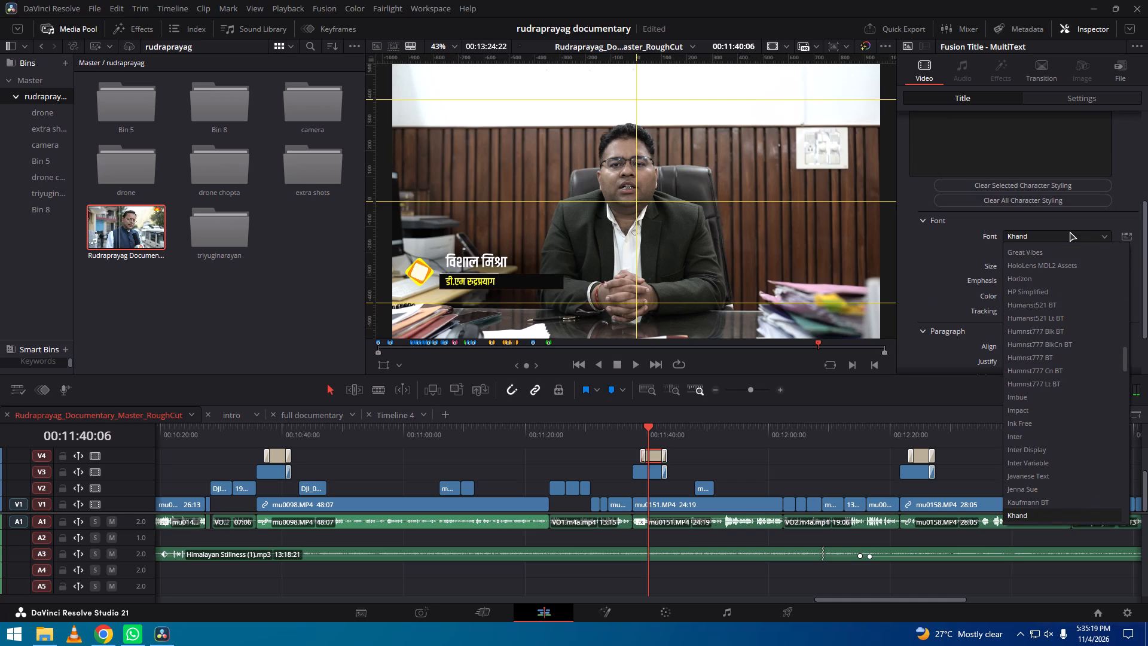
{"action": "type", "text": "mu"}
{"action": "left_click", "coordinate": [1056, 511]}
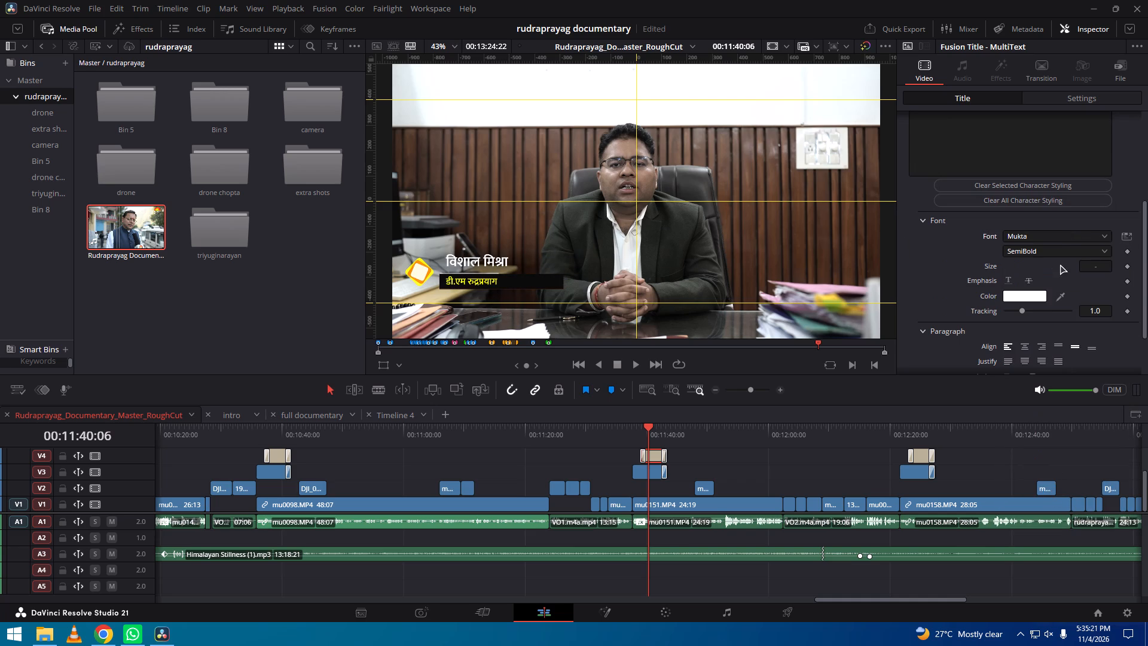
{"action": "left_click", "coordinate": [1061, 249]}
{"action": "left_click", "coordinate": [1047, 346]}
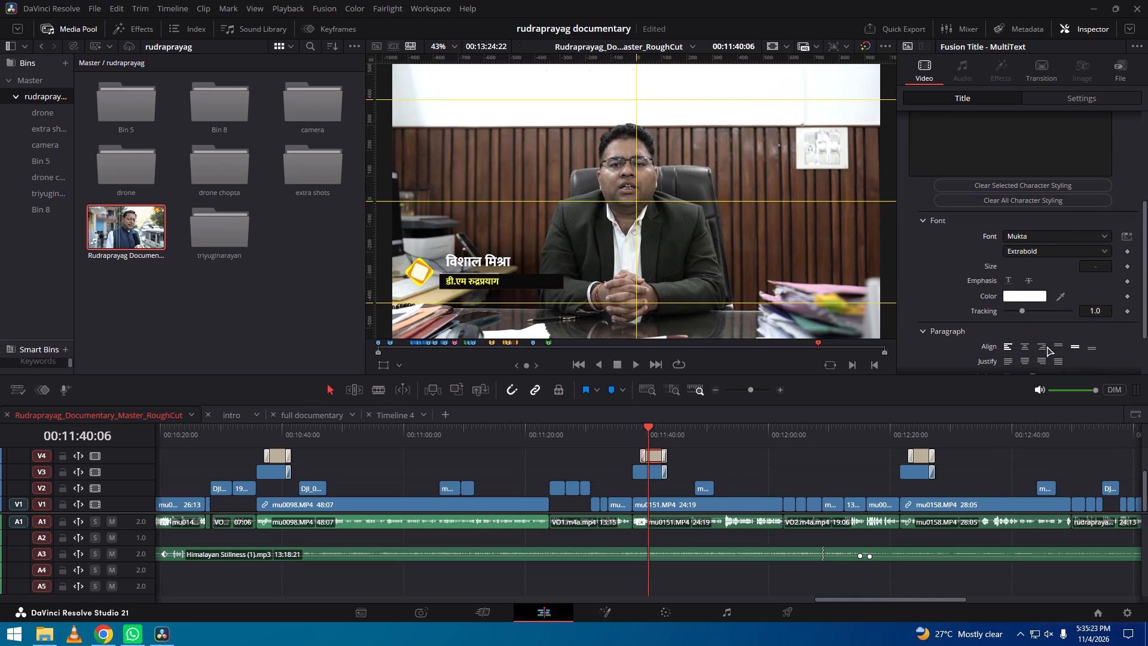
Set the Center Y of the Rudraprayag DM's name line (Text 1) to 0.27.
{"action": "scroll", "coordinate": [927, 199], "scroll_direction": "up", "scroll_amount": 14}
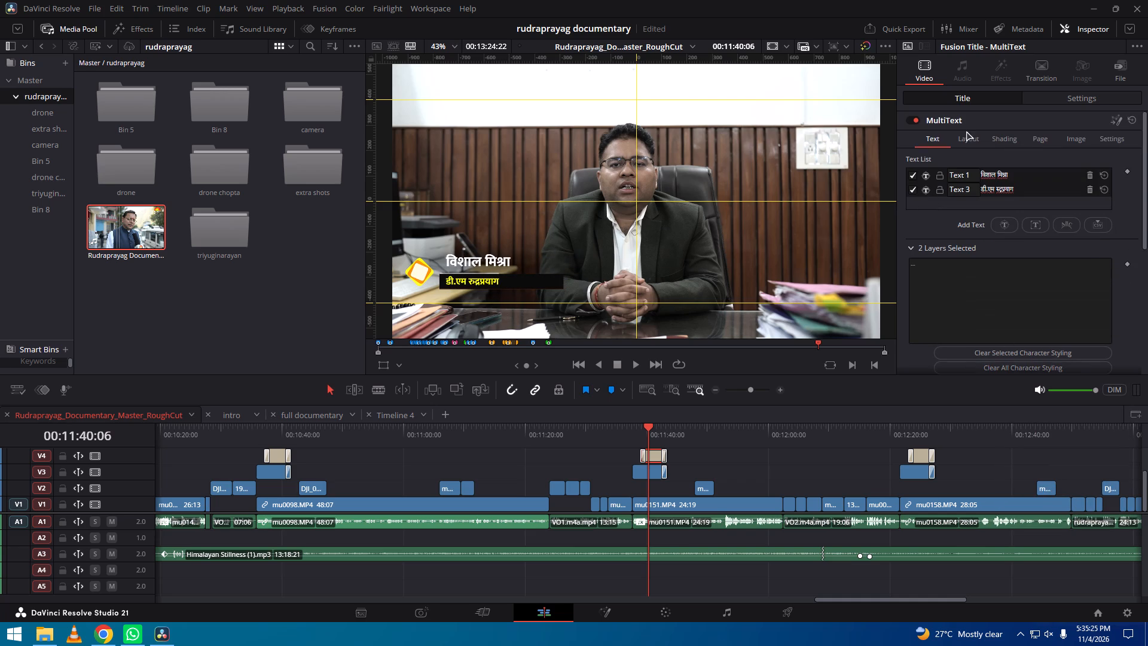
{"action": "left_click", "coordinate": [1004, 176]}
{"action": "left_click", "coordinate": [971, 142]}
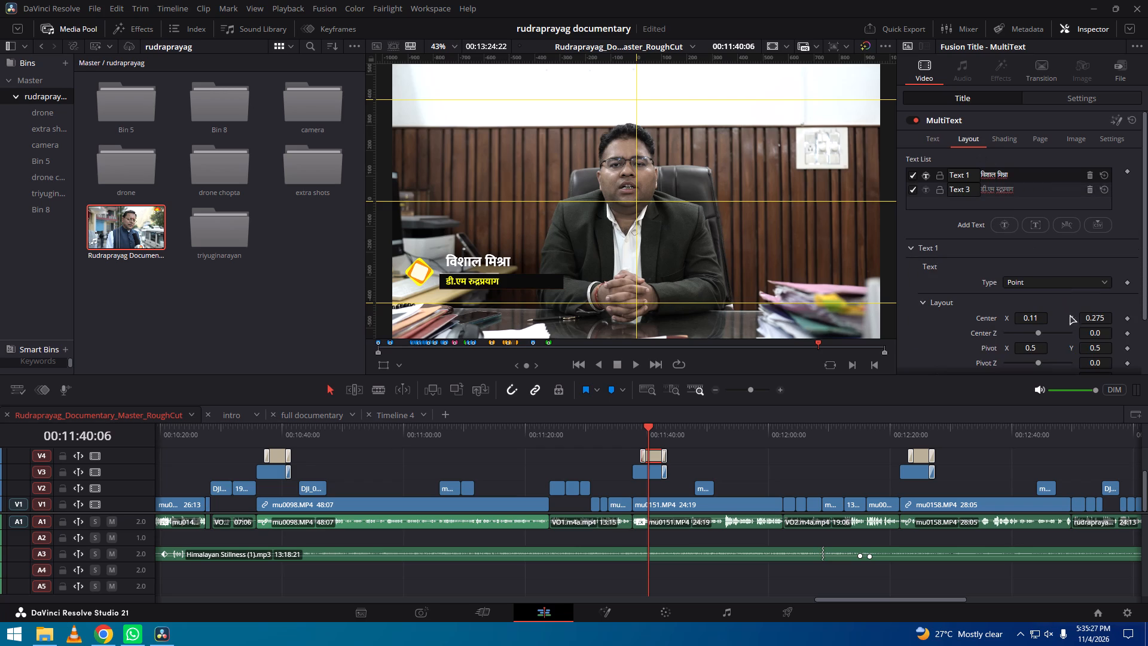
{"action": "left_click", "coordinate": [1113, 321]}
{"action": "left_click", "coordinate": [1109, 319]}
{"action": "key", "text": "BackSpace"}
{"action": "key", "text": "Return"}
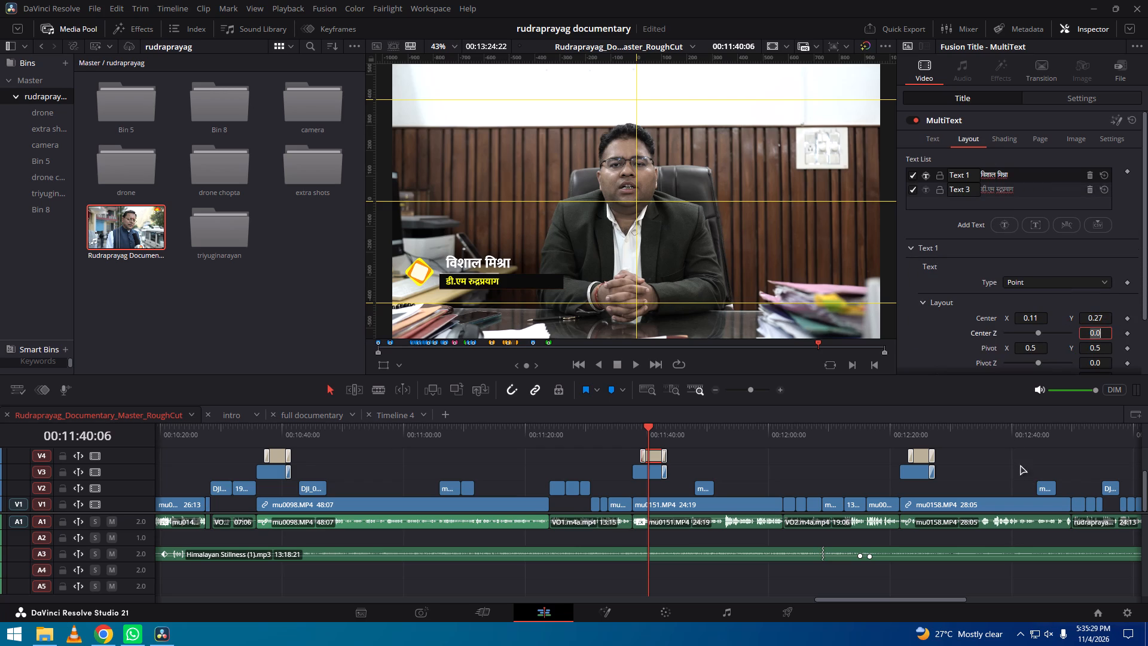
Change the font of both text layers in the beneficiary's MultiText lower-third, around 12:25, to Mukta.
{"action": "left_click_drag", "start_coordinate": [1018, 433], "coordinate": [744, 460]}
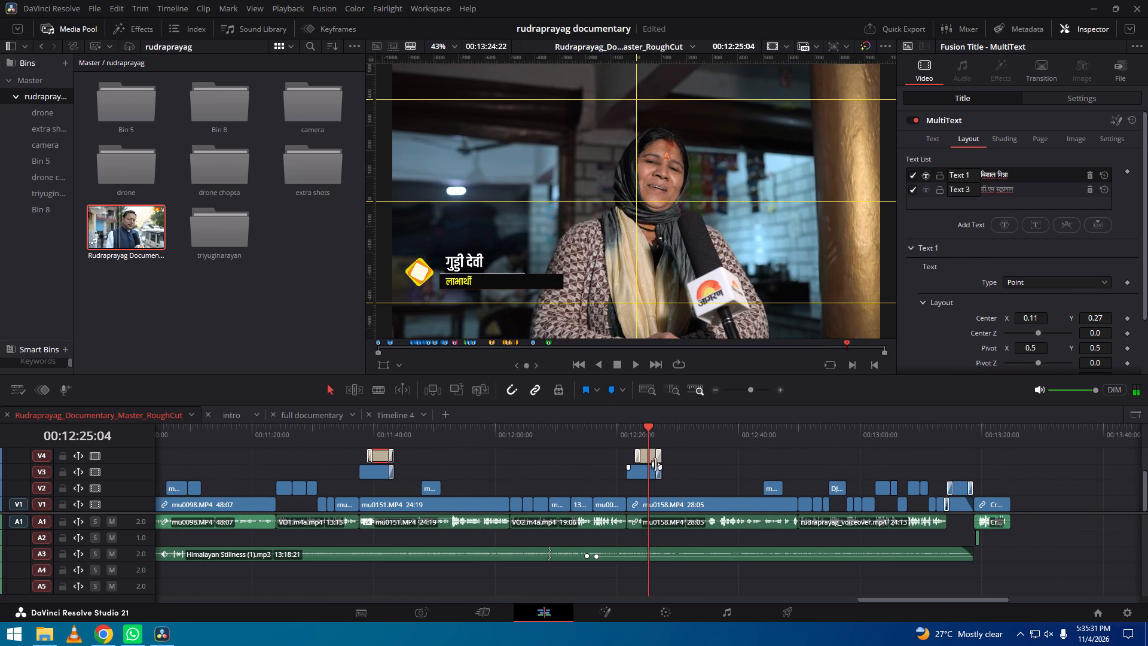
{"action": "left_click", "coordinate": [652, 458]}
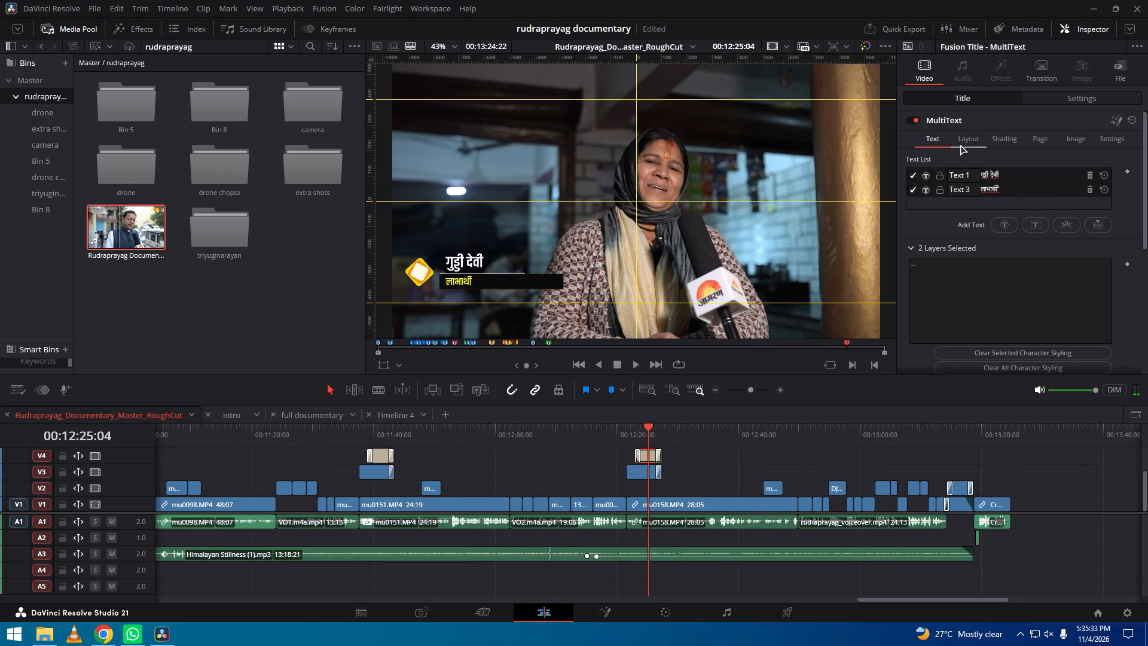
{"action": "scroll", "coordinate": [1014, 276], "scroll_direction": "down", "scroll_amount": 12}
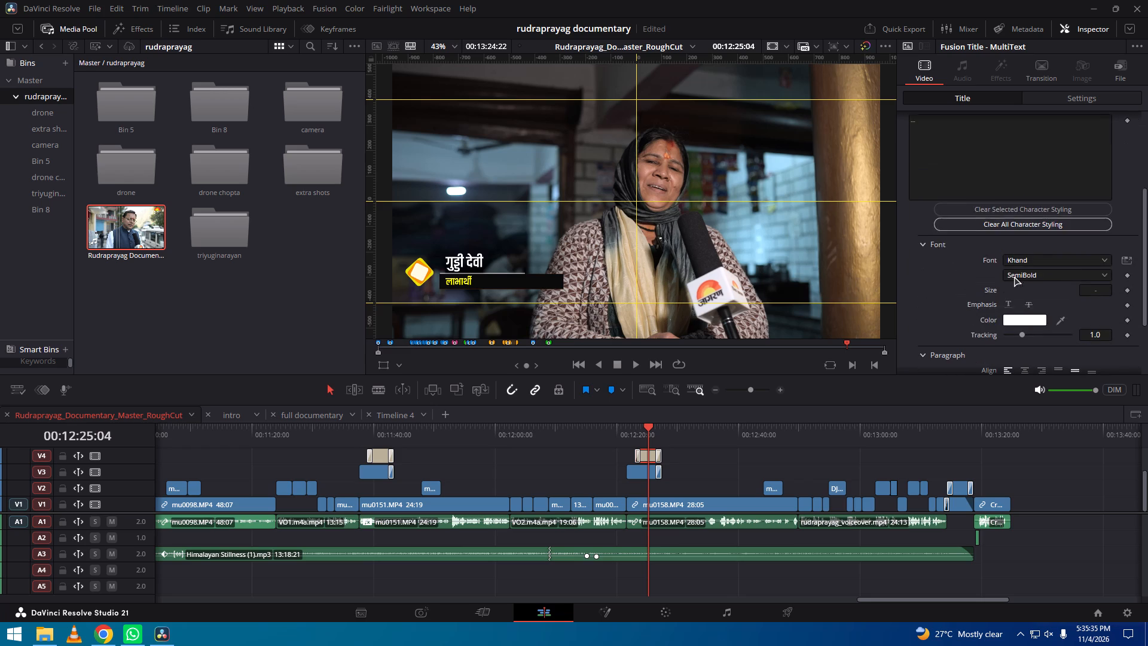
{"action": "left_click", "coordinate": [1077, 260]}
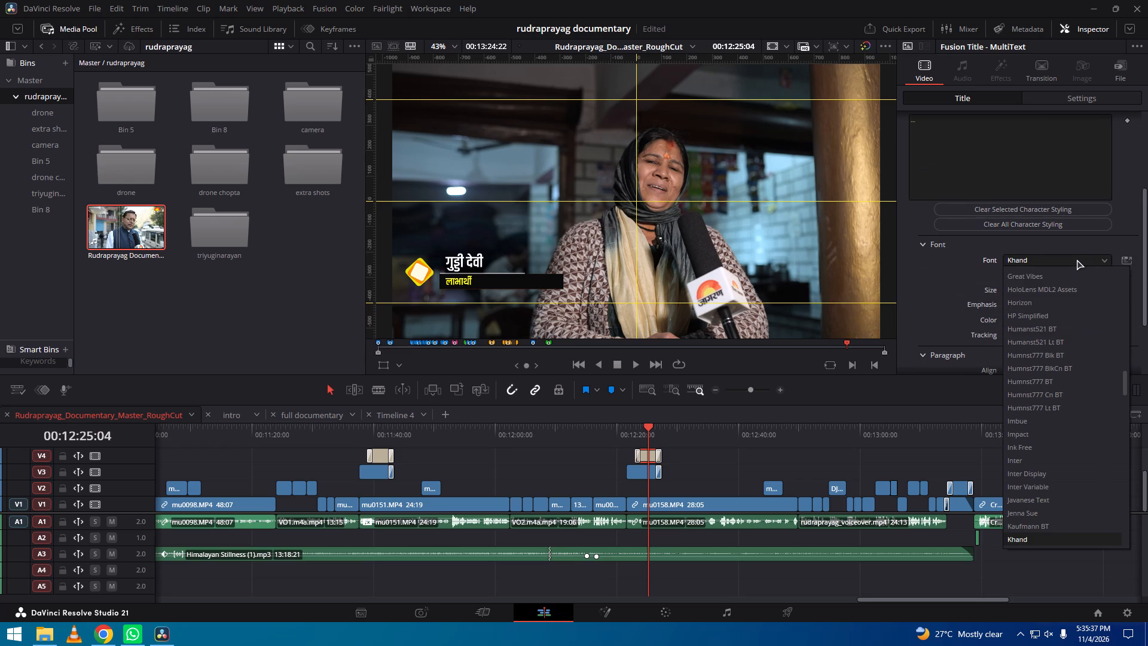
{"action": "key", "text": "m"}
{"action": "key", "text": "u"}
{"action": "left_click", "coordinate": [1075, 536]}
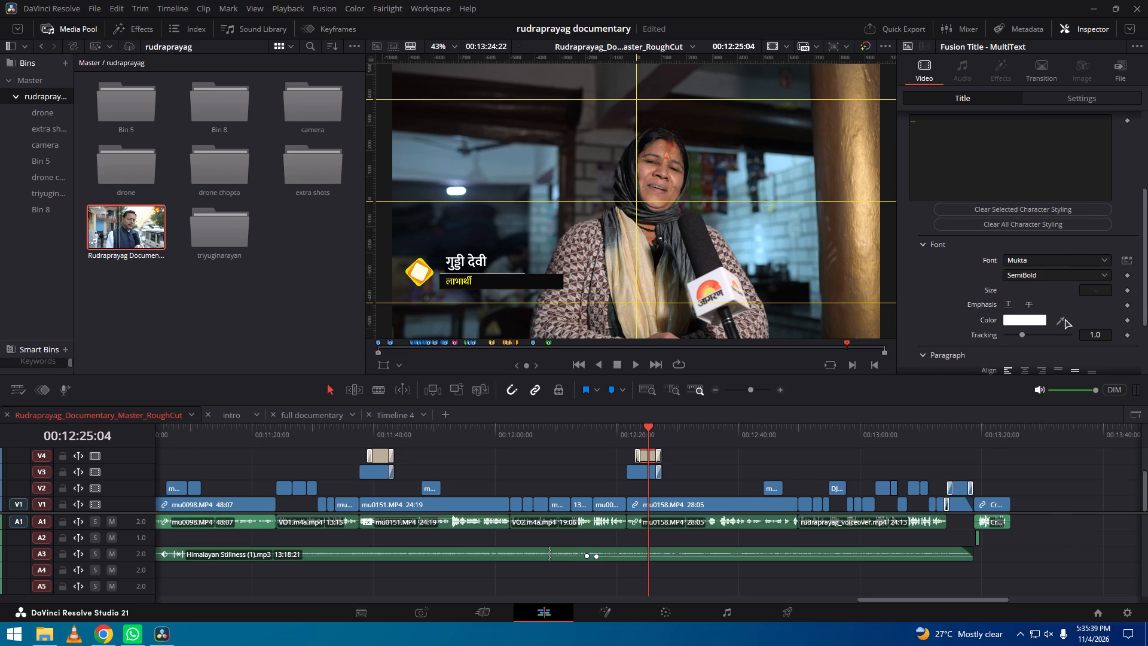
Open the layout settings of the beneficiary's MultiText lower-third.
{"action": "scroll", "coordinate": [912, 243], "scroll_direction": "up", "scroll_amount": 13}
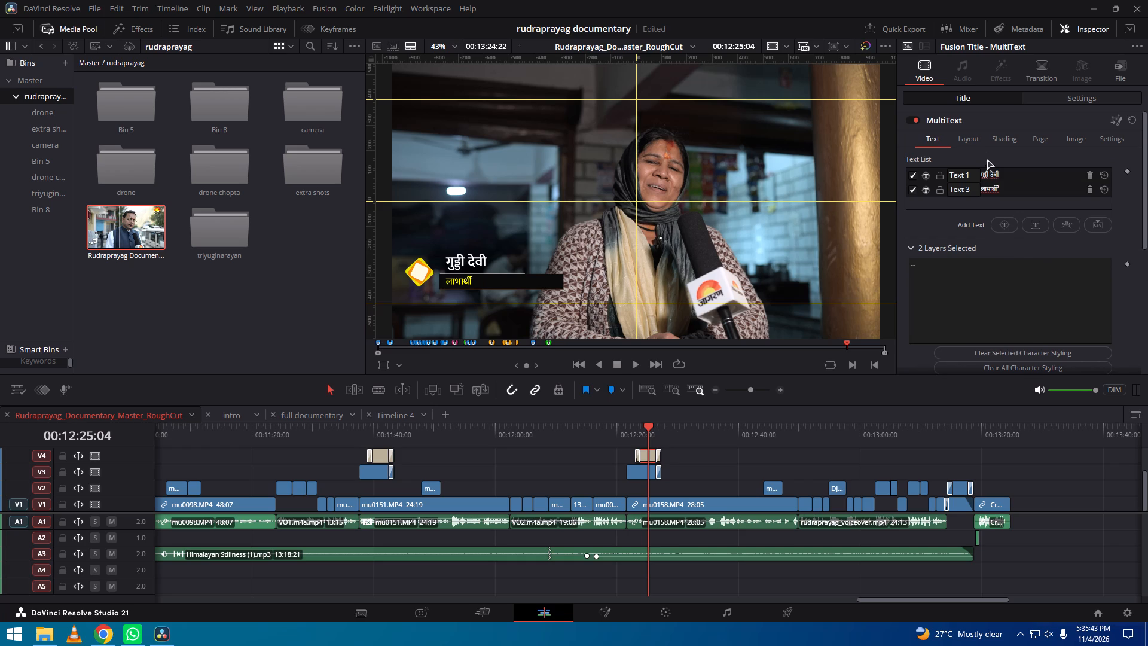
{"action": "left_click", "coordinate": [975, 142]}
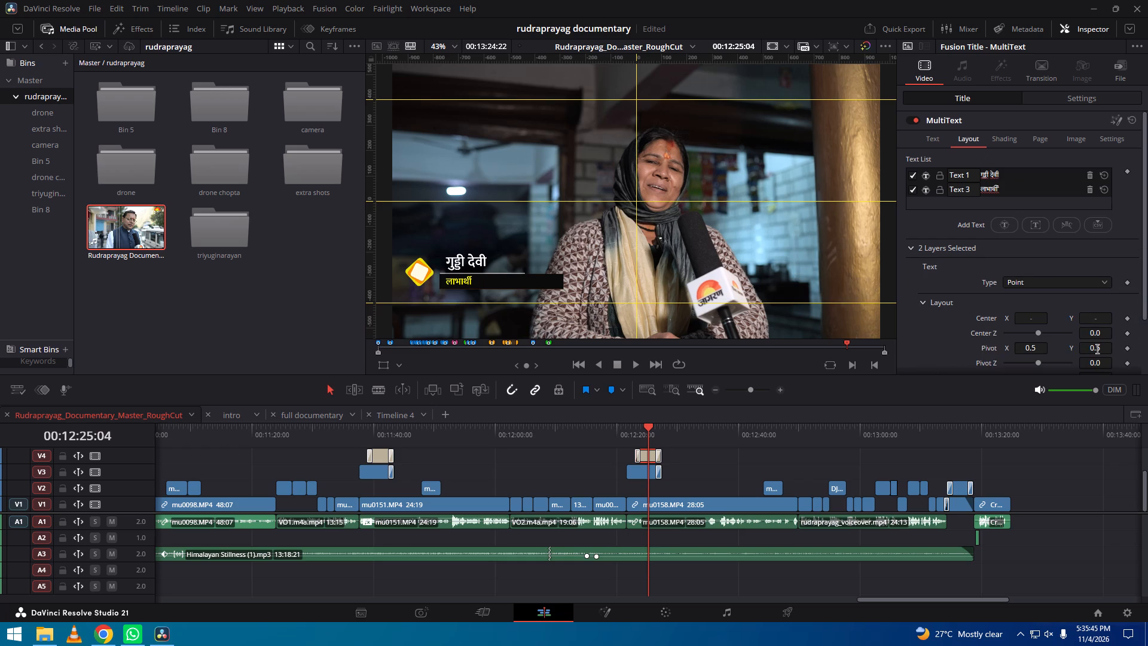
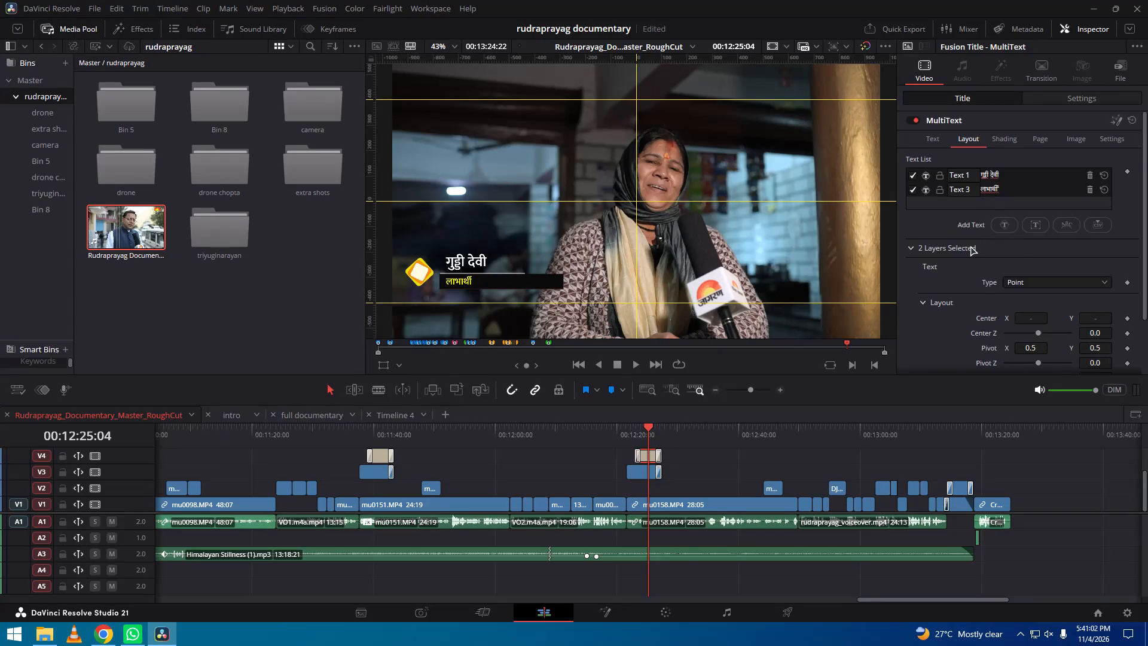
Set the weight of both text layers in the beneficiary's MultiText lower-third to Extrabold.
{"action": "scroll", "coordinate": [970, 246], "scroll_direction": "down", "scroll_amount": 6}
{"action": "scroll", "coordinate": [970, 246], "scroll_direction": "up", "scroll_amount": 7}
{"action": "left_click", "coordinate": [935, 143]}
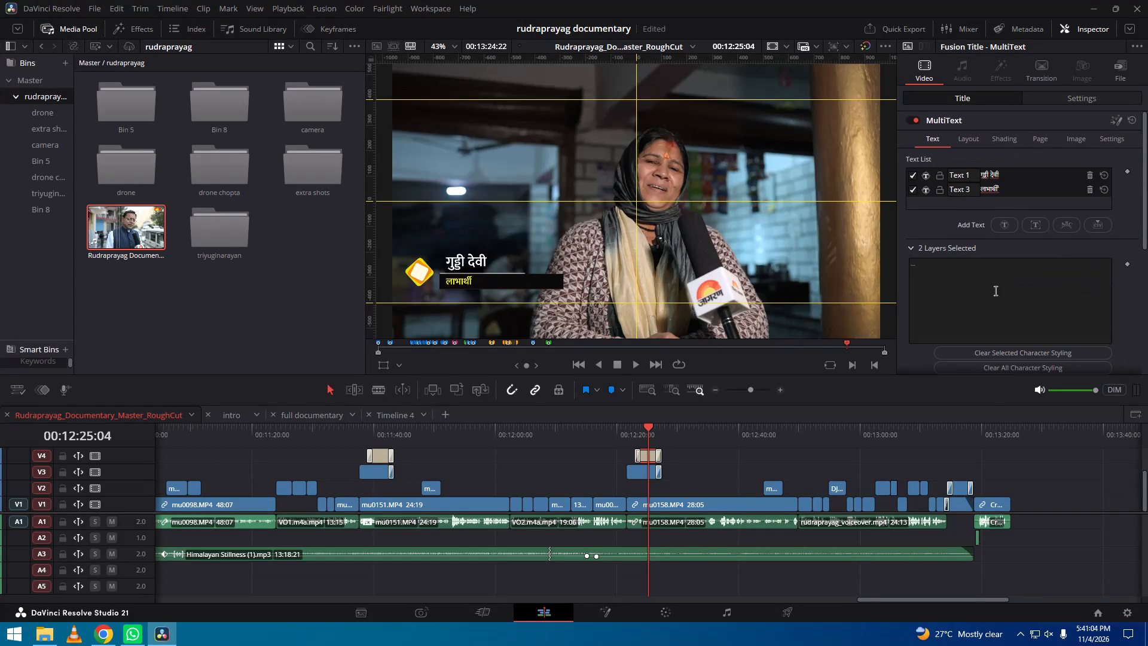
{"action": "scroll", "coordinate": [974, 292], "scroll_direction": "down", "scroll_amount": 6}
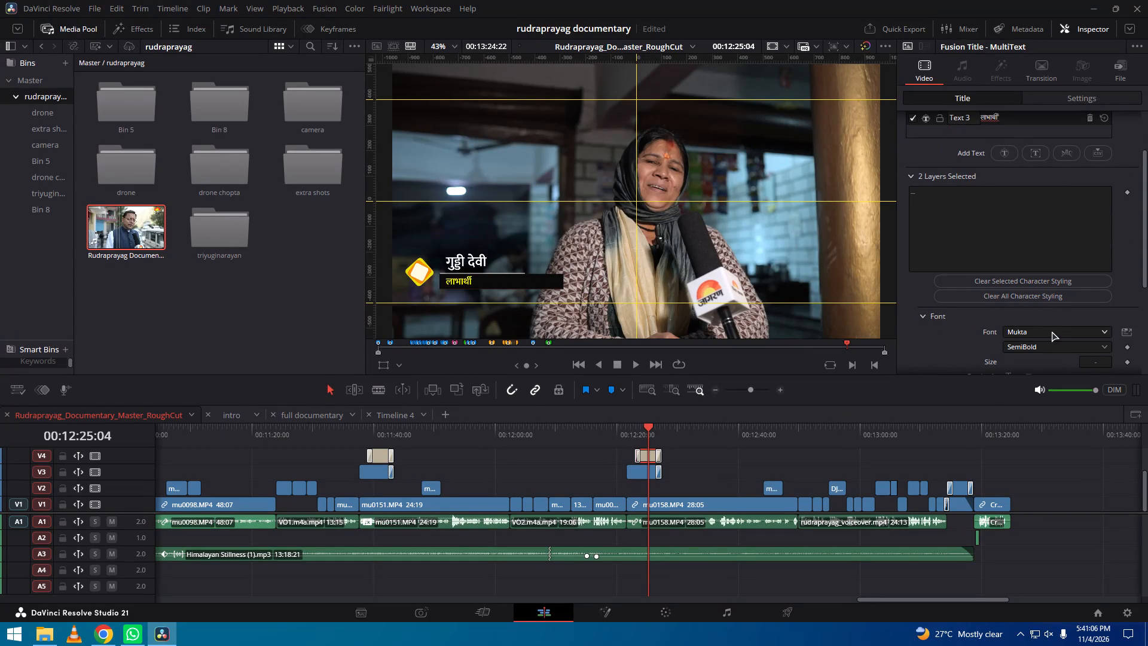
{"action": "left_click", "coordinate": [1052, 352]}
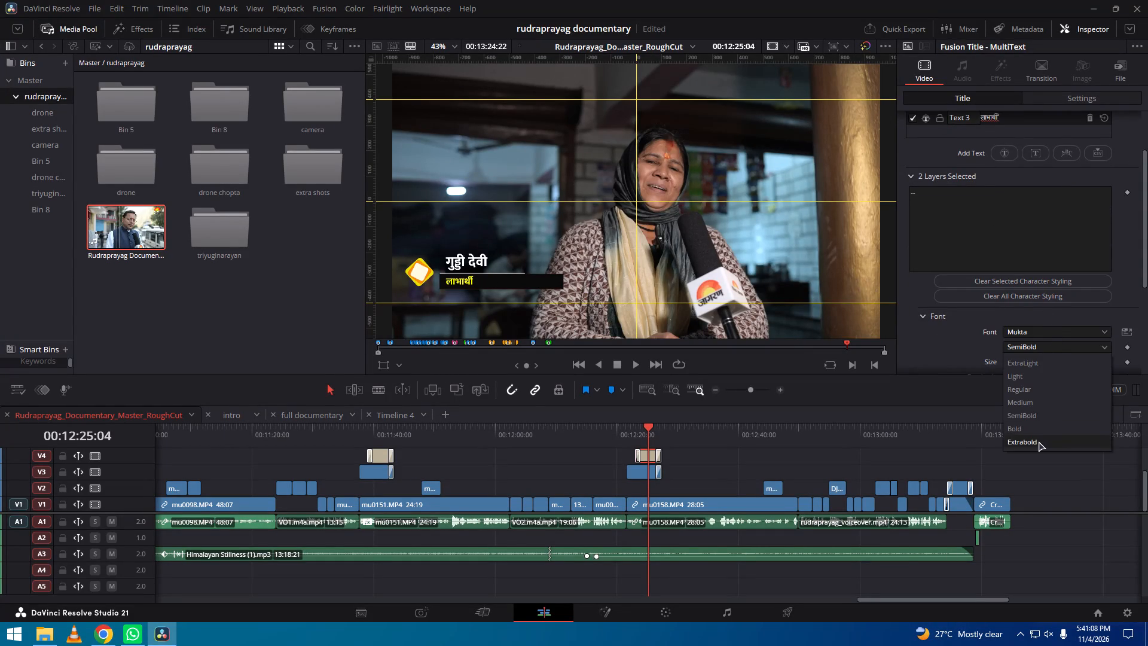
{"action": "left_click", "coordinate": [1039, 441]}
Set the Center Y of the beneficiary's name line (Text 1) to 0.27.
{"action": "scroll", "coordinate": [967, 324], "scroll_direction": "up", "scroll_amount": 13}
{"action": "left_click", "coordinate": [1001, 172]}
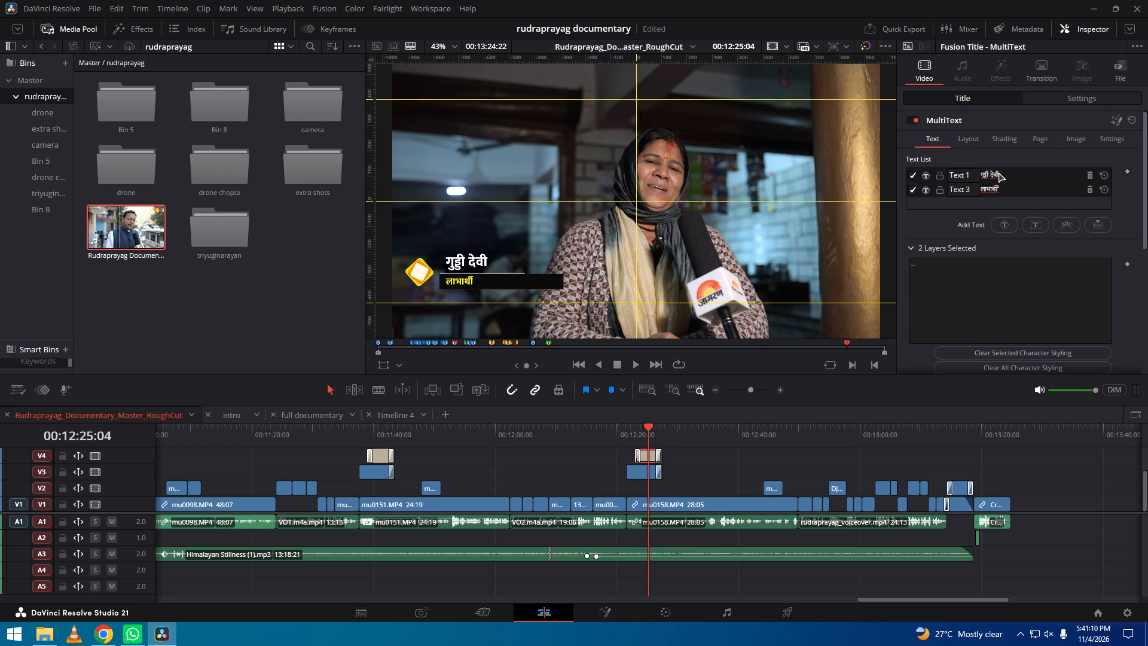
{"action": "left_click", "coordinate": [967, 141]}
{"action": "scroll", "coordinate": [950, 318], "scroll_direction": "down", "scroll_amount": 4}
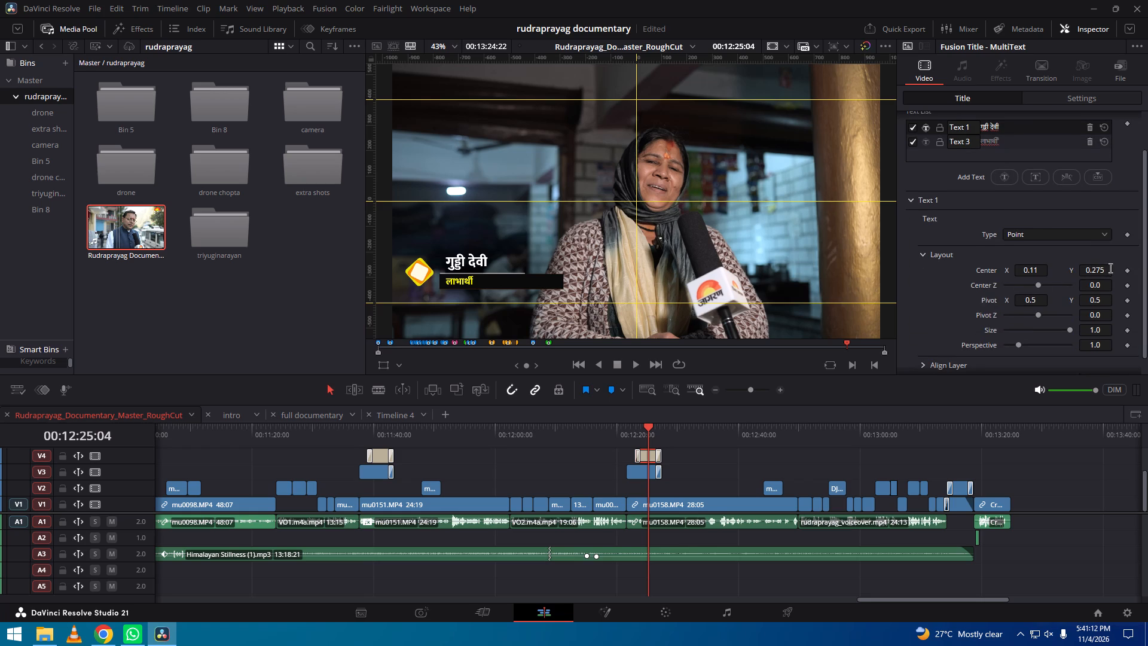
{"action": "left_click", "coordinate": [1110, 267]}
{"action": "key", "text": "BackSpace"}
{"action": "key", "text": "Return"}
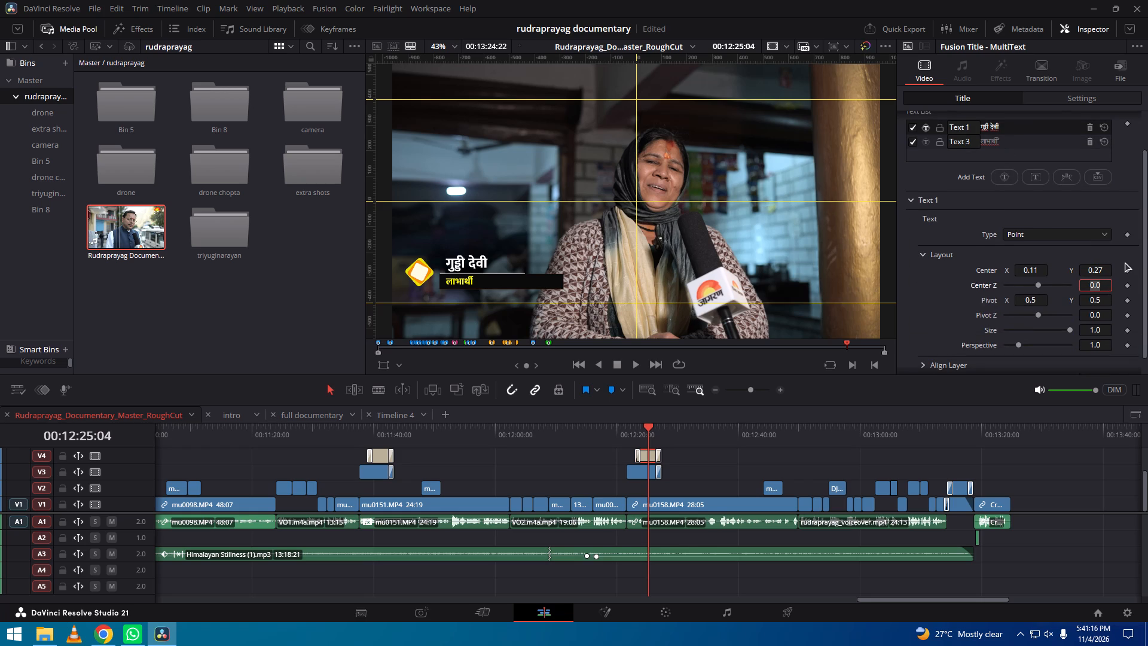
Save the project with the restyled lower-thirds.
{"action": "scroll", "coordinate": [673, 571], "scroll_direction": "down", "scroll_amount": 3}
{"action": "scroll", "coordinate": [691, 526], "scroll_direction": "down", "scroll_amount": 10, "text": "alt"}
{"action": "key", "text": "ctrl+s"}
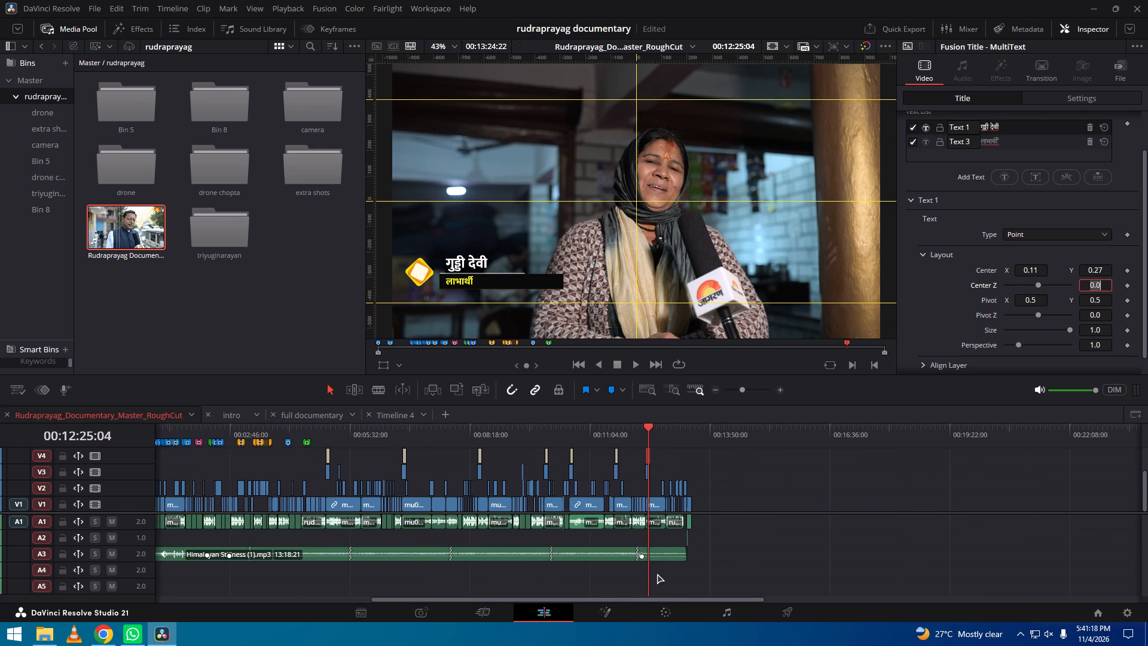
{"action": "scroll", "coordinate": [654, 547], "scroll_direction": "down", "scroll_amount": 2, "text": "alt"}
{"action": "key", "text": "ctrl+s"}
Briefly play the opening of the master rough cut from 00:00:00:00 and save the project.
{"action": "left_click_drag", "start_coordinate": [673, 440], "coordinate": [1076, 428]}
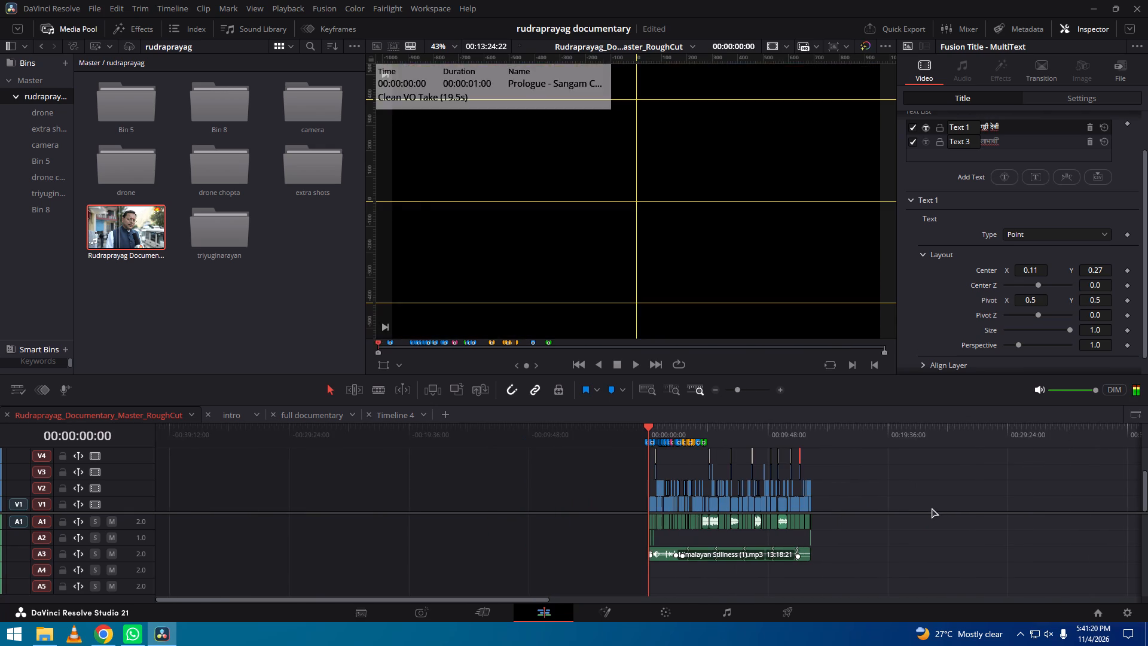
{"action": "key", "text": "ctrl+f"}
{"action": "key", "text": "ctrl+f"}
{"action": "key", "text": "space"}
{"action": "key", "text": "ctrl+s"}
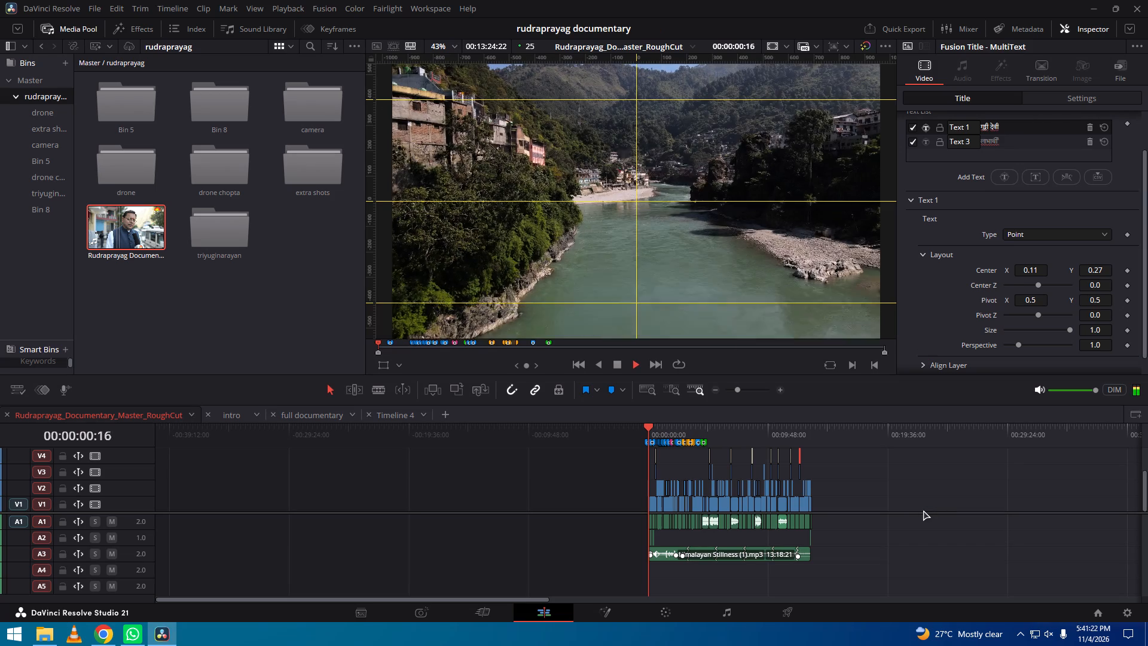
{"action": "key", "text": "space"}
{"action": "scroll", "coordinate": [787, 572], "scroll_direction": "up", "scroll_amount": 6, "text": "alt"}
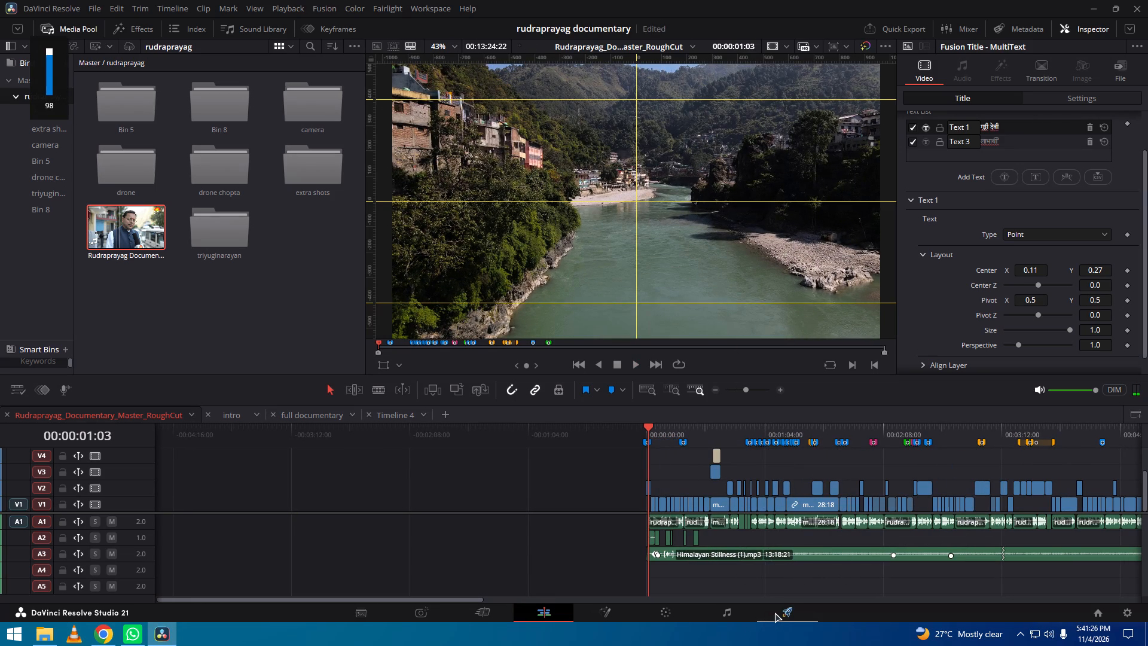
Set the master rough cut's render destination to Rudraprayag Documentary.mp4 on D:, replacing the existing file.
{"action": "left_click", "coordinate": [787, 609]}
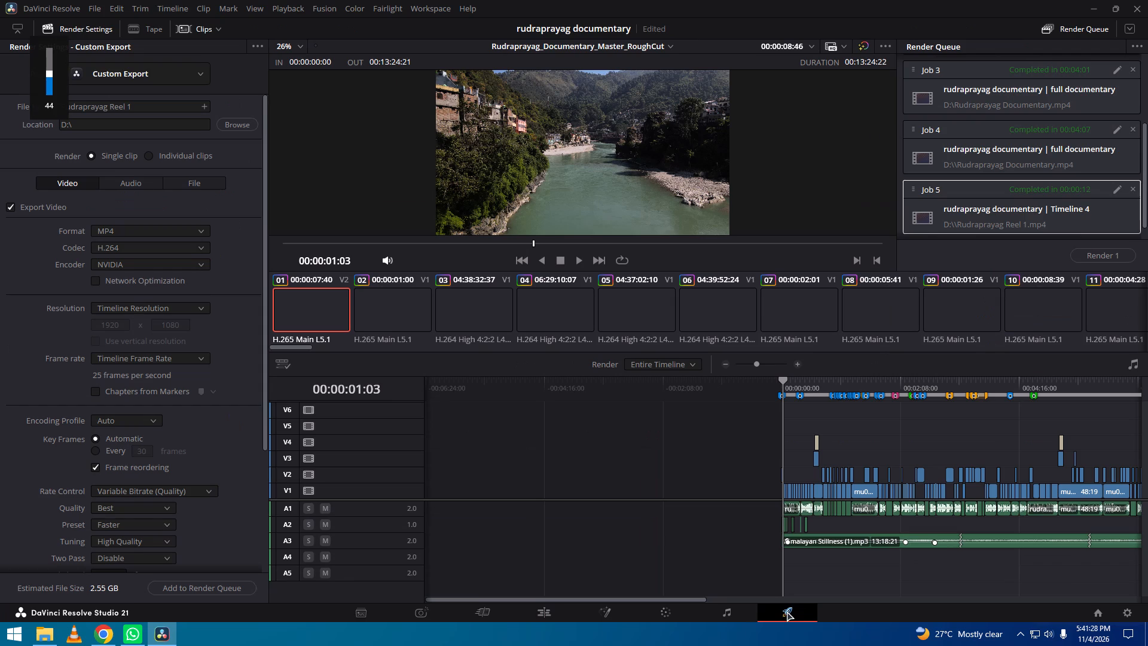
{"action": "left_click", "coordinate": [233, 123]}
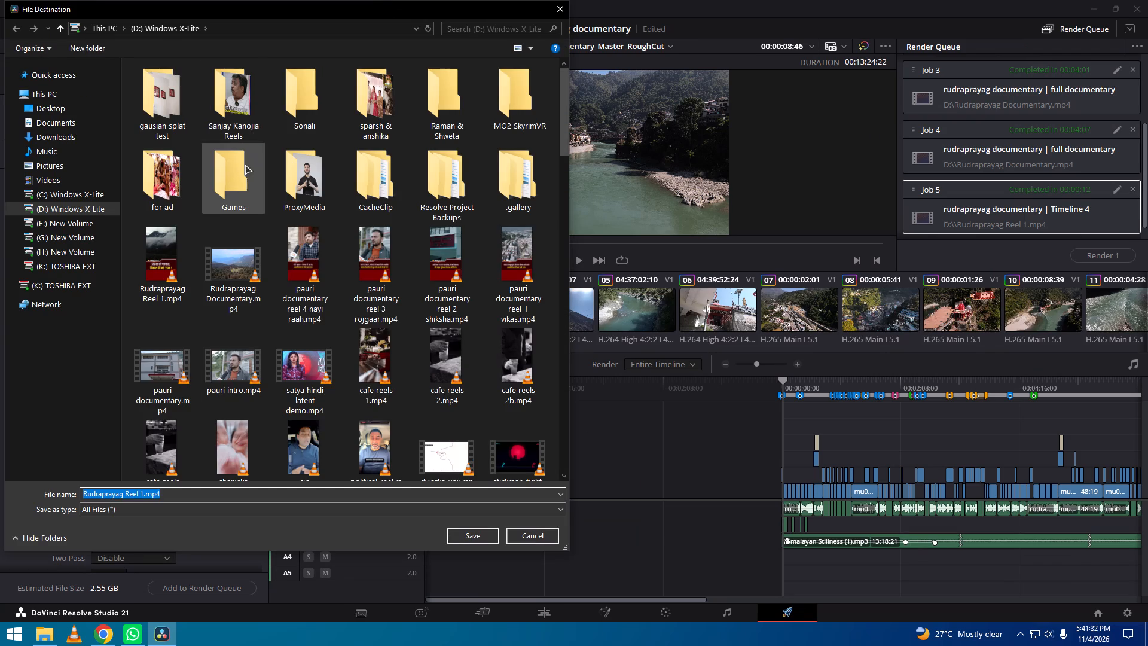
{"action": "double_click", "coordinate": [230, 274]}
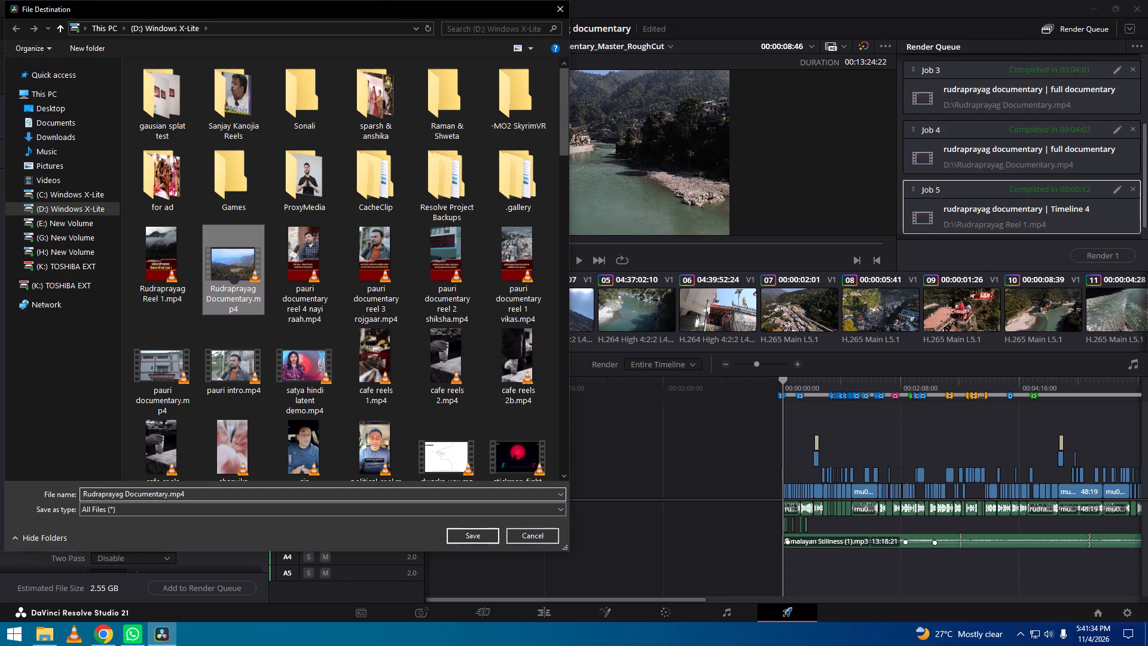
{"action": "left_click", "coordinate": [594, 312]}
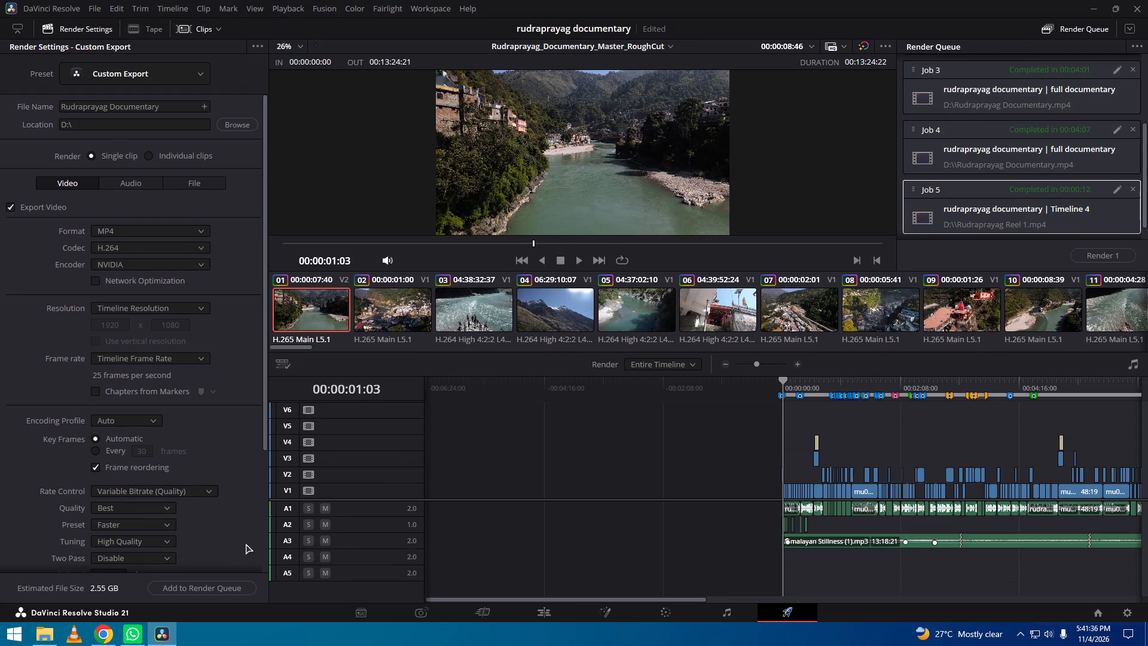
Queue the Rudraprayag Documentary export and start rendering that job.
{"action": "left_click", "coordinate": [213, 593]}
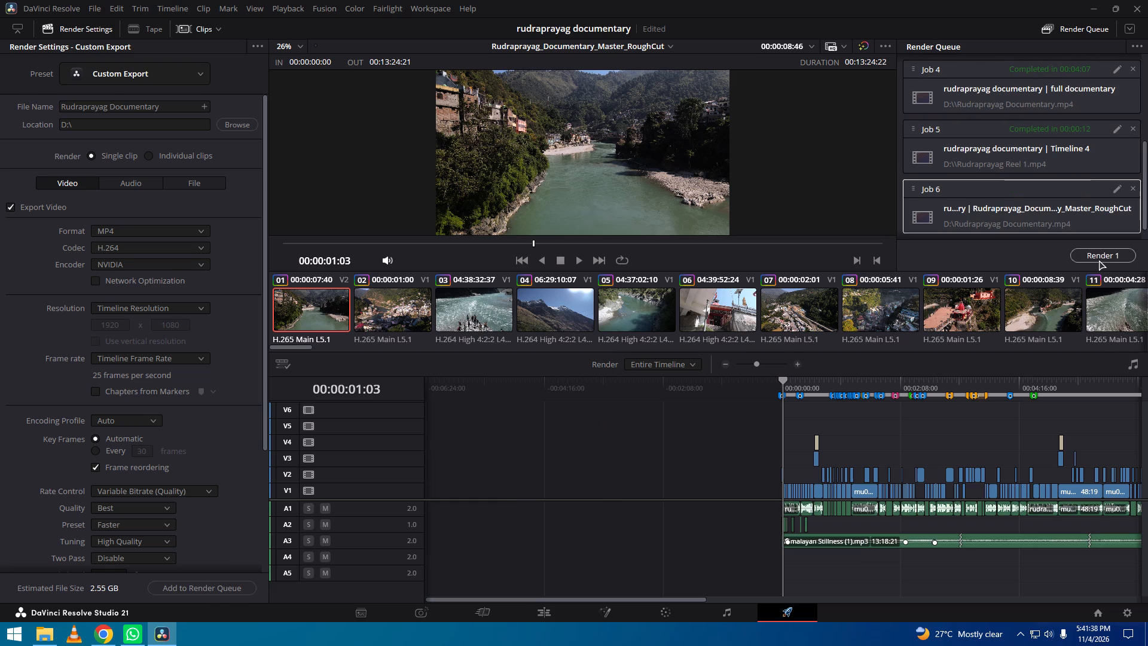
{"action": "left_click", "coordinate": [1099, 261]}
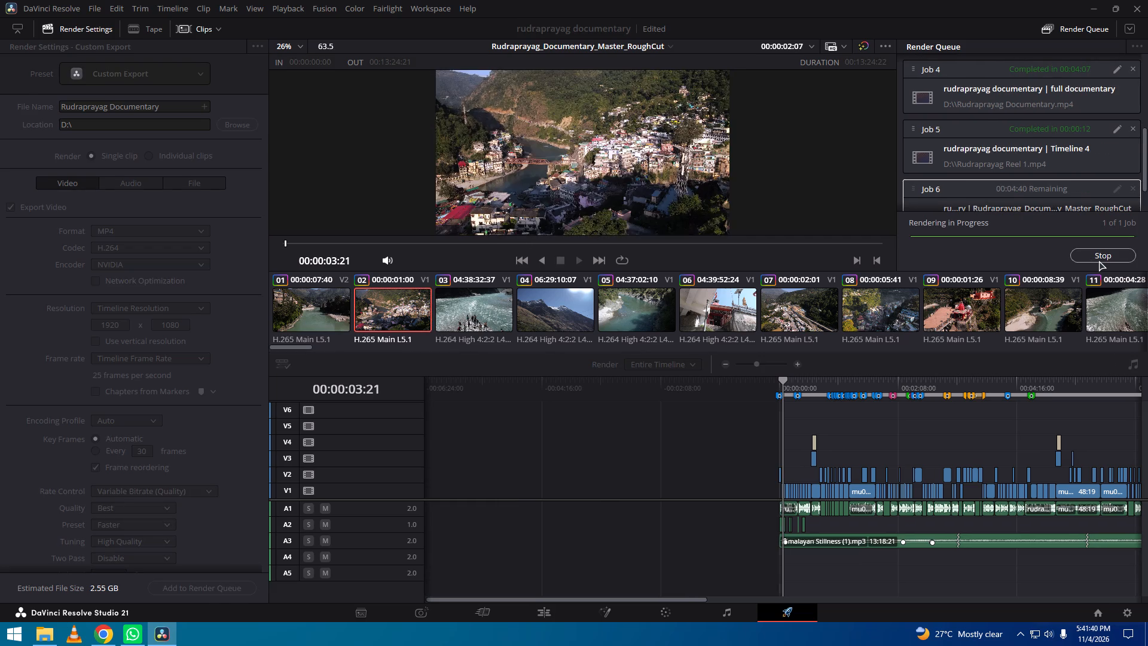
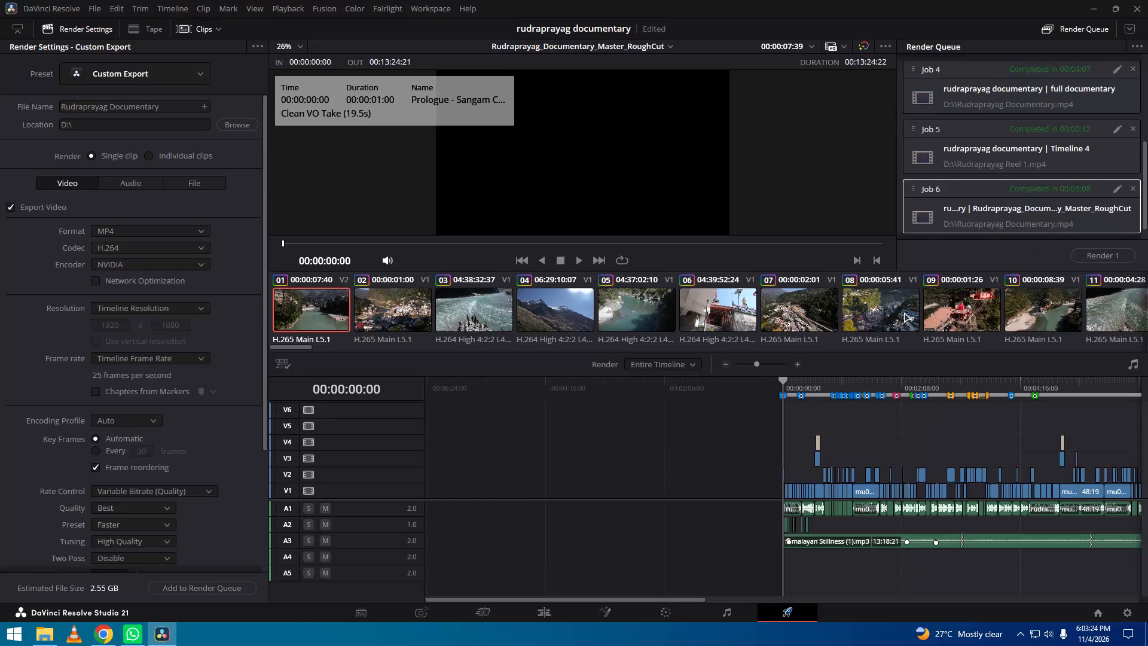
Switch to File Explorer, refresh drive D:, and select the newly rendered Rudraprayag Documentary.mp4.
{"action": "left_click", "coordinate": [50, 643]}
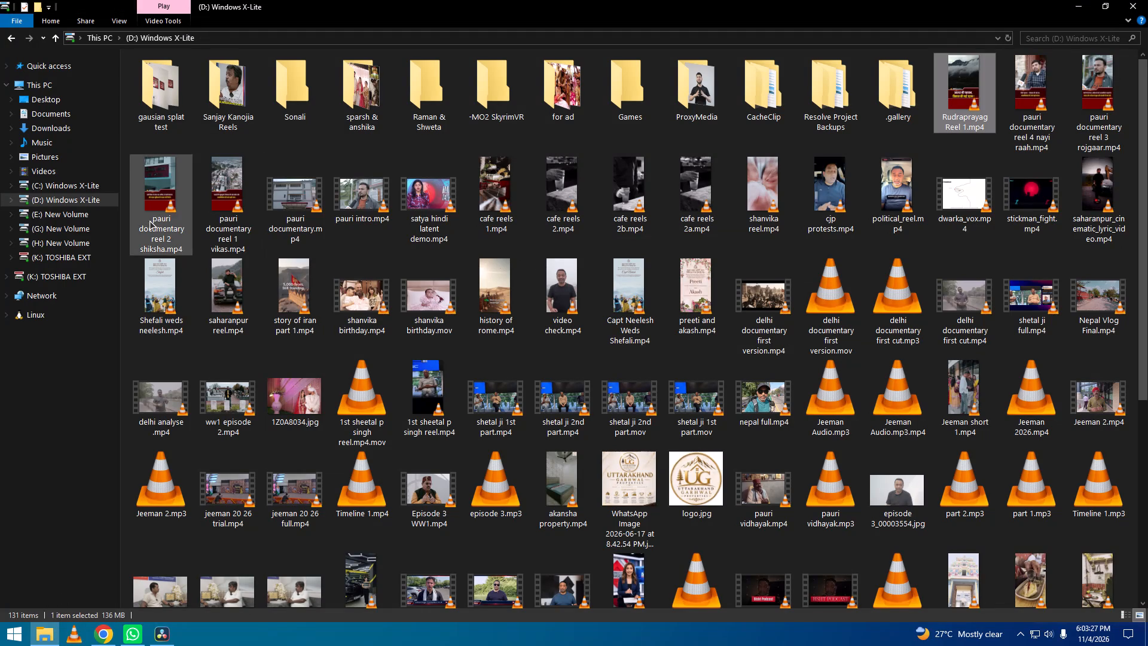
{"action": "left_click", "coordinate": [1007, 39]}
{"action": "left_click", "coordinate": [968, 111]}
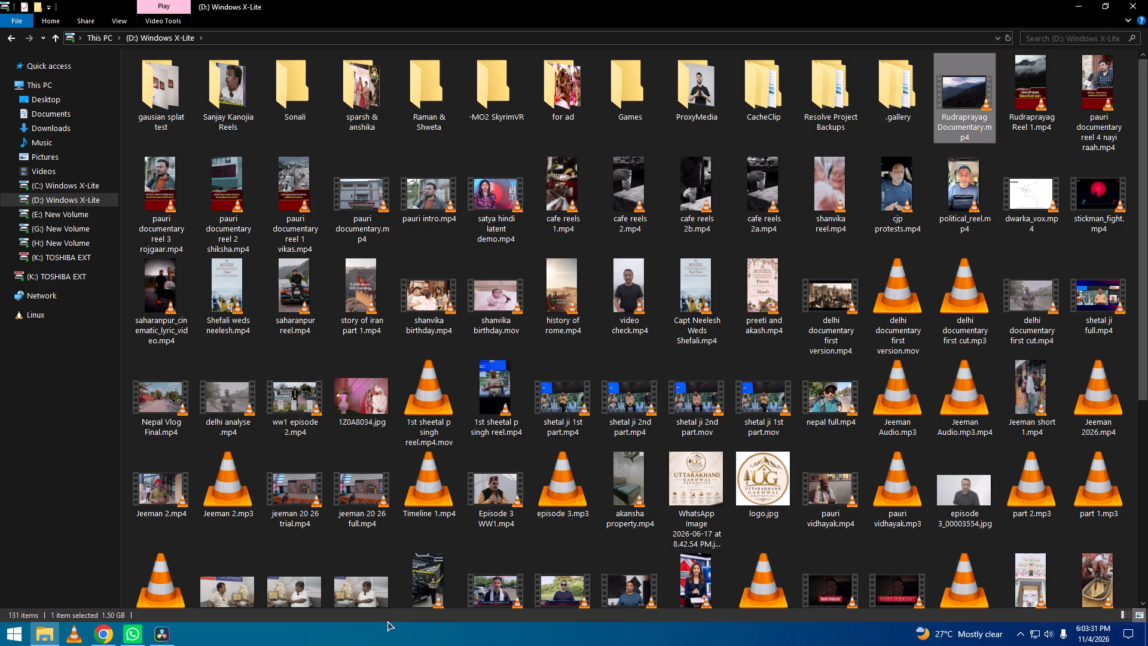
In Chrome, delete the old Rudraprayag Documentary and Rudraprayag Reel 1 videos from Google Drive's rudraprayag folder.
{"action": "left_click", "coordinate": [108, 636]}
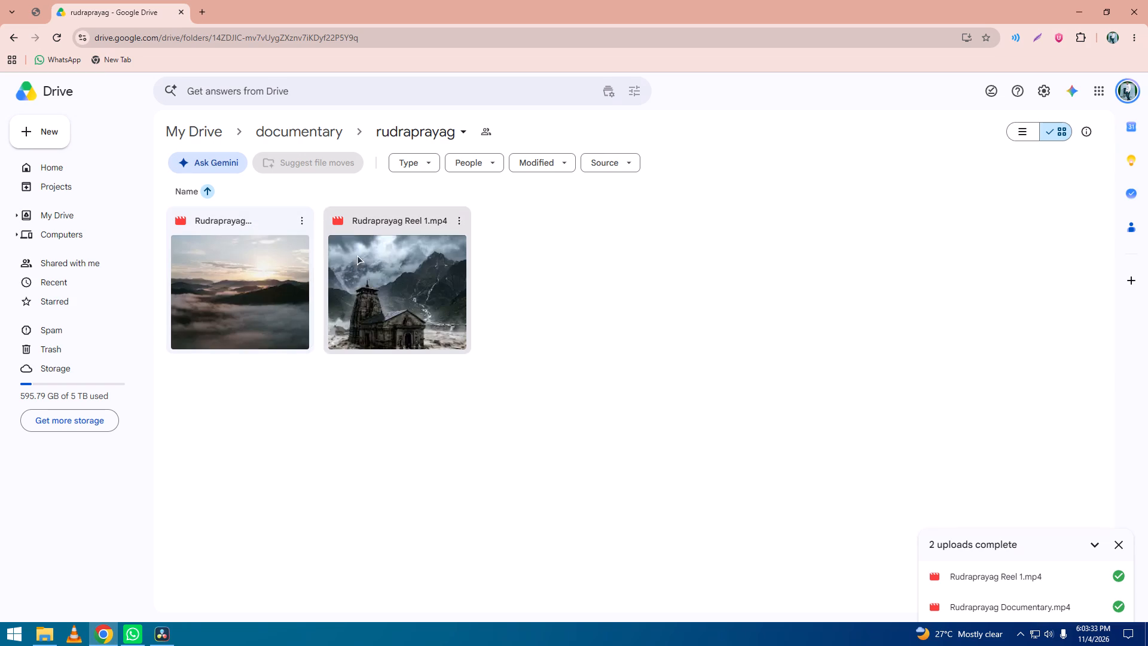
{"action": "left_click_drag", "start_coordinate": [221, 446], "coordinate": [419, 275]}
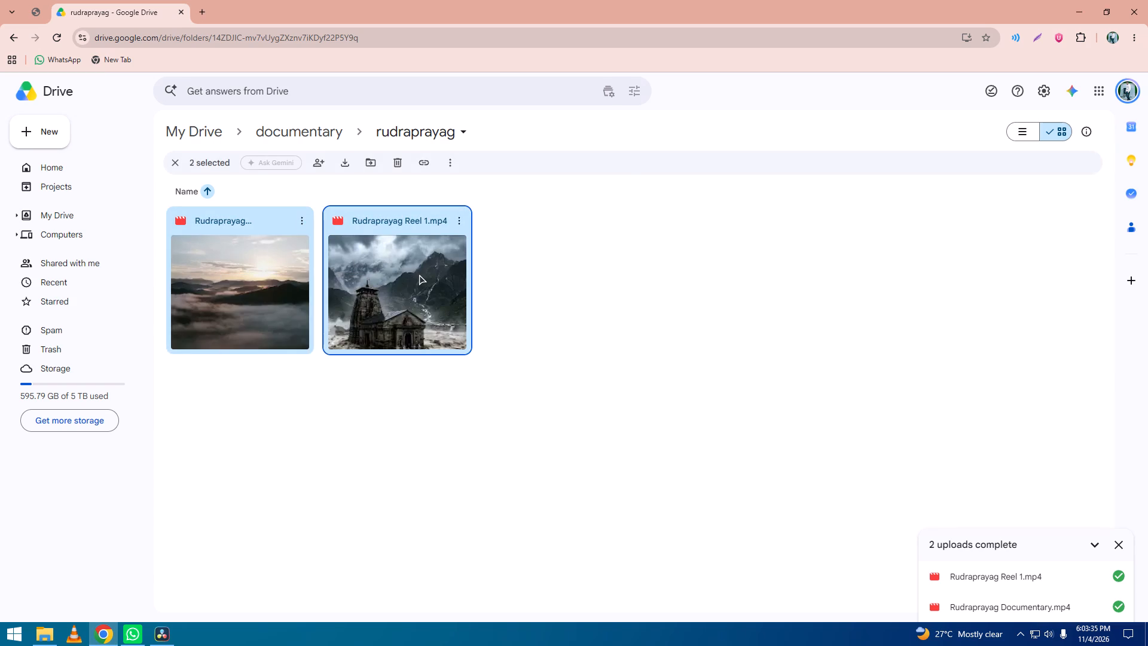
{"action": "key", "text": "Delete"}
Upload the new Rudraprayag Documentary.mp4 from D: to the rudraprayag folder in Google Drive.
{"action": "key", "text": "alt+Tab"}
{"action": "left_click_drag", "start_coordinate": [950, 104], "coordinate": [811, 242]}
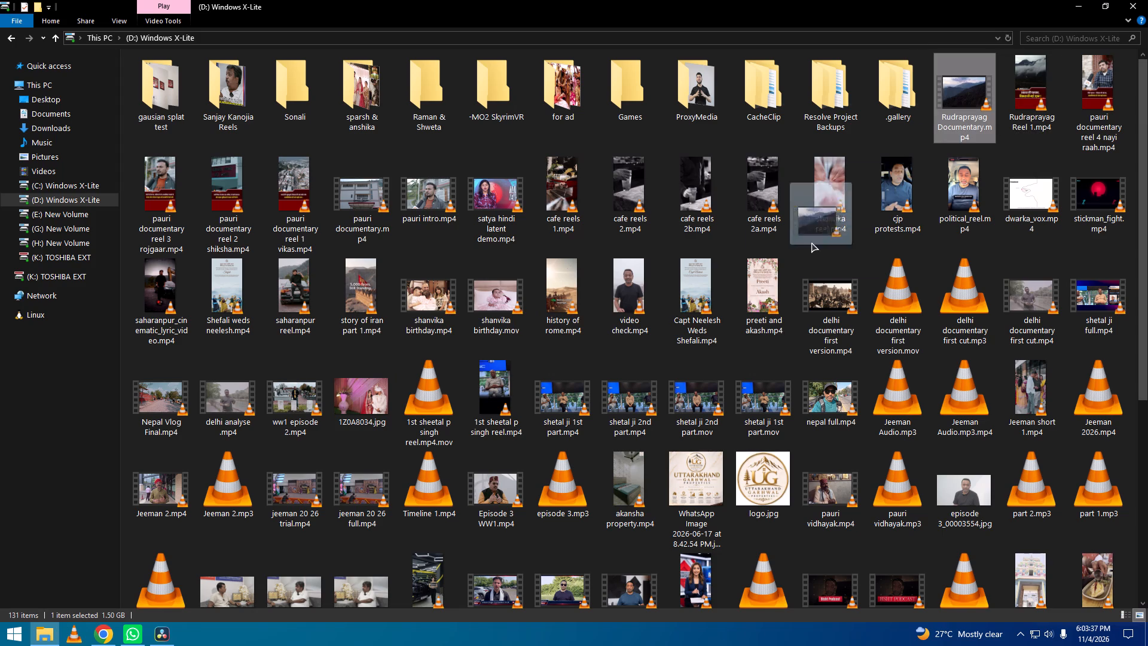
{"action": "left_click_drag", "start_coordinate": [811, 242], "coordinate": [550, 348]}
{"action": "key", "text": "alt+Tab"}
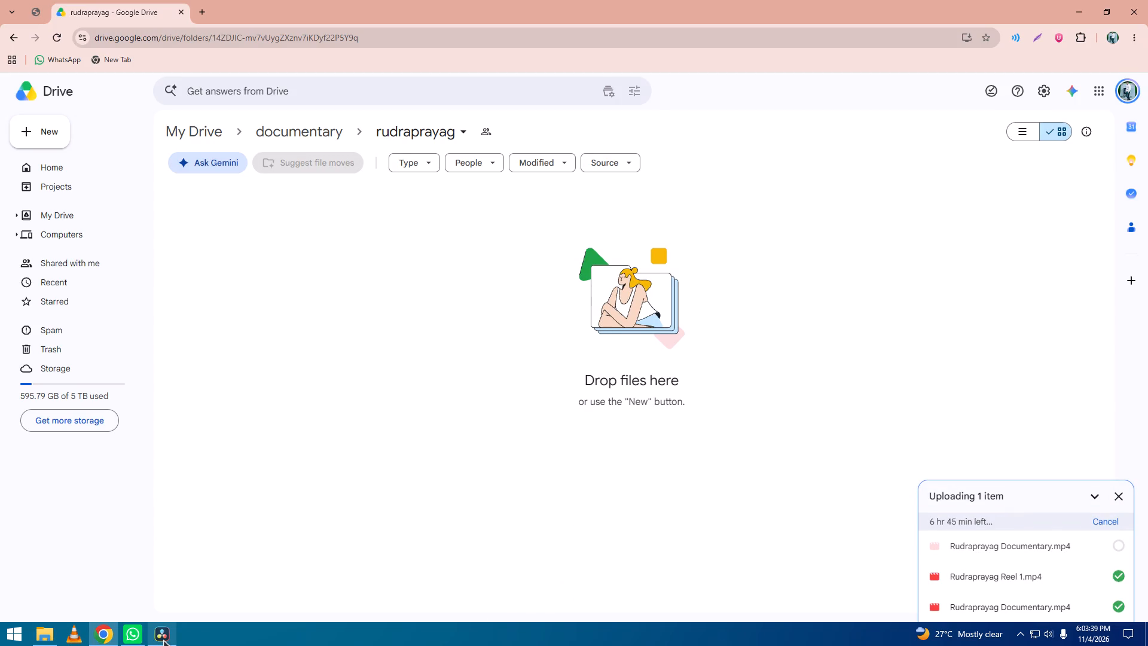
Switch to DaVinci Resolve, open Timeline 4 for editing, and review the vertical reel's ending and opening seconds.
{"action": "left_click", "coordinate": [163, 639]}
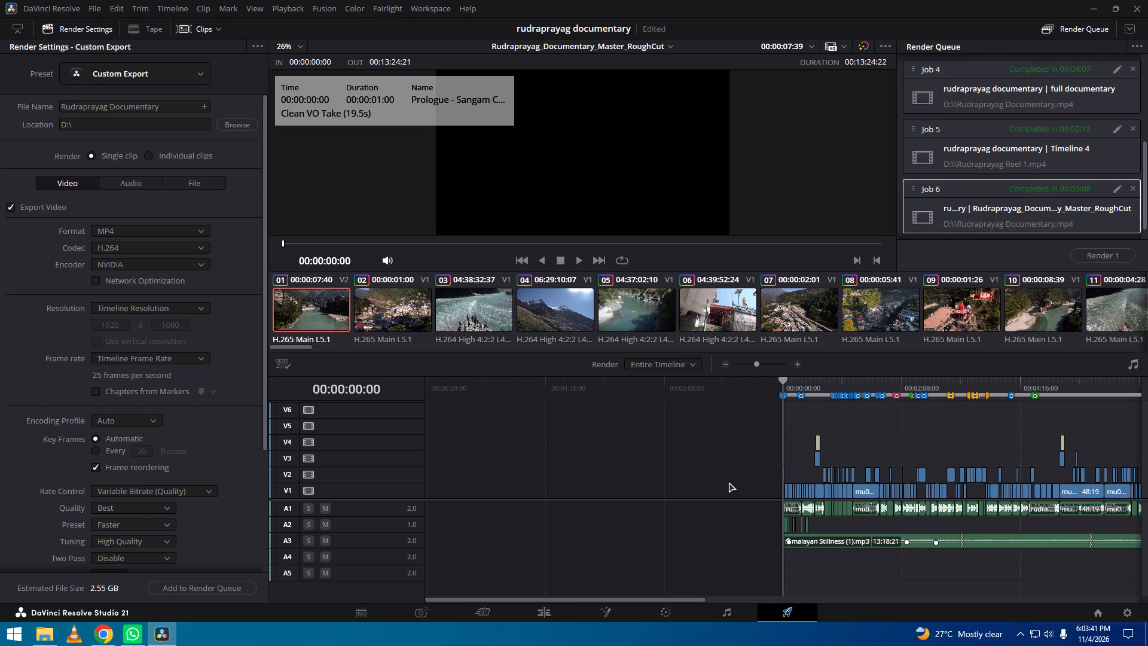
{"action": "left_click", "coordinate": [548, 617]}
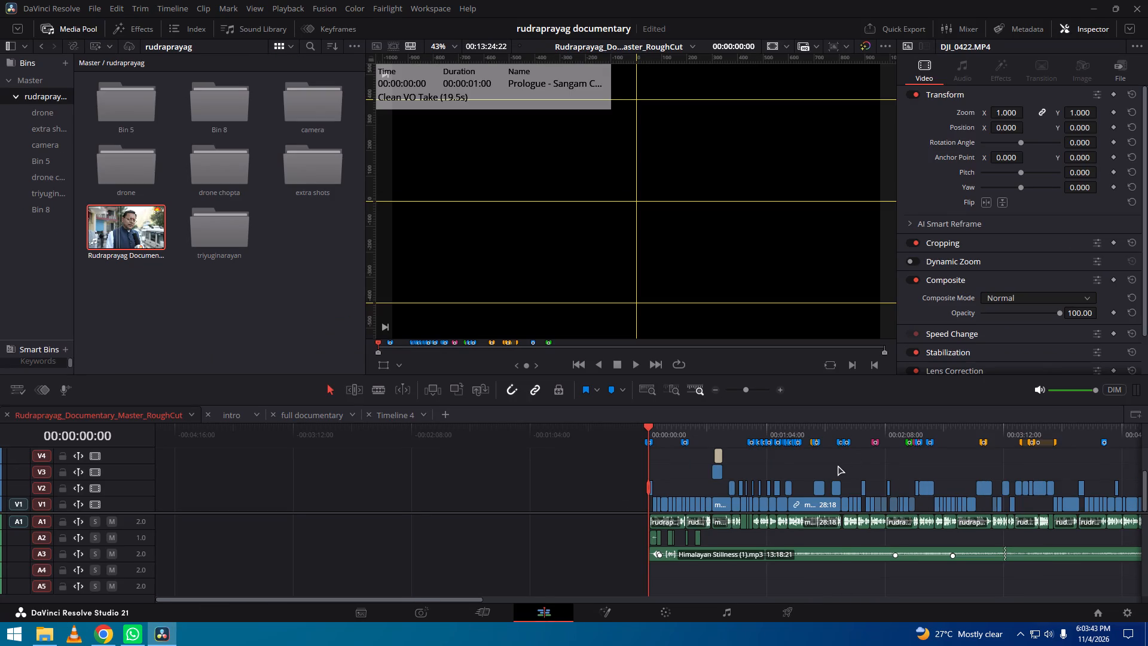
{"action": "scroll", "coordinate": [838, 465], "scroll_direction": "down", "scroll_amount": 2, "text": "alt"}
{"action": "left_click", "coordinate": [389, 413]}
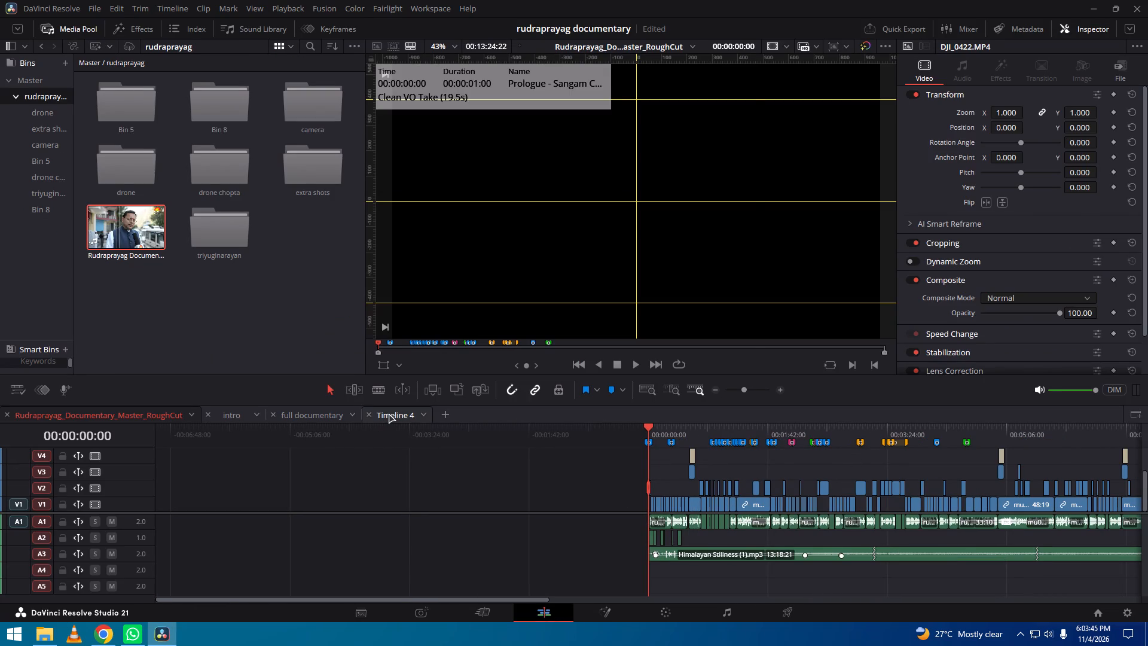
{"action": "left_click_drag", "start_coordinate": [721, 438], "coordinate": [657, 441]}
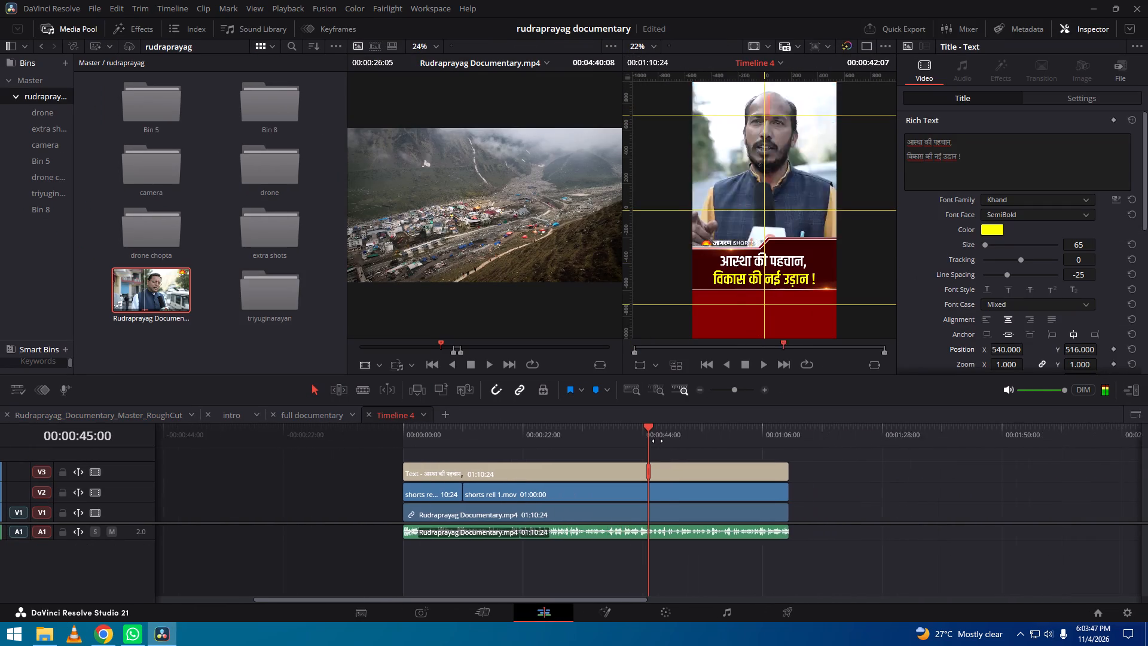
{"action": "left_click_drag", "start_coordinate": [657, 441], "coordinate": [558, 447]}
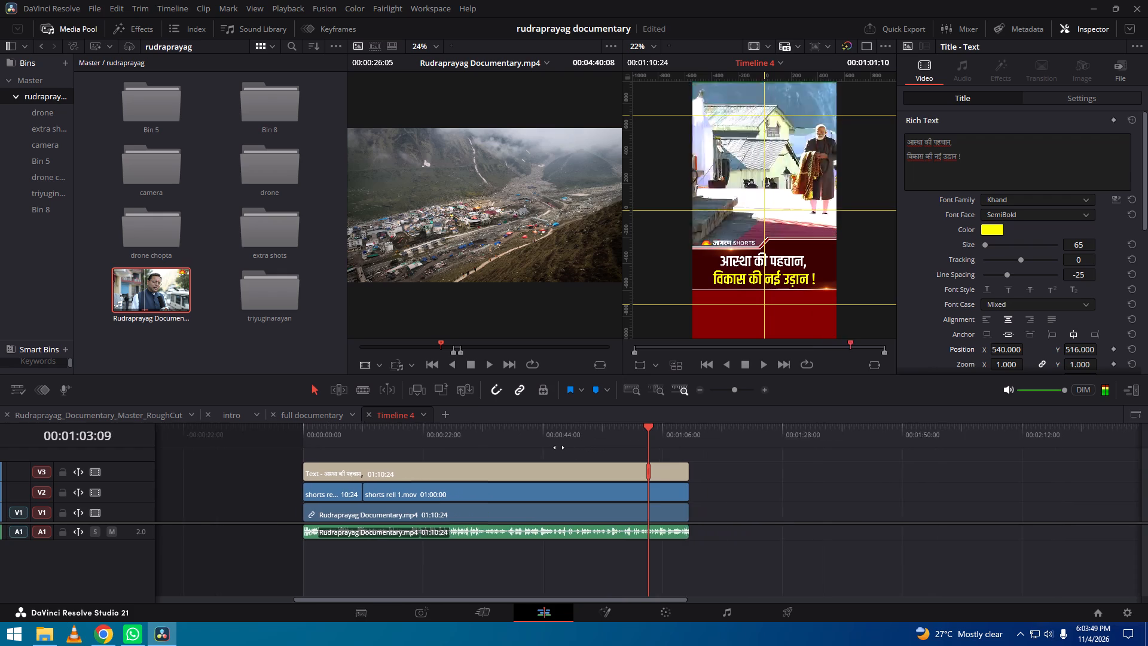
{"action": "left_click_drag", "start_coordinate": [558, 447], "coordinate": [541, 449]}
{"action": "scroll", "coordinate": [645, 487], "scroll_direction": "up", "scroll_amount": 6, "text": "alt"}
{"action": "key", "text": "space"}
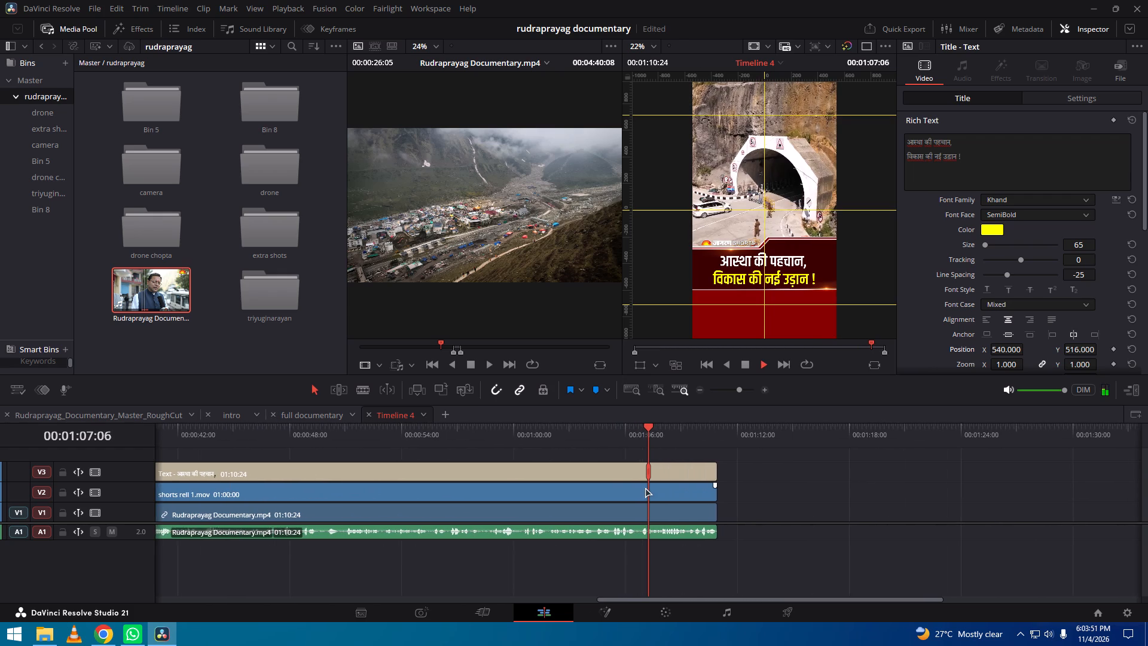
{"action": "scroll", "coordinate": [691, 498], "scroll_direction": "down", "scroll_amount": 3, "text": "alt"}
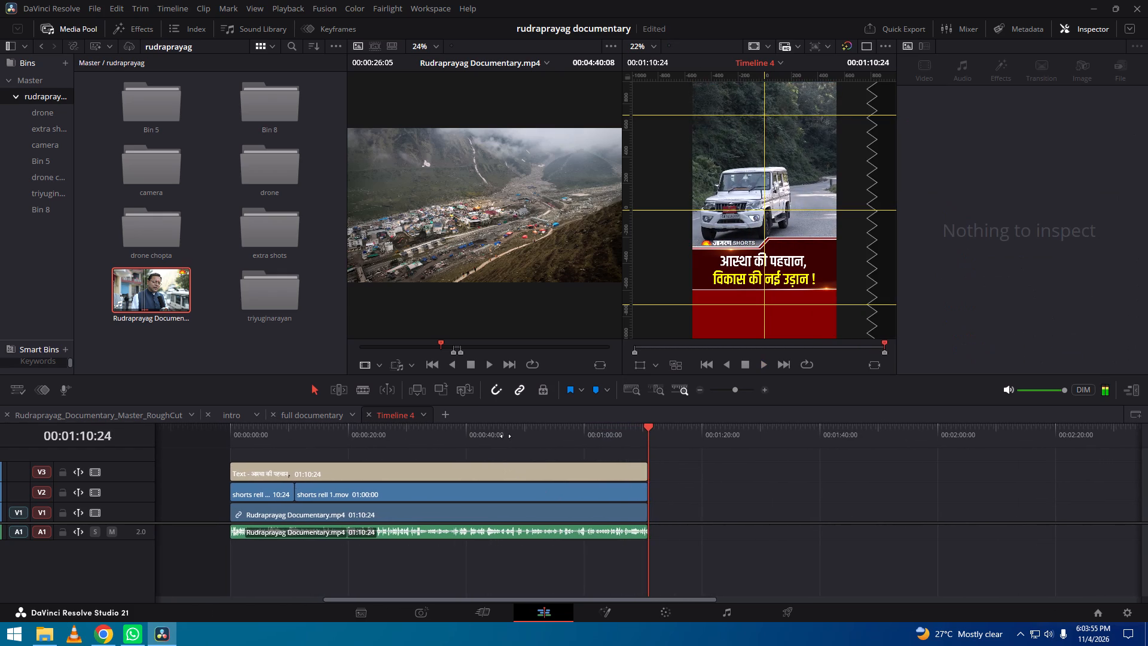
{"action": "left_click_drag", "start_coordinate": [505, 436], "coordinate": [808, 437]}
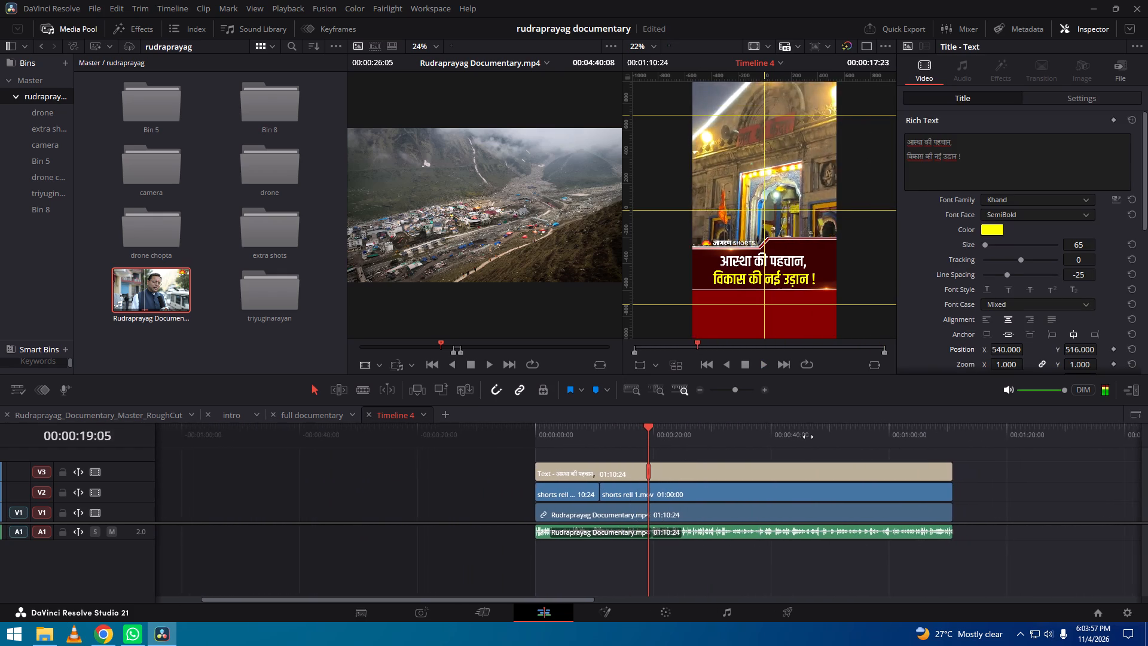
{"action": "left_click_drag", "start_coordinate": [808, 437], "coordinate": [941, 451]}
{"action": "key", "text": "space"}
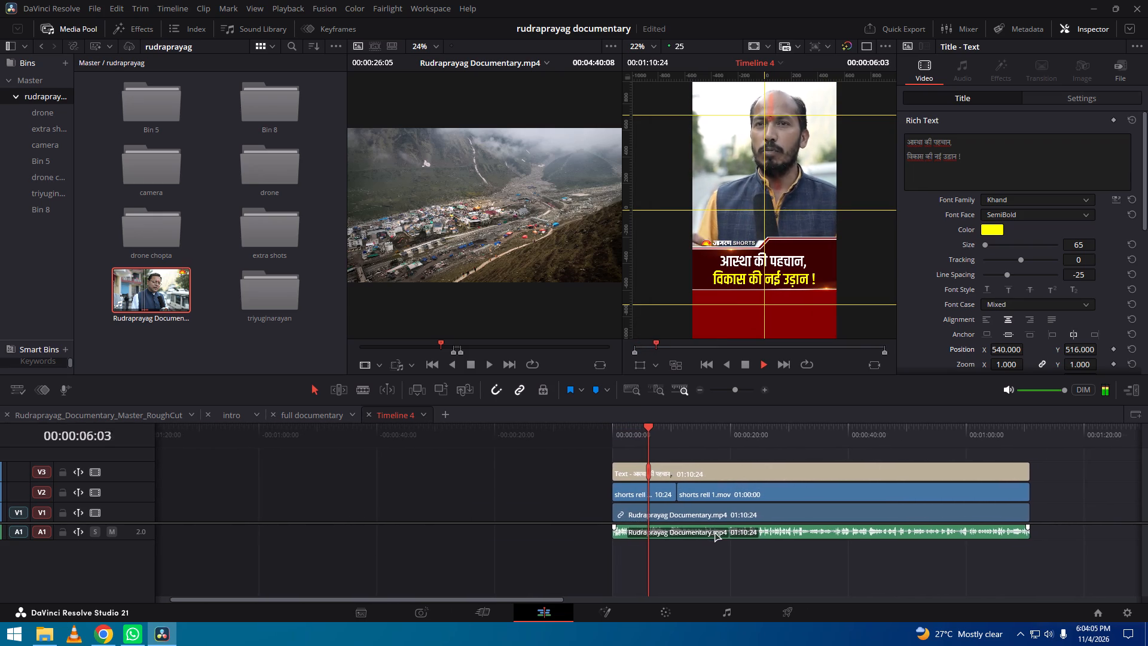
{"action": "key", "text": "space"}
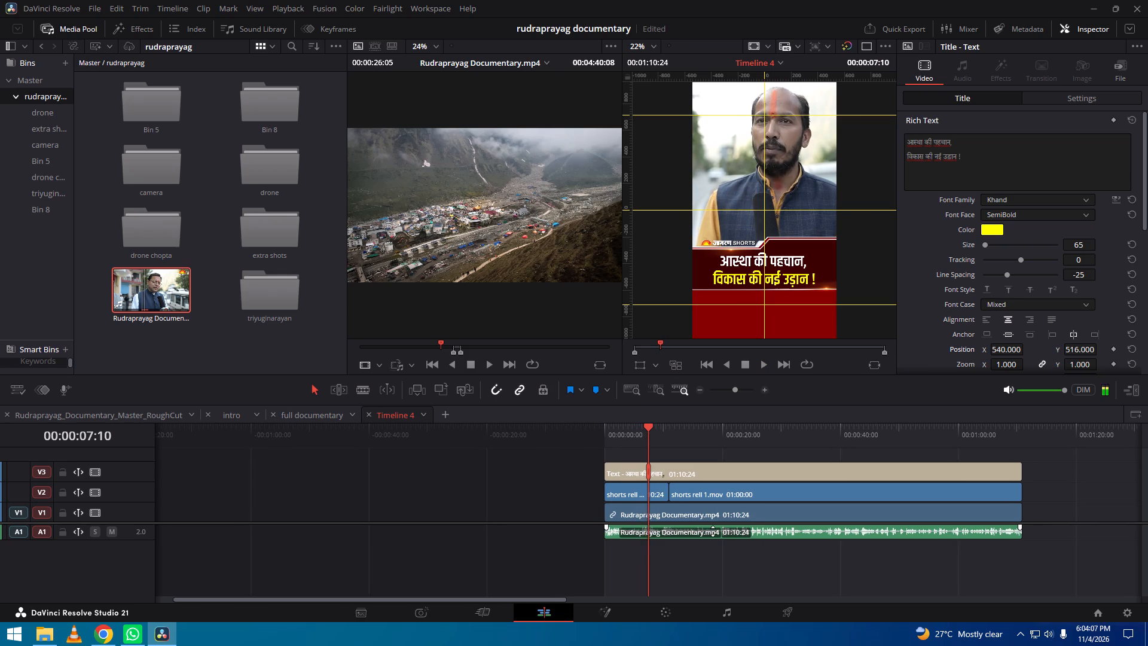
{"action": "key", "text": "space"}
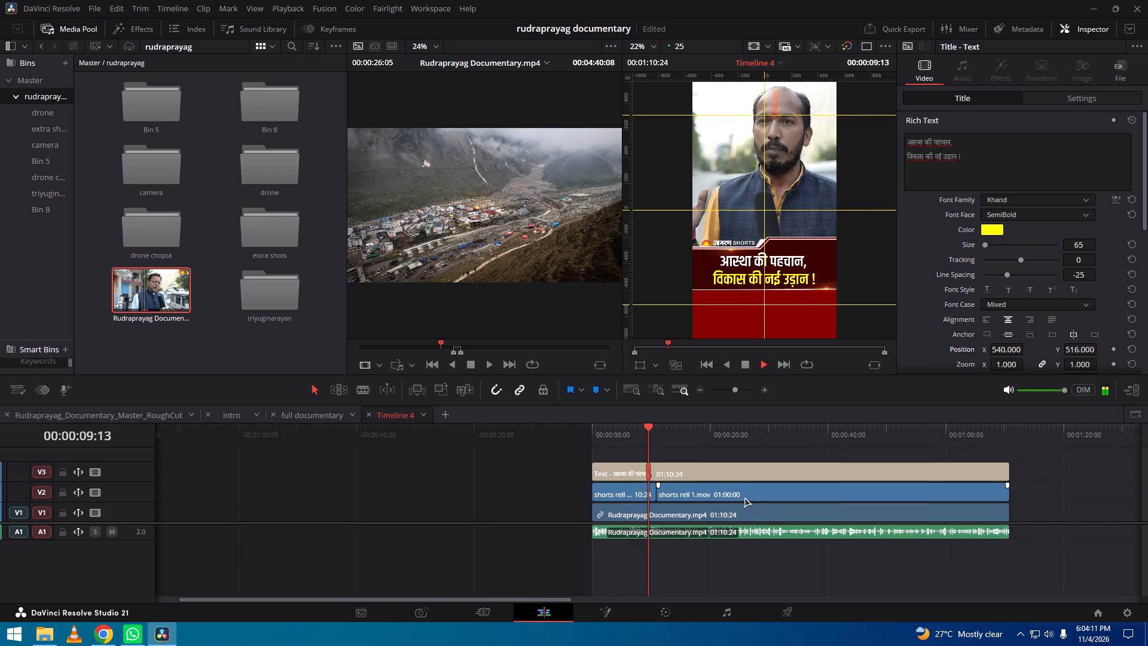
{"action": "key", "text": "space"}
Shift the V1 documentary clip later and extend its start back to the timeline's beginning, making it 01:57:02 long; preview the opening.
{"action": "left_click_drag", "start_coordinate": [769, 520], "coordinate": [880, 515]}
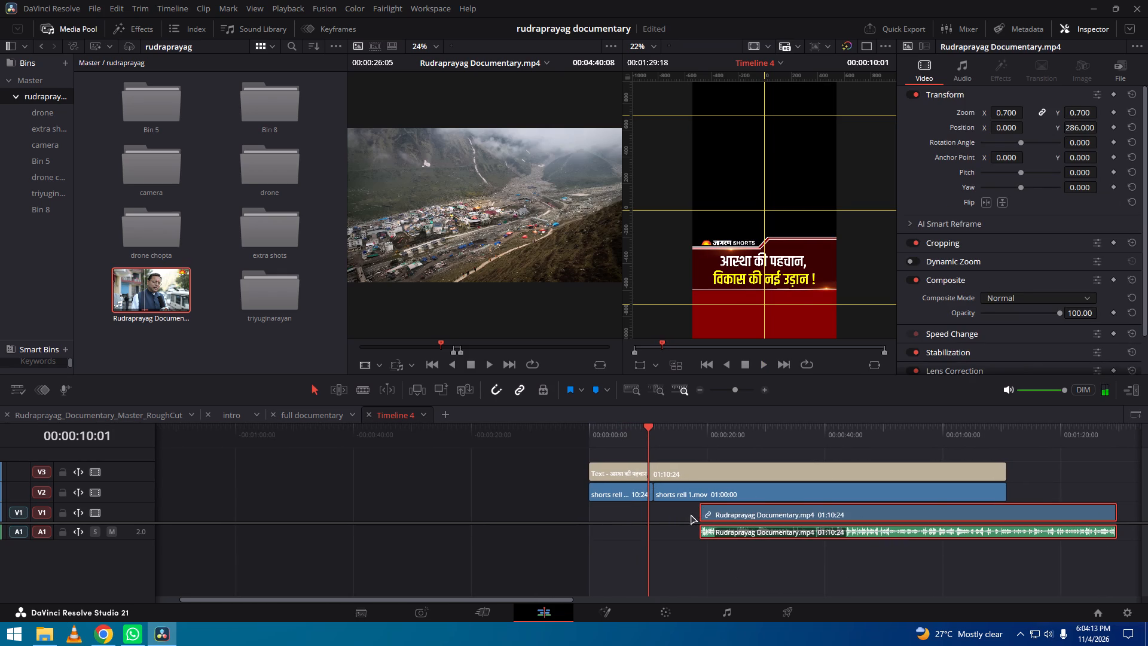
{"action": "left_click_drag", "start_coordinate": [747, 514], "coordinate": [908, 508]}
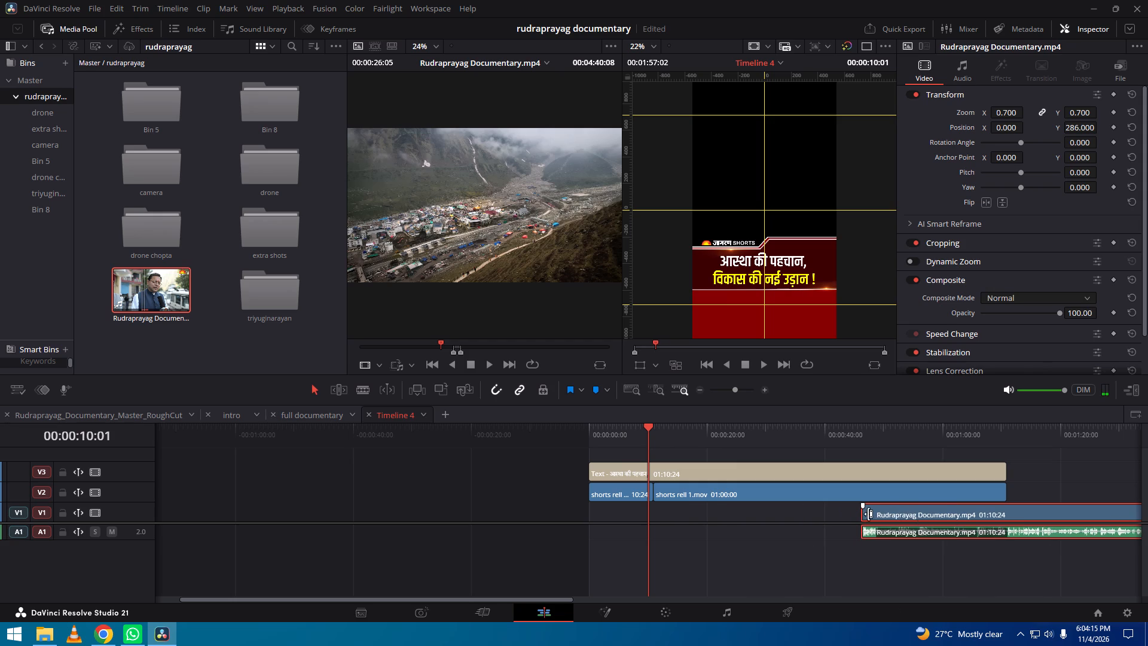
{"action": "left_click_drag", "start_coordinate": [868, 514], "coordinate": [503, 520]}
{"action": "left_click_drag", "start_coordinate": [671, 434], "coordinate": [786, 446]}
{"action": "key", "text": "space"}
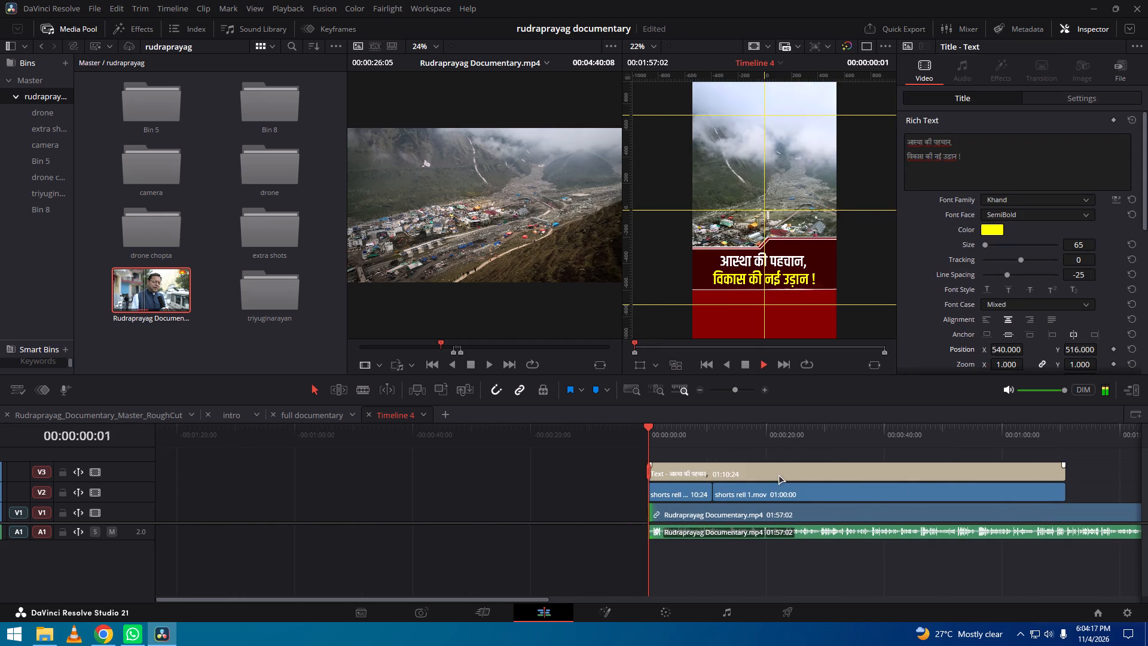
{"action": "scroll", "coordinate": [750, 507], "scroll_direction": "up", "scroll_amount": 4, "text": "alt"}
{"action": "scroll", "coordinate": [725, 556], "scroll_direction": "up", "scroll_amount": 4, "text": "alt"}
{"action": "scroll", "coordinate": [724, 557], "scroll_direction": "down", "scroll_amount": 3, "text": "alt"}
{"action": "key", "text": "space"}
Move the documentary clip later and extend its head back to the timeline start for a 02:02:01 duration, and preview it.
{"action": "left_click_drag", "start_coordinate": [705, 519], "coordinate": [789, 521]}
{"action": "left_click_drag", "start_coordinate": [677, 514], "coordinate": [567, 514]}
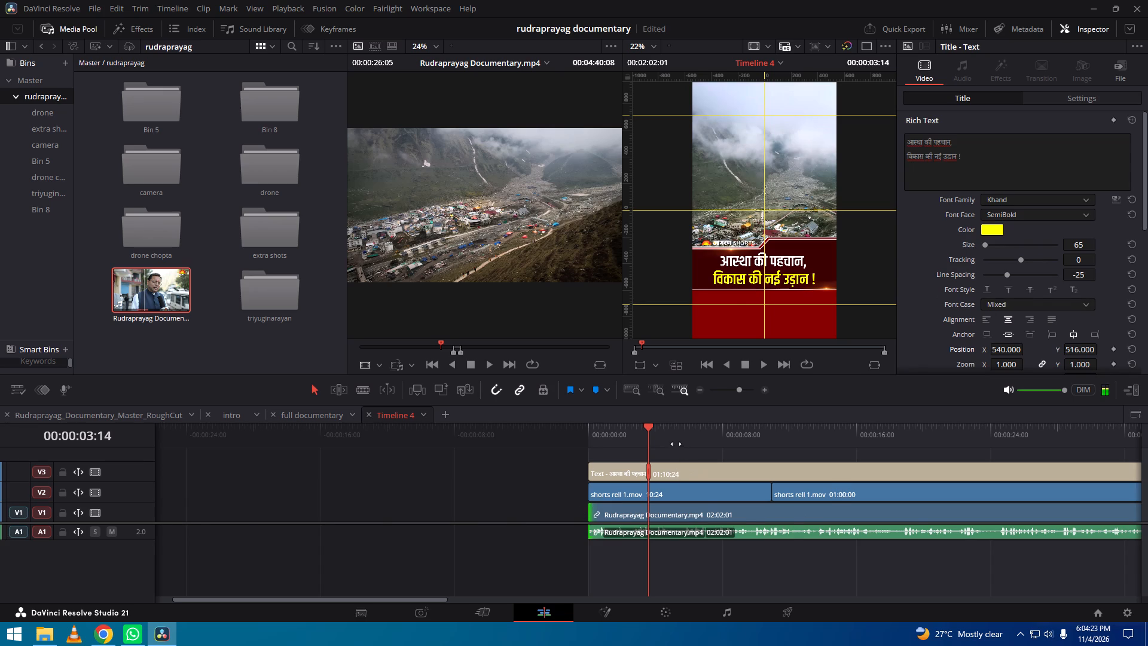
{"action": "left_click_drag", "start_coordinate": [680, 442], "coordinate": [782, 442]}
{"action": "key", "text": "space"}
{"action": "key", "text": "space"}
Reveal more earlier footage by extending the shifted documentary clip's head to the timeline start at 02:07:22 duration, and preview it.
{"action": "left_click_drag", "start_coordinate": [692, 513], "coordinate": [790, 520]}
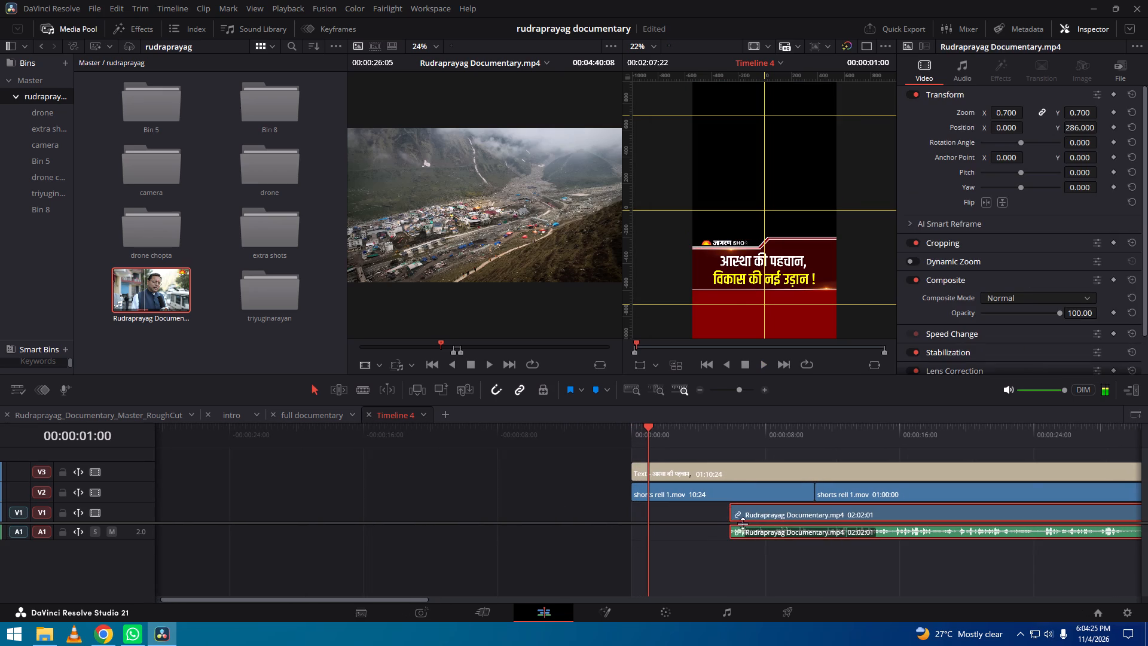
{"action": "left_click_drag", "start_coordinate": [737, 513], "coordinate": [639, 513]}
{"action": "left_click_drag", "start_coordinate": [683, 440], "coordinate": [737, 449]}
{"action": "key", "text": "space"}
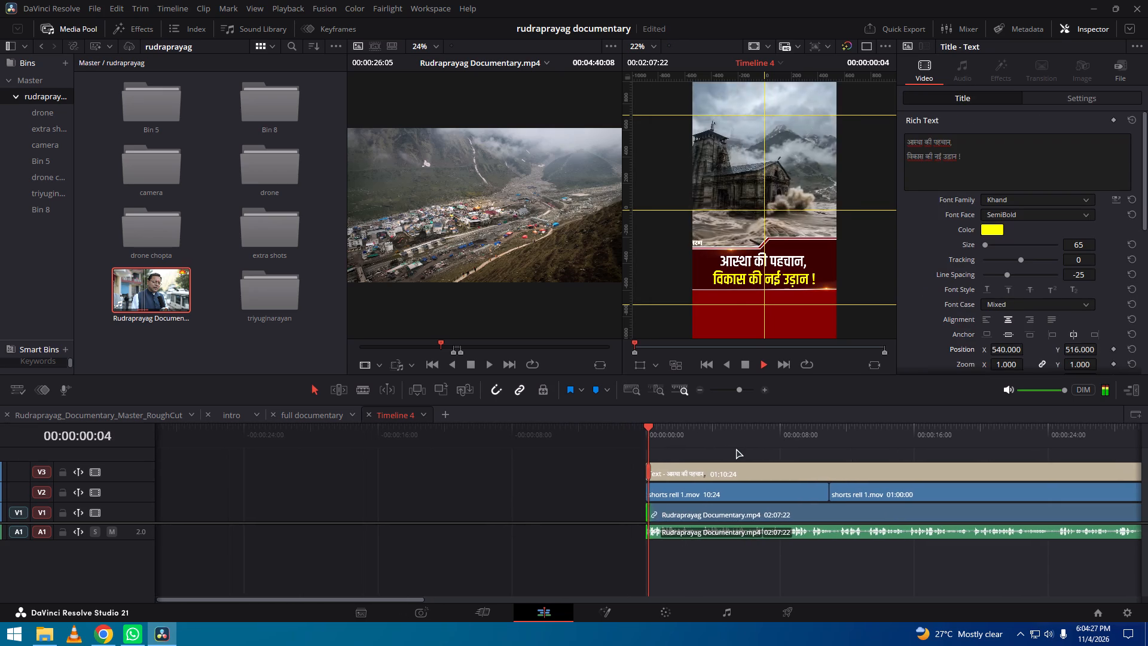
{"action": "key", "text": "space"}
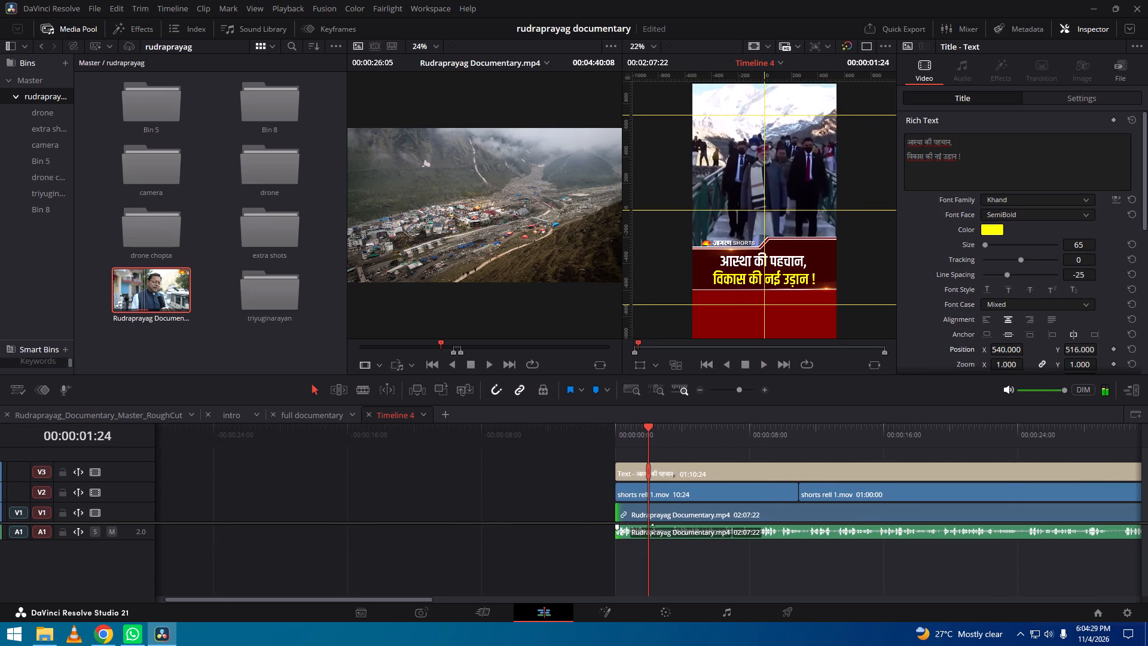
Nudge the documentary clip later and extend its start back to zero for a 02:08:13 duration, and play the opening.
{"action": "left_click_drag", "start_coordinate": [688, 510], "coordinate": [698, 513]}
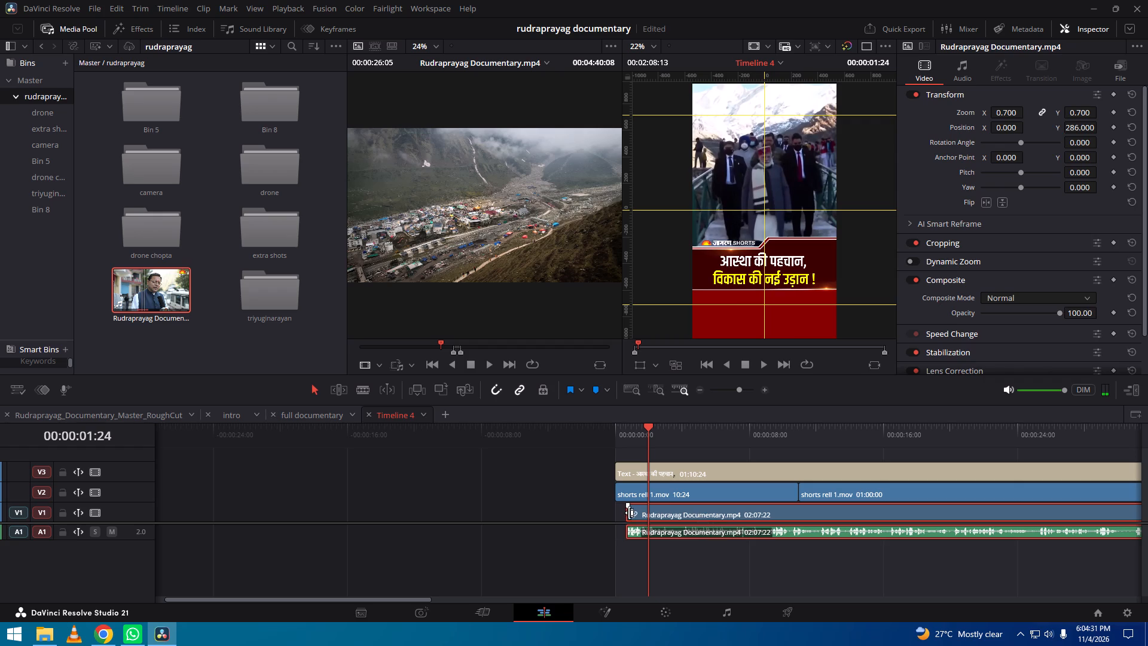
{"action": "left_click_drag", "start_coordinate": [629, 512], "coordinate": [615, 508]}
{"action": "left_click_drag", "start_coordinate": [666, 434], "coordinate": [738, 434]}
{"action": "key", "text": "space"}
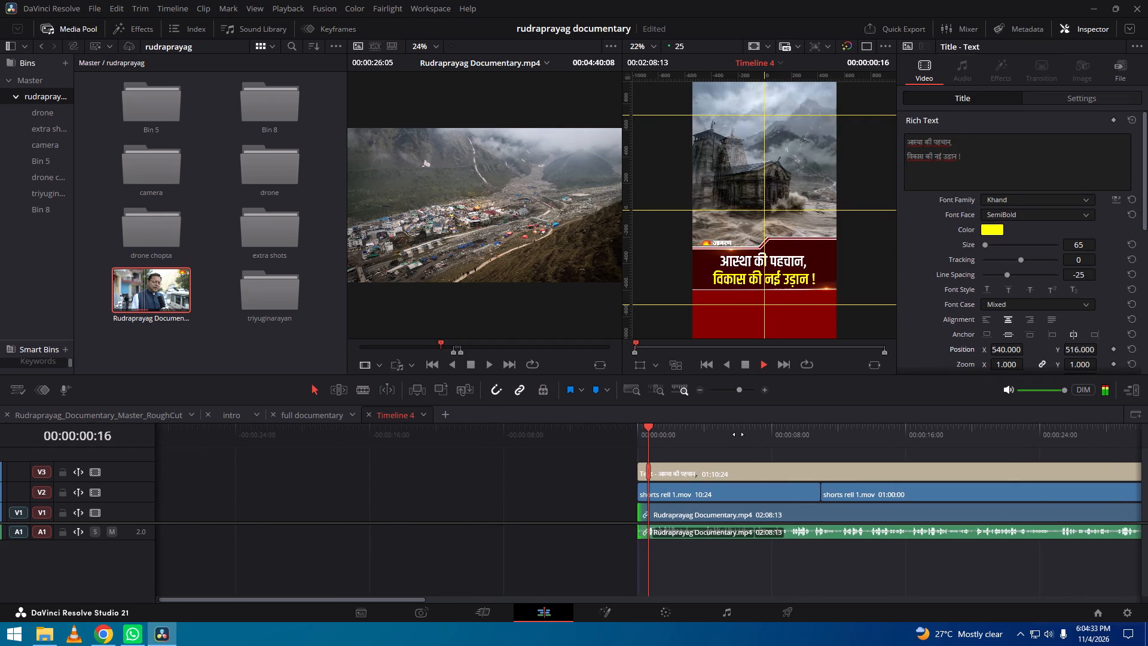
{"action": "key", "text": "space"}
Nudge the documentary clip slightly later and extend its head to the timeline start, making it 02:08:23 long; replay the opening.
{"action": "left_click_drag", "start_coordinate": [690, 519], "coordinate": [695, 519]}
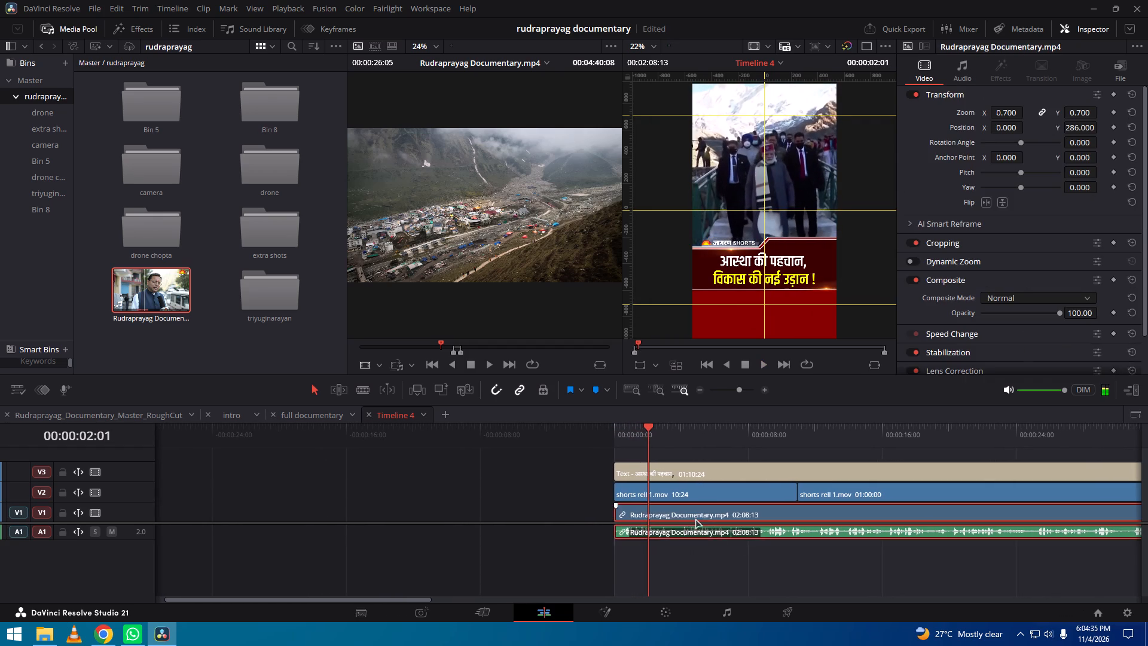
{"action": "left_click_drag", "start_coordinate": [695, 519], "coordinate": [697, 517]}
{"action": "left_click_drag", "start_coordinate": [626, 517], "coordinate": [599, 512]}
{"action": "left_click_drag", "start_coordinate": [665, 434], "coordinate": [760, 436]}
{"action": "key", "text": "space"}
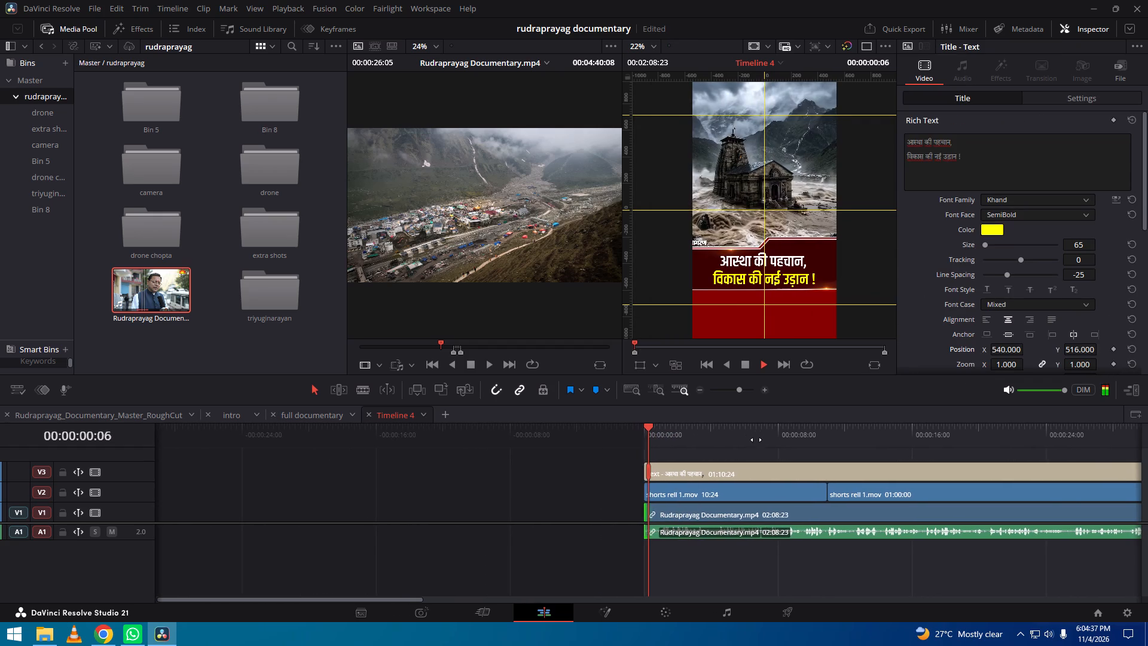
{"action": "key", "text": "space"}
Shift the documentary clip and adjust its start so it begins at 00:00:00:00 with a 02:09:12 duration, and play the opening.
{"action": "left_click_drag", "start_coordinate": [707, 516], "coordinate": [739, 515]}
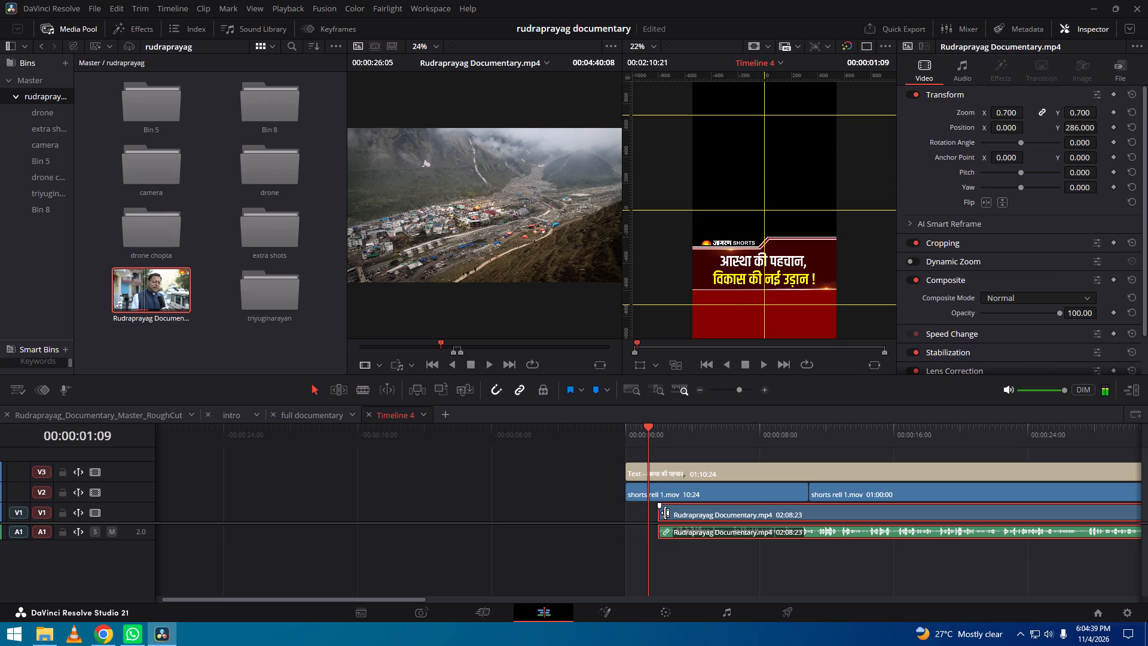
{"action": "left_click_drag", "start_coordinate": [665, 513], "coordinate": [658, 510]}
{"action": "left_click_drag", "start_coordinate": [677, 510], "coordinate": [634, 512]}
{"action": "left_click_drag", "start_coordinate": [677, 435], "coordinate": [757, 435]}
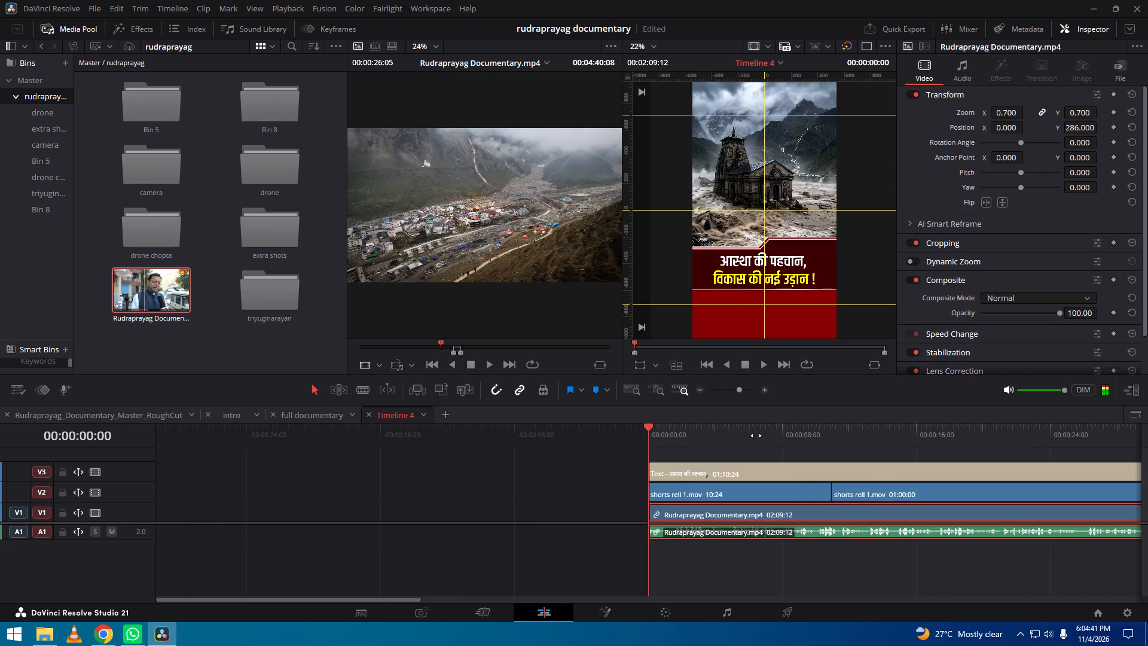
{"action": "key", "text": "space"}
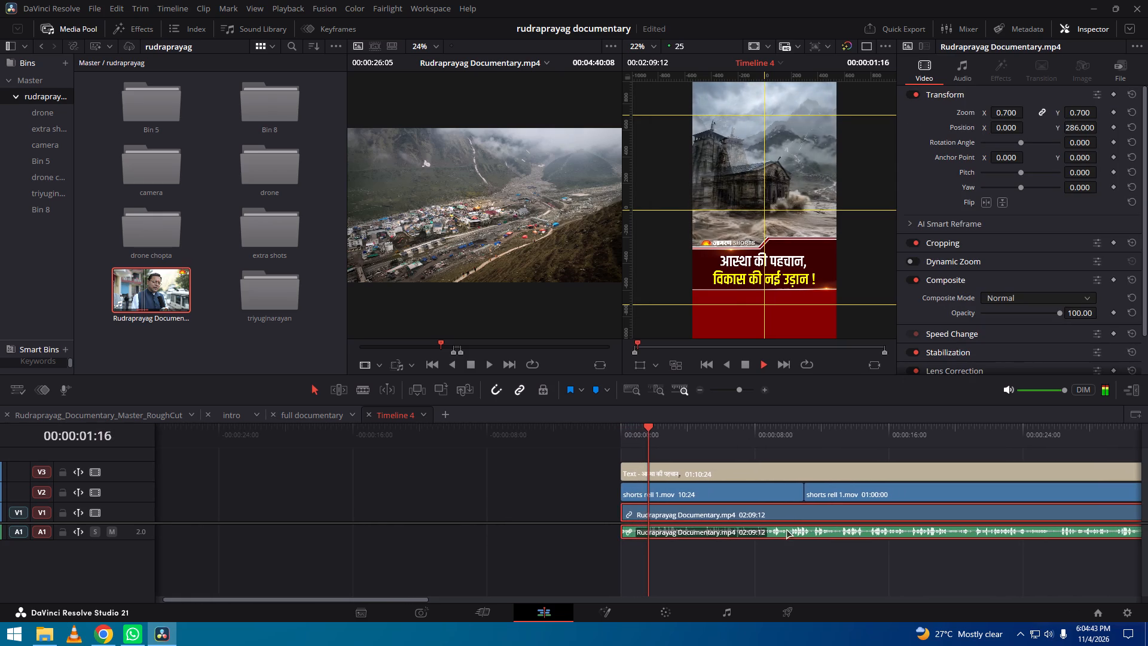
Play through the documentary clip to find the cut point, and split it with its audio at 00:00:33:10.
{"action": "scroll", "coordinate": [786, 529], "scroll_direction": "down", "scroll_amount": 4, "text": "alt"}
{"action": "left_click_drag", "start_coordinate": [905, 436], "coordinate": [733, 440]}
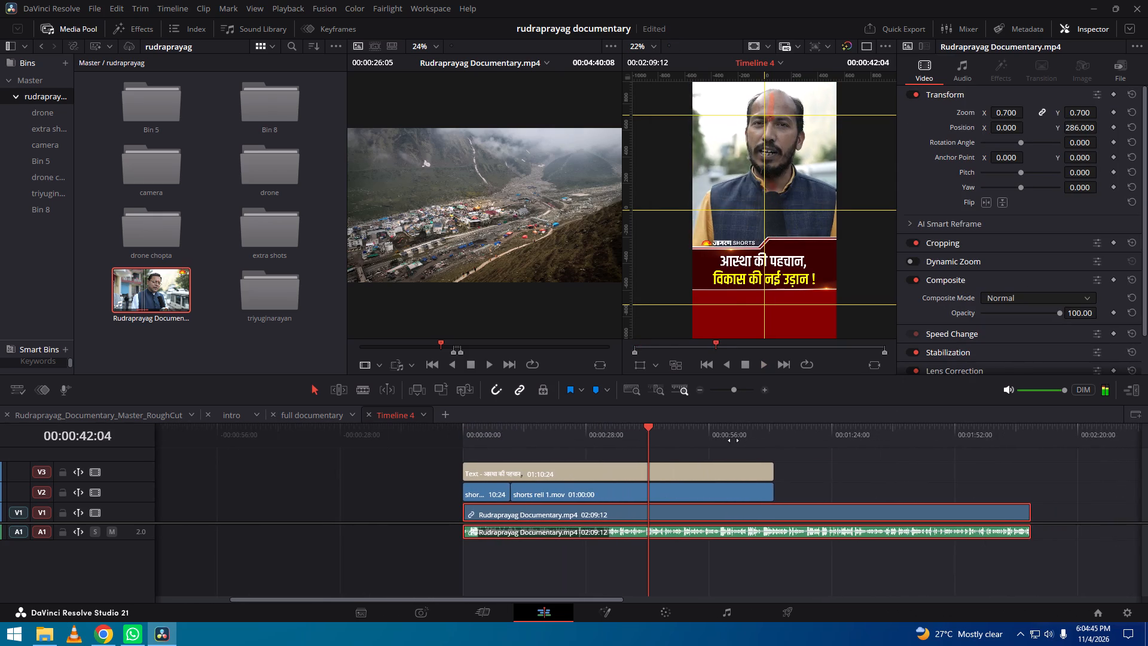
{"action": "left_click_drag", "start_coordinate": [733, 440], "coordinate": [778, 456]}
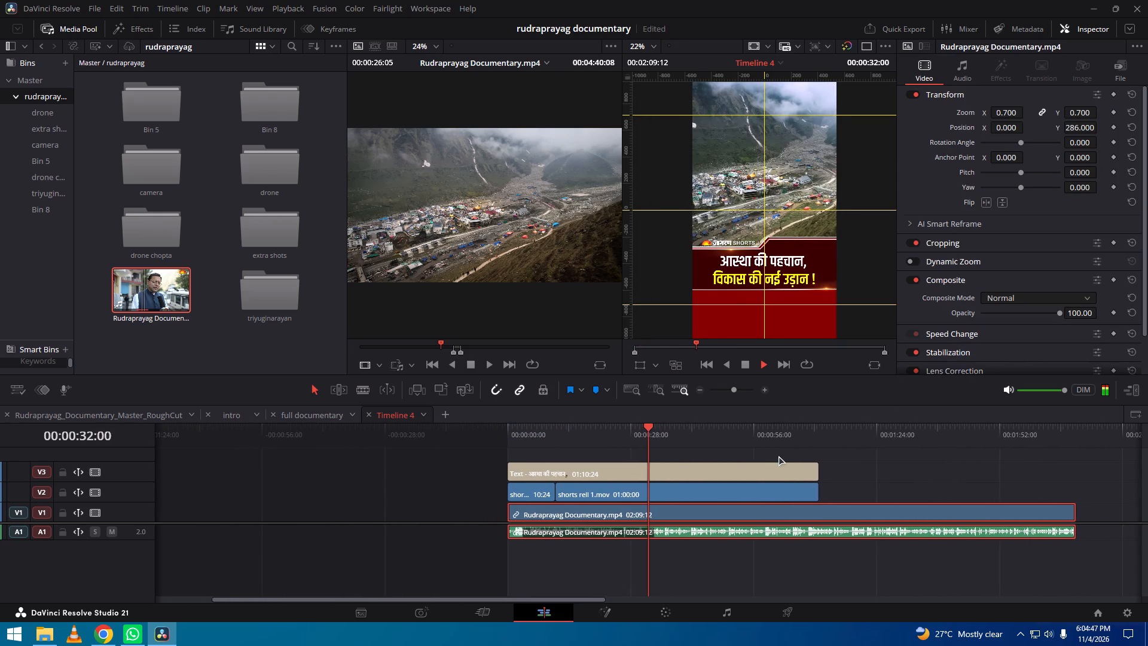
{"action": "key", "text": "space"}
{"action": "key", "text": "space"}
{"action": "key", "text": "space"}
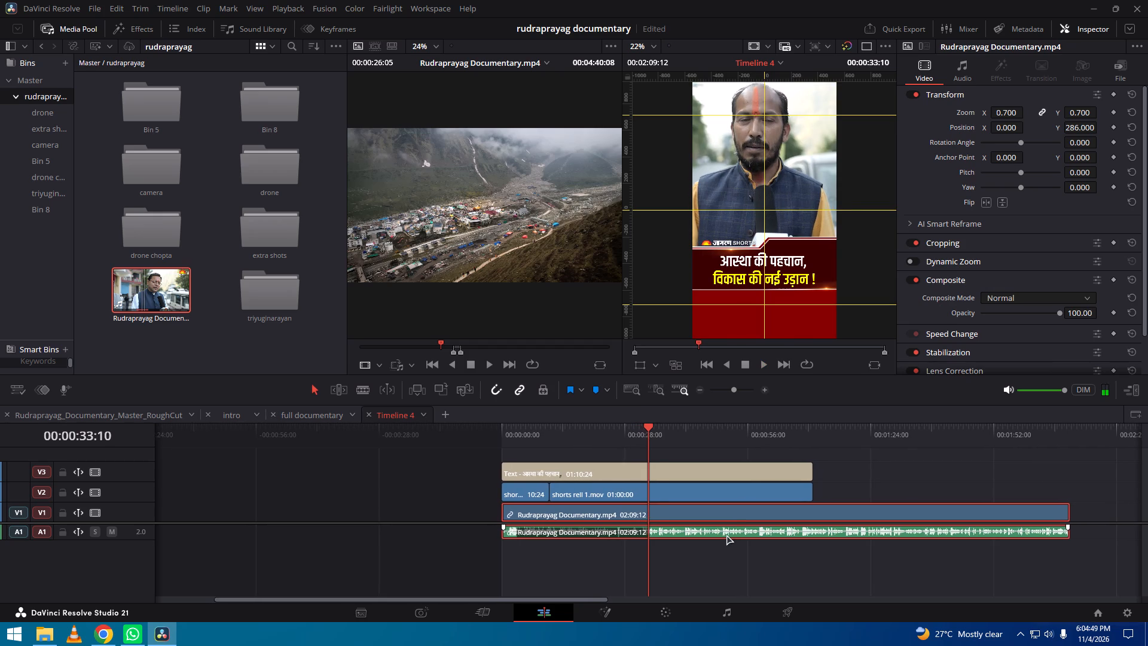
{"action": "scroll", "coordinate": [706, 525], "scroll_direction": "up", "scroll_amount": 3, "text": "alt"}
{"action": "left_click", "coordinate": [695, 511]}
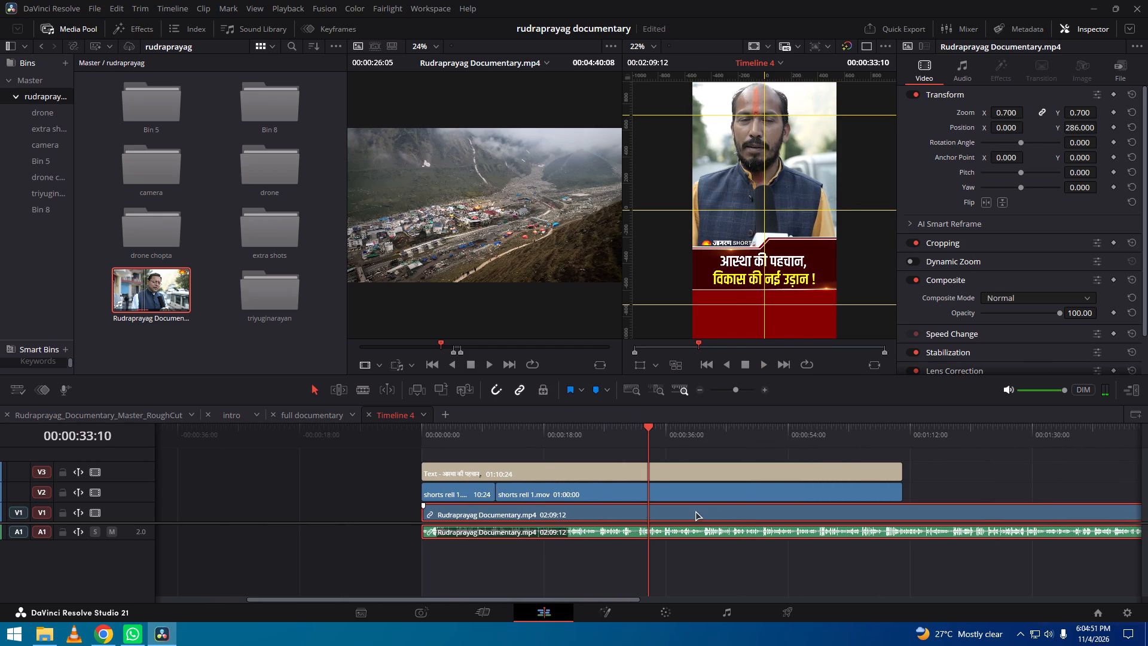
{"action": "left_click", "coordinate": [695, 511]}
{"action": "key", "text": "b"}
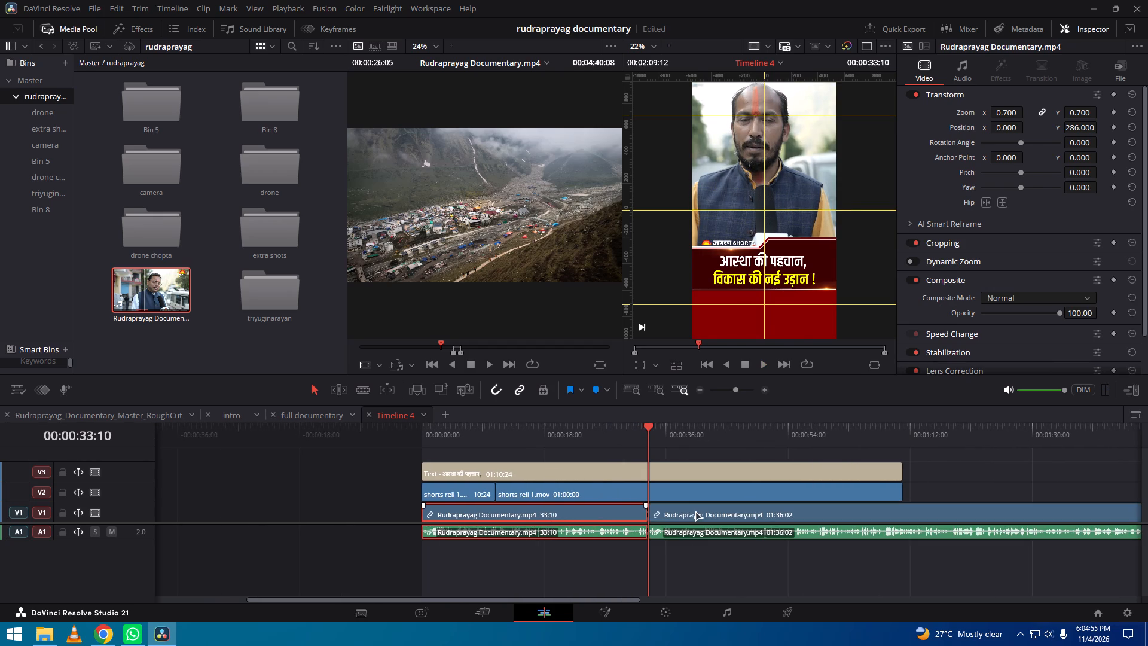
{"action": "left_click", "coordinate": [693, 511]}
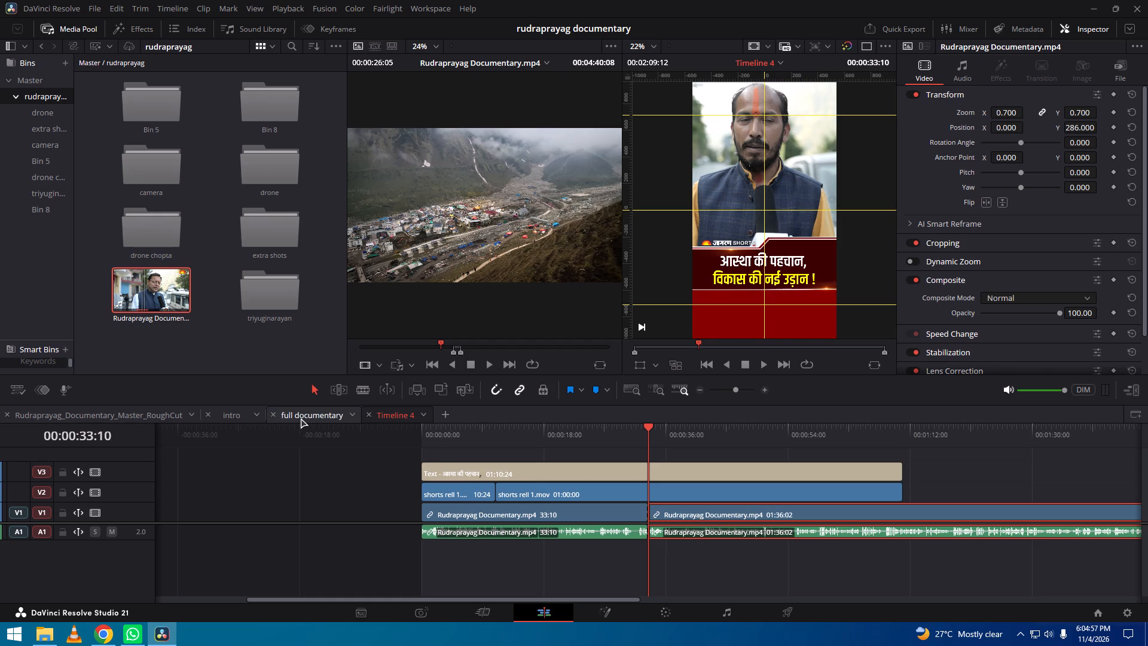
In the Rudraprayag_Documentary_Master_RoughCut timeline, locate the interview clip mu0108.MP4 near 00:05:04:07 and copy it.
{"action": "left_click", "coordinate": [167, 412]}
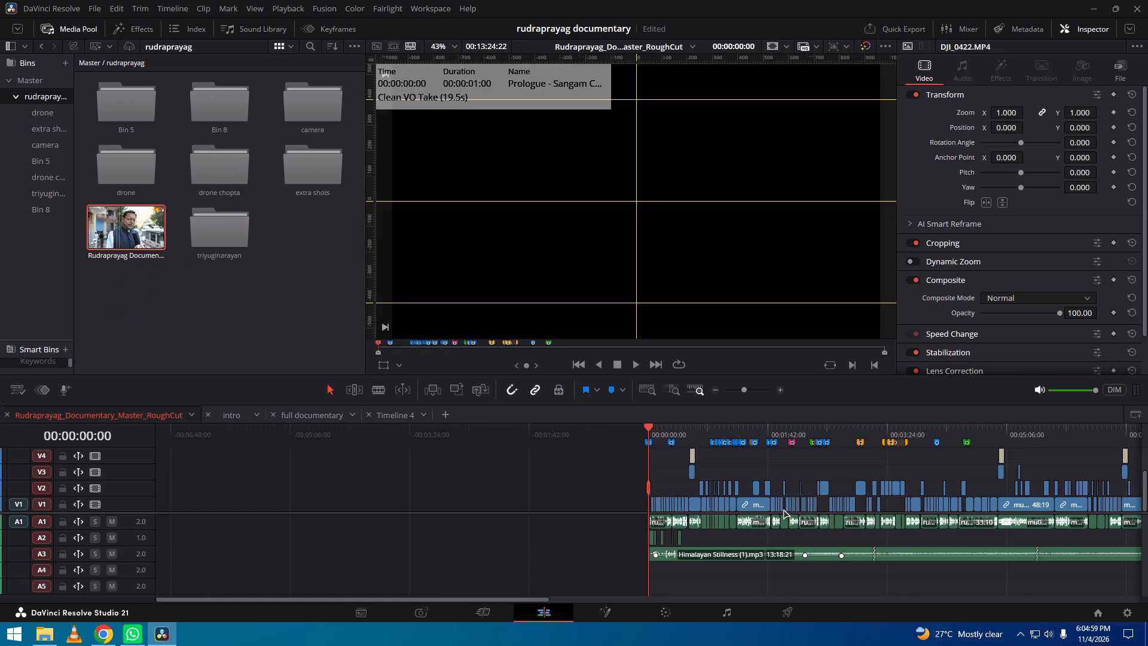
{"action": "left_click_drag", "start_coordinate": [951, 428], "coordinate": [432, 441]}
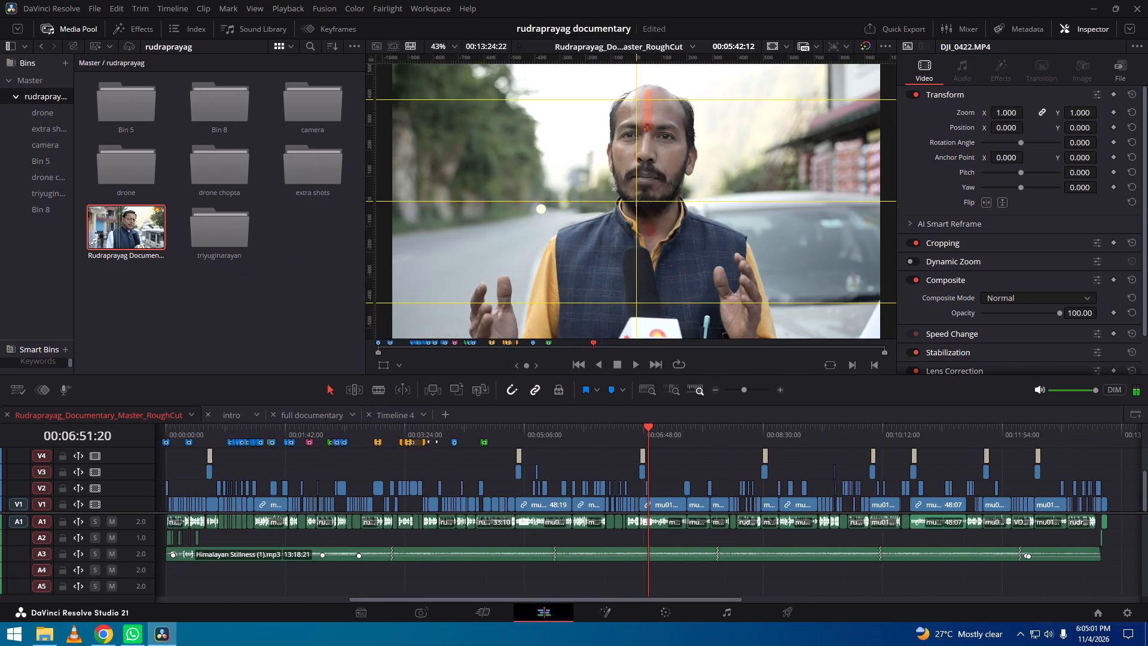
{"action": "left_click_drag", "start_coordinate": [432, 441], "coordinate": [432, 440]}
{"action": "left_click_drag", "start_coordinate": [697, 434], "coordinate": [740, 443]}
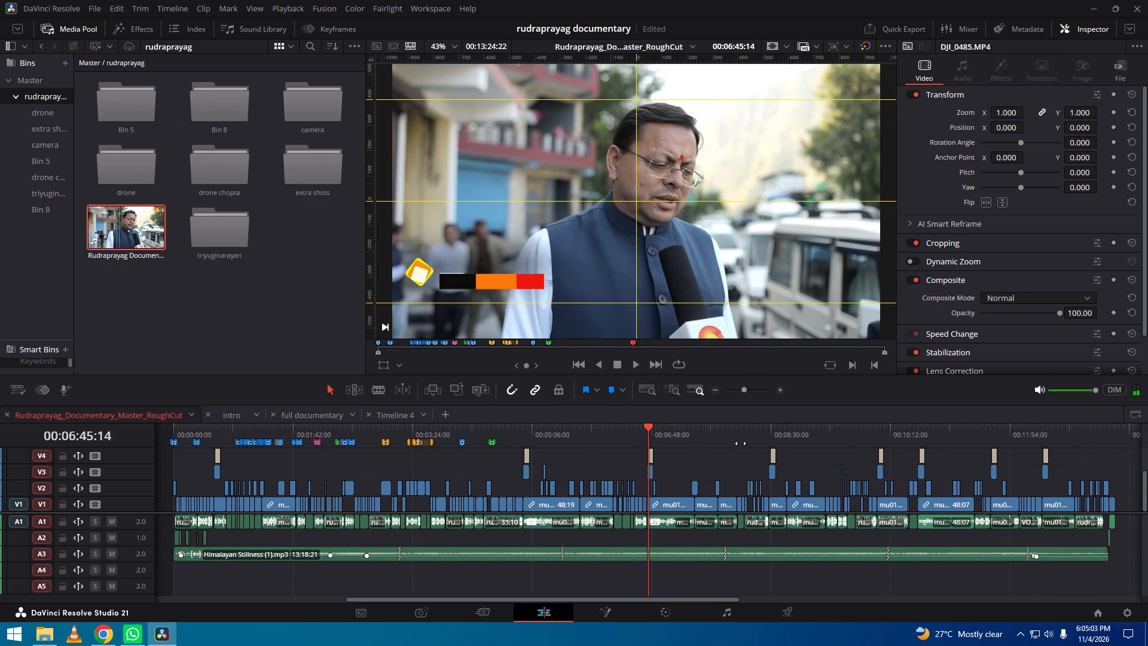
{"action": "left_click_drag", "start_coordinate": [740, 443], "coordinate": [856, 446]}
{"action": "left_click", "coordinate": [670, 504]}
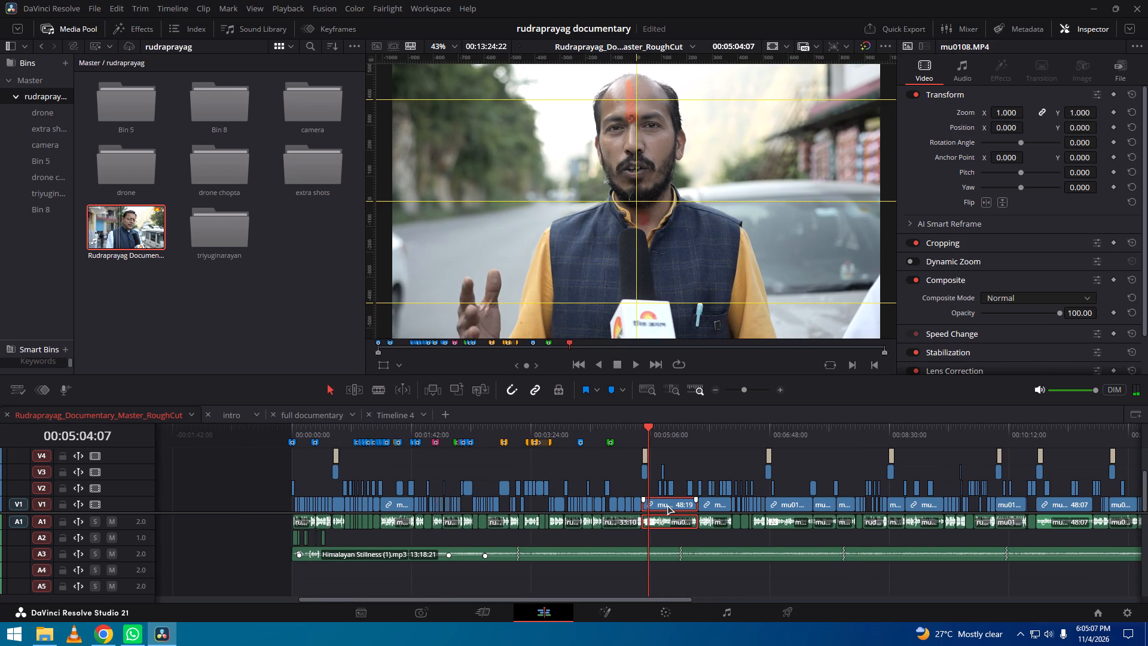
{"action": "key", "text": "ctrl+c"}
In Timeline 4, move the second documentary segment well later, paste mu0108.MP4 at 00:00:33:10, and play its opening.
{"action": "left_click", "coordinate": [389, 415]}
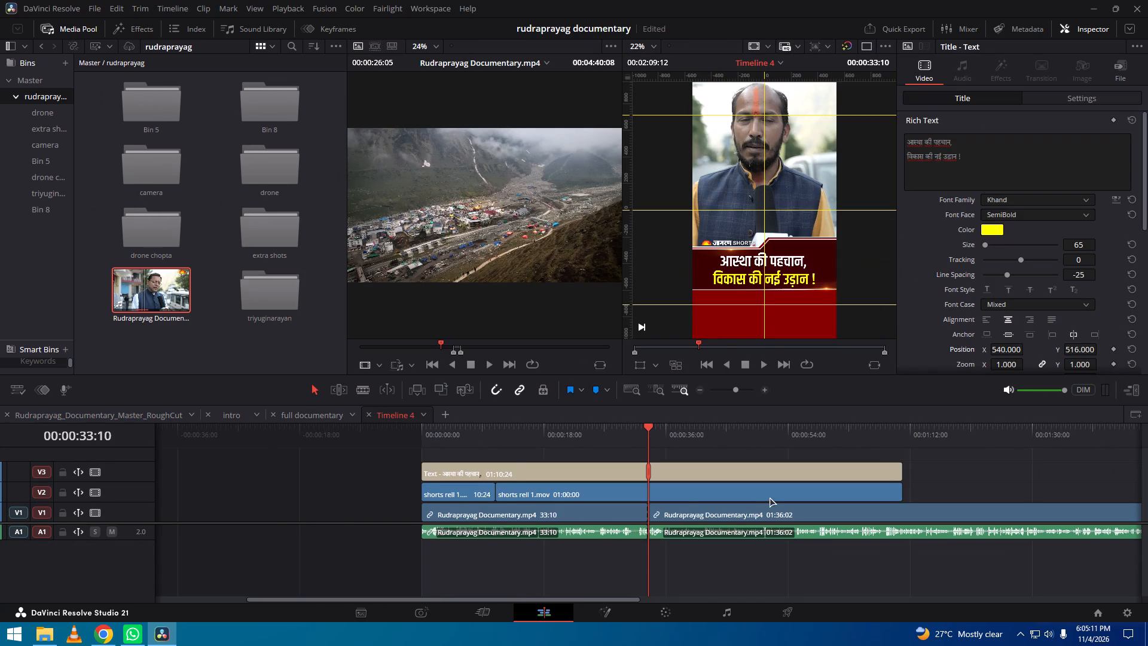
{"action": "scroll", "coordinate": [736, 535], "scroll_direction": "down", "scroll_amount": 4, "text": "alt"}
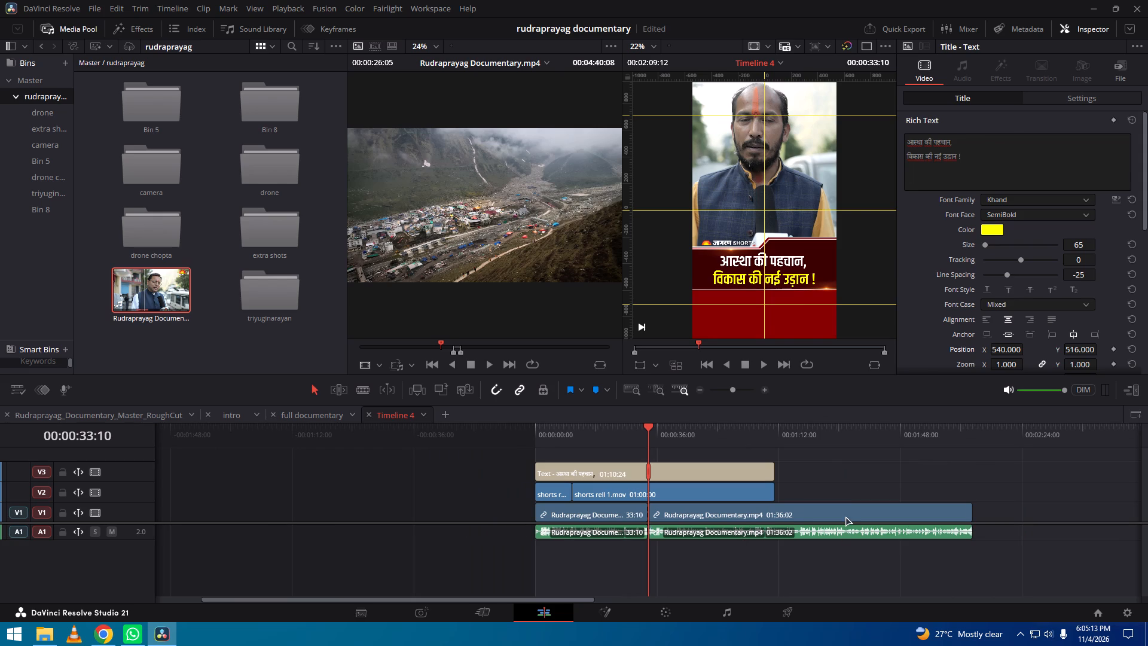
{"action": "left_click_drag", "start_coordinate": [845, 516], "coordinate": [1109, 518]}
{"action": "left_click_drag", "start_coordinate": [983, 516], "coordinate": [985, 516]}
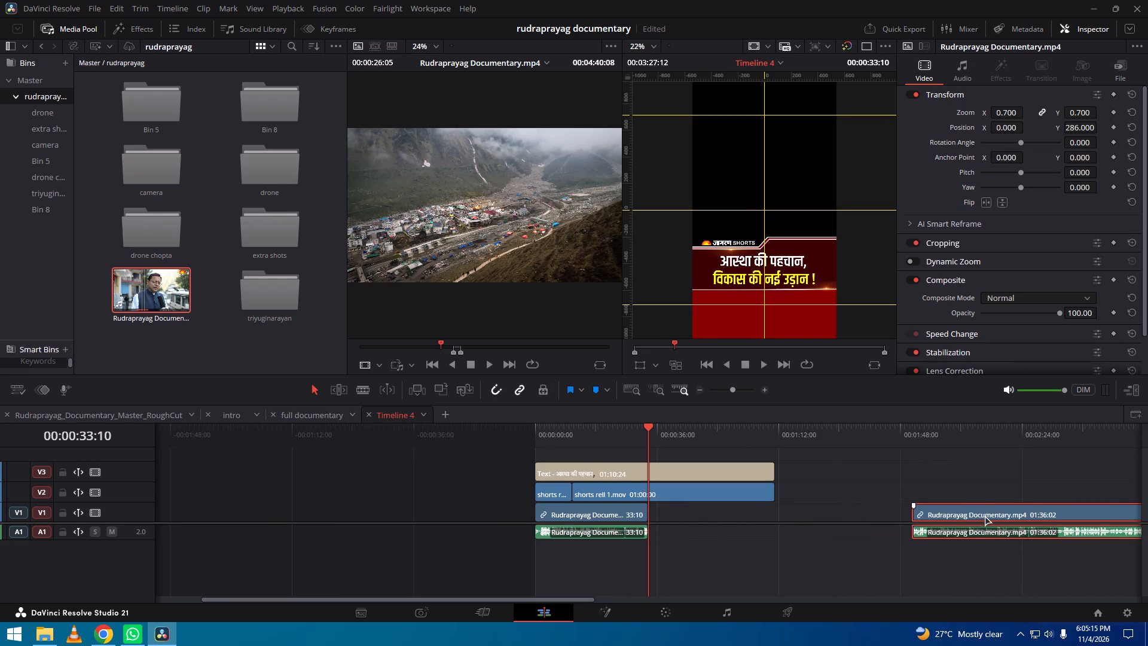
{"action": "left_click_drag", "start_coordinate": [985, 516], "coordinate": [1110, 513]}
{"action": "key", "text": "ctrl+v"}
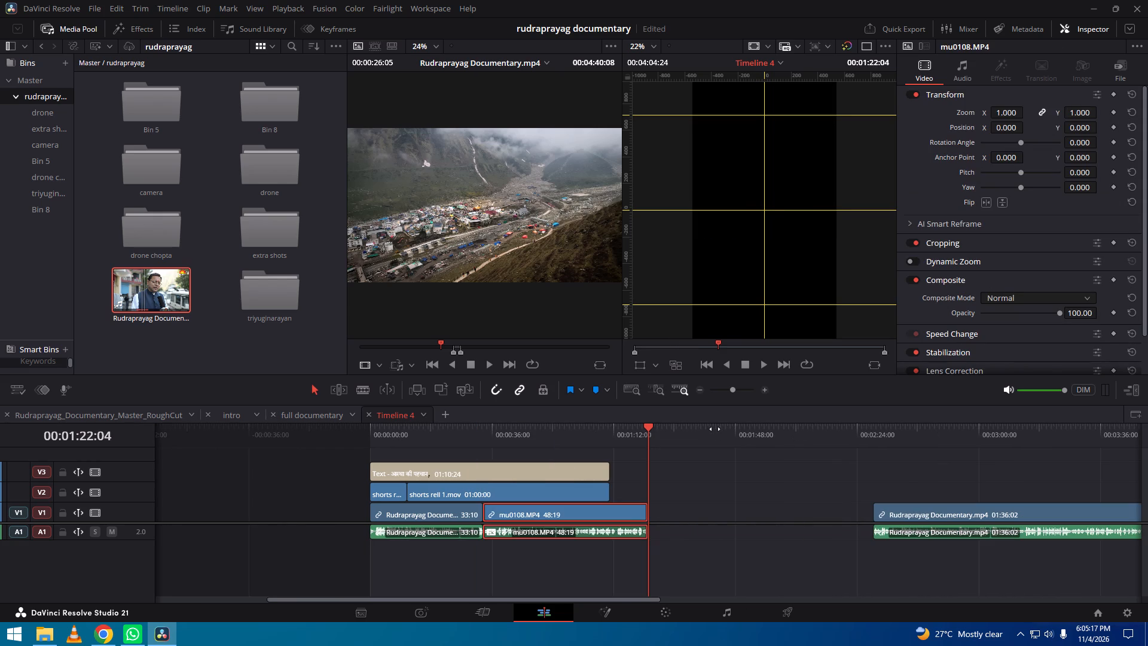
{"action": "left_click_drag", "start_coordinate": [713, 428], "coordinate": [872, 452]}
{"action": "key", "text": "space"}
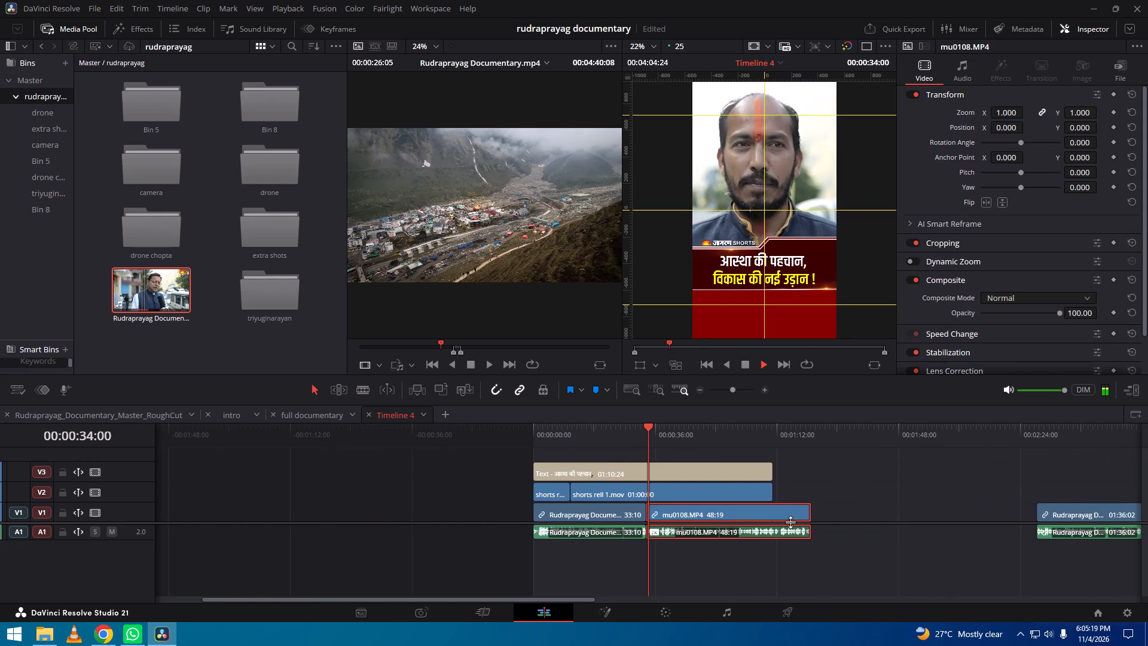
{"action": "key", "text": "space"}
Apply the first documentary segment's attributes to mu0108.MP4, giving zoom 0.700 and position Y 286, and preview the framing.
{"action": "left_click", "coordinate": [612, 517]}
{"action": "key", "text": "ctrl+c"}
{"action": "left_click", "coordinate": [692, 519]}
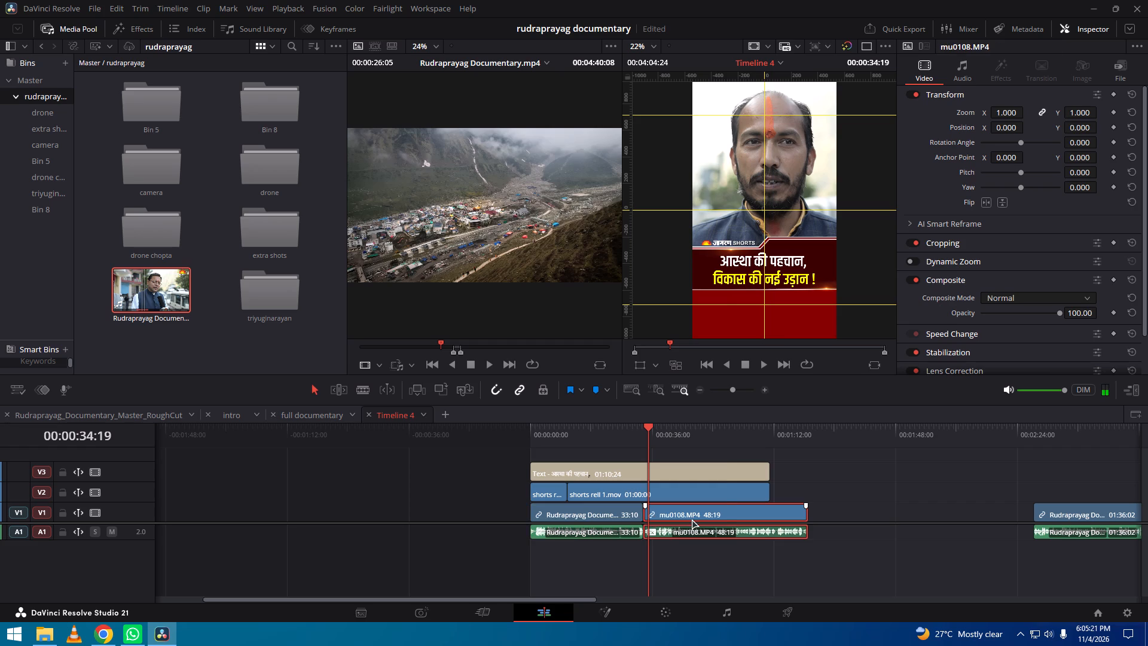
{"action": "key", "text": "alt+v"}
{"action": "key", "text": "space"}
{"action": "key", "text": "space"}
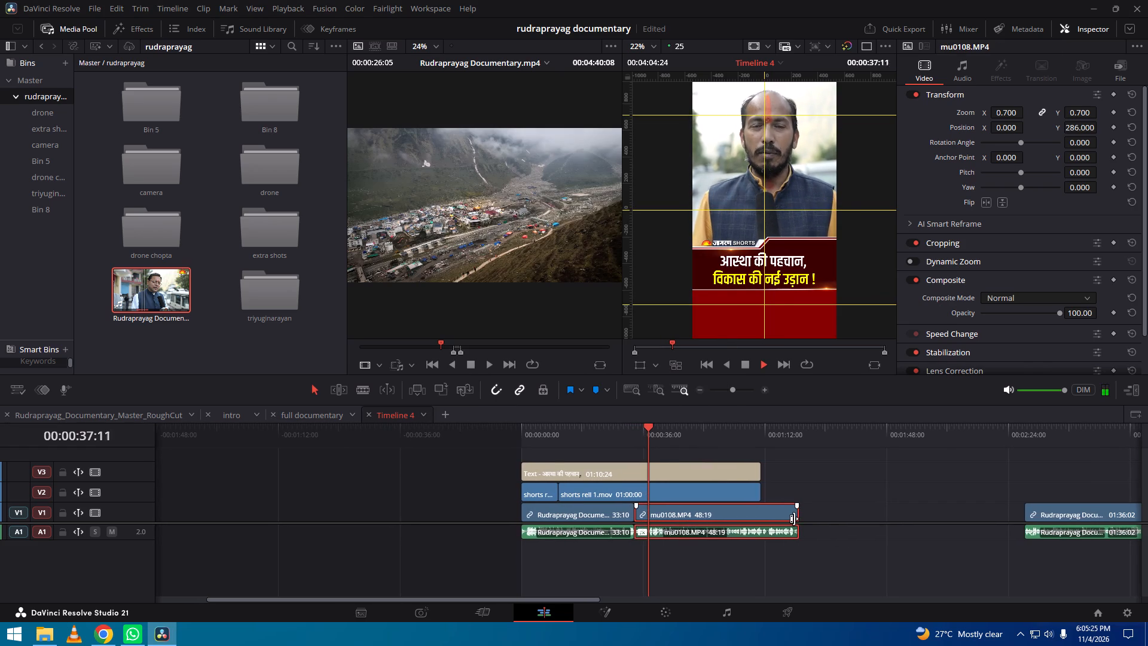
{"action": "key", "text": "space"}
Trim the end of mu0108.MP4 to a 37:14 duration so it ends with the title and overlay clips.
{"action": "left_click_drag", "start_coordinate": [794, 519], "coordinate": [755, 514]}
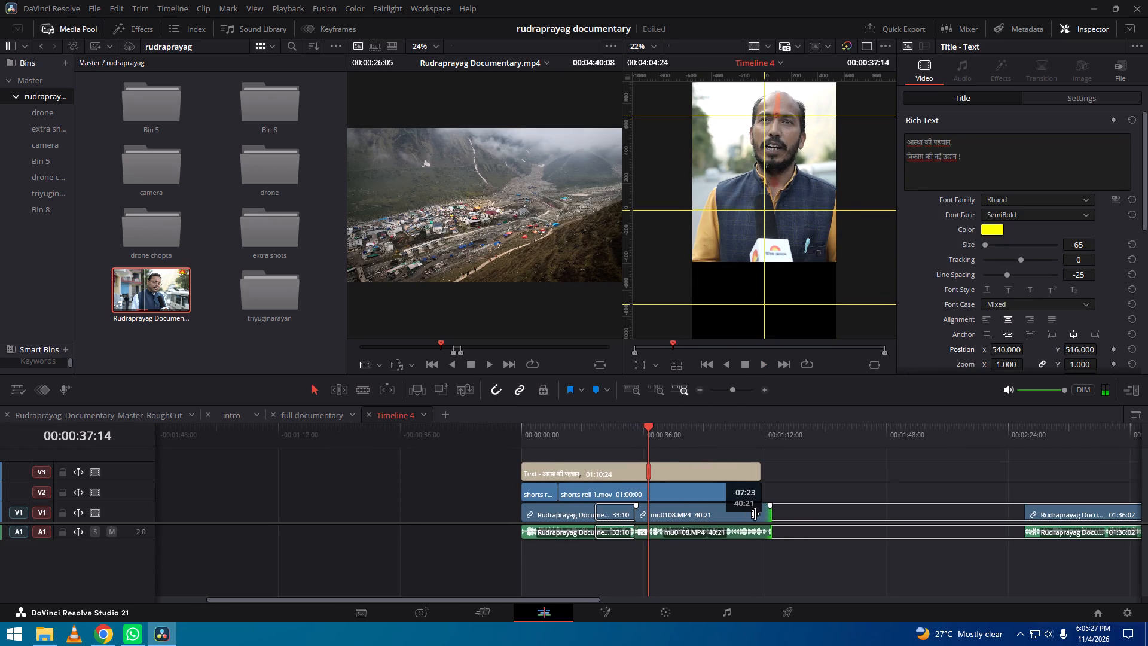
{"action": "left_click_drag", "start_coordinate": [755, 514], "coordinate": [756, 514]}
{"action": "left_click", "coordinate": [801, 520]}
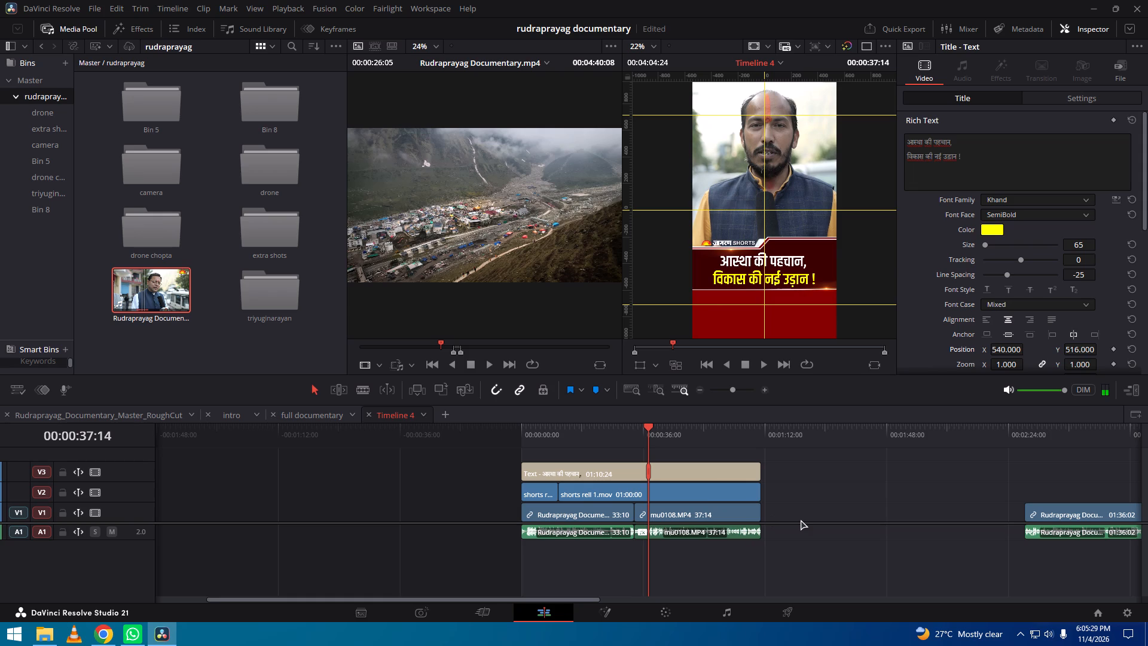
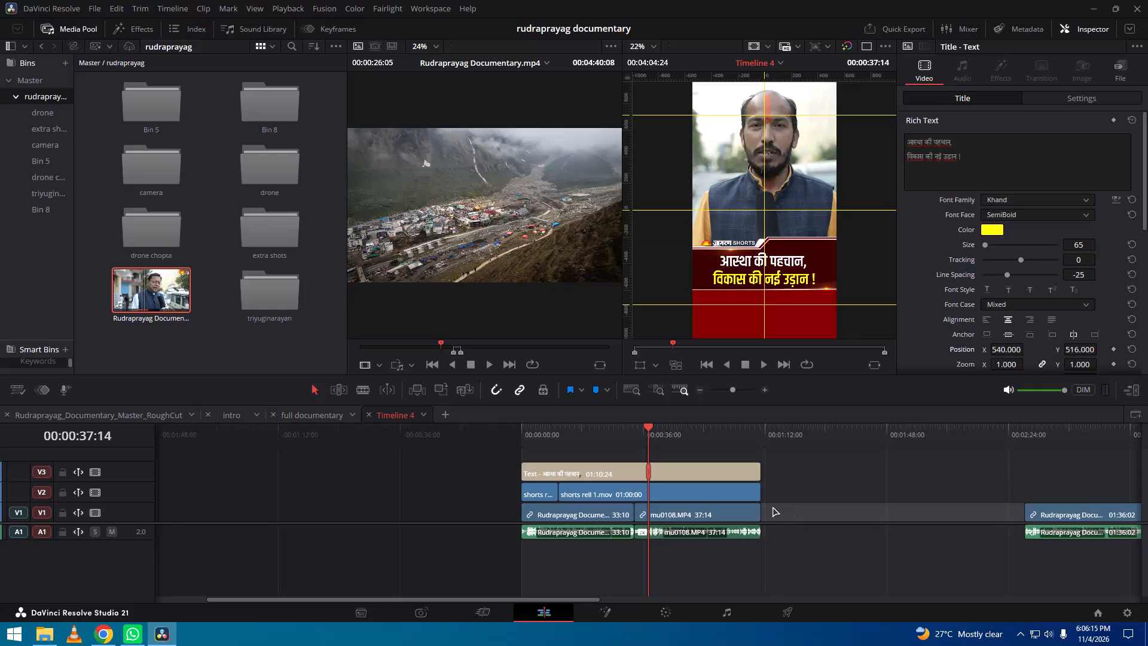
In the Rudraprayag_Documentary_Master_RoughCut timeline, copy the MultiText name title and its underlying lower-third clip near 00:05:04:07.
{"action": "key", "text": "space"}
{"action": "left_click_drag", "start_coordinate": [691, 437], "coordinate": [706, 439]}
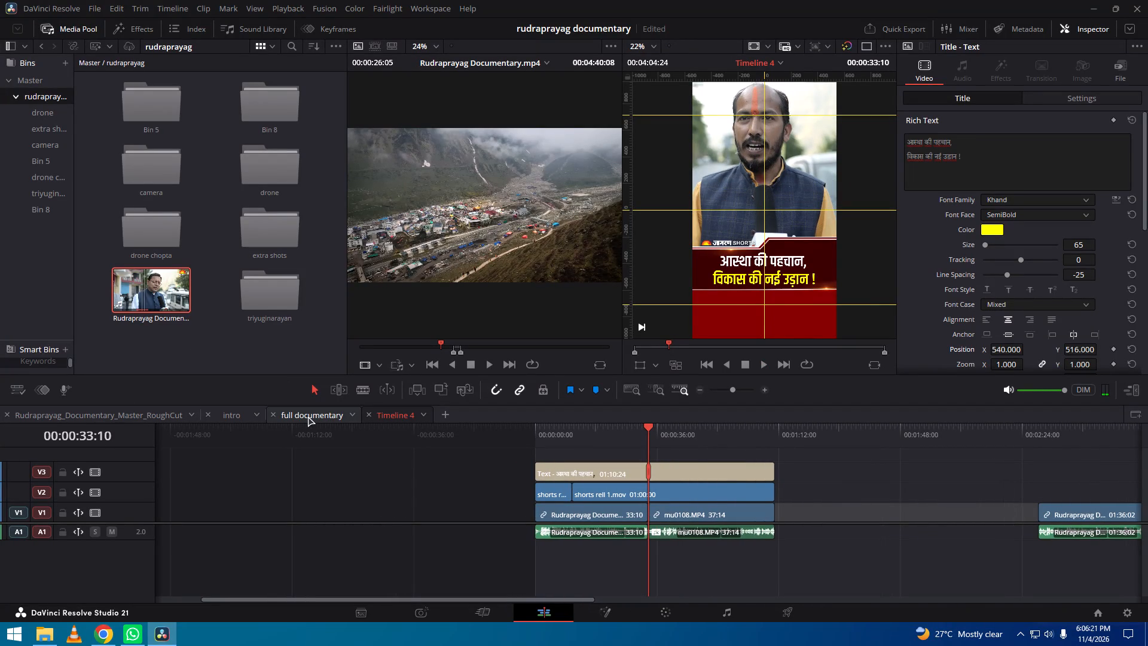
{"action": "left_click", "coordinate": [103, 413]}
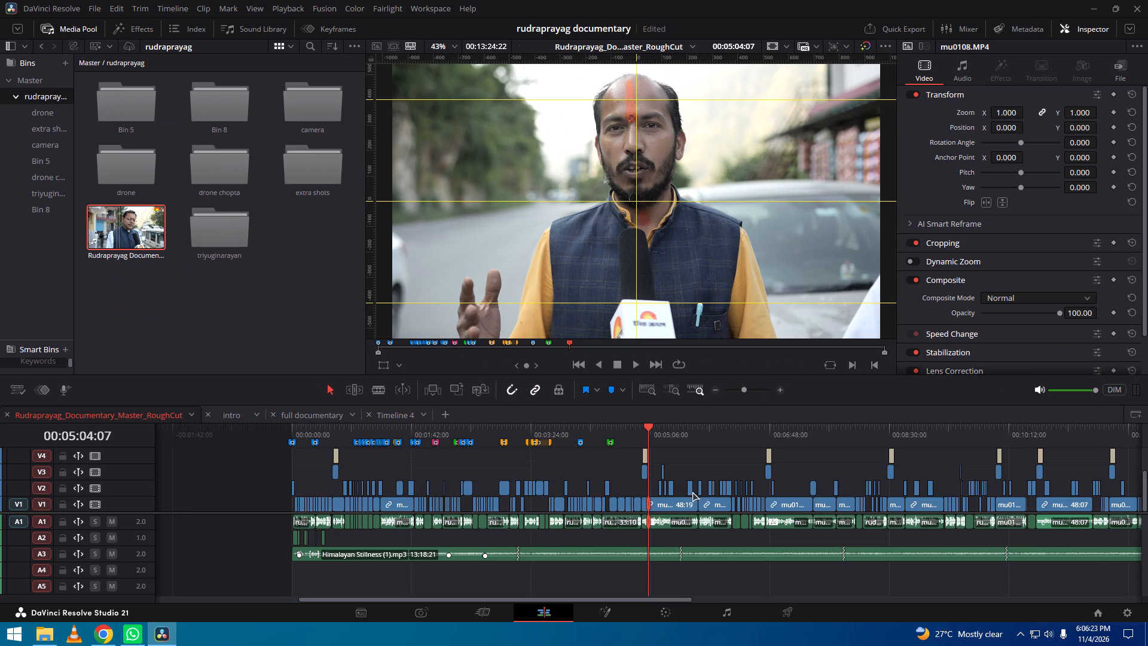
{"action": "scroll", "coordinate": [686, 490], "scroll_direction": "up", "scroll_amount": 6, "text": "alt"}
{"action": "left_click_drag", "start_coordinate": [641, 489], "coordinate": [645, 451]}
{"action": "scroll", "coordinate": [641, 489], "scroll_direction": "up", "scroll_amount": 1}
{"action": "key", "text": "ctrl+c"}
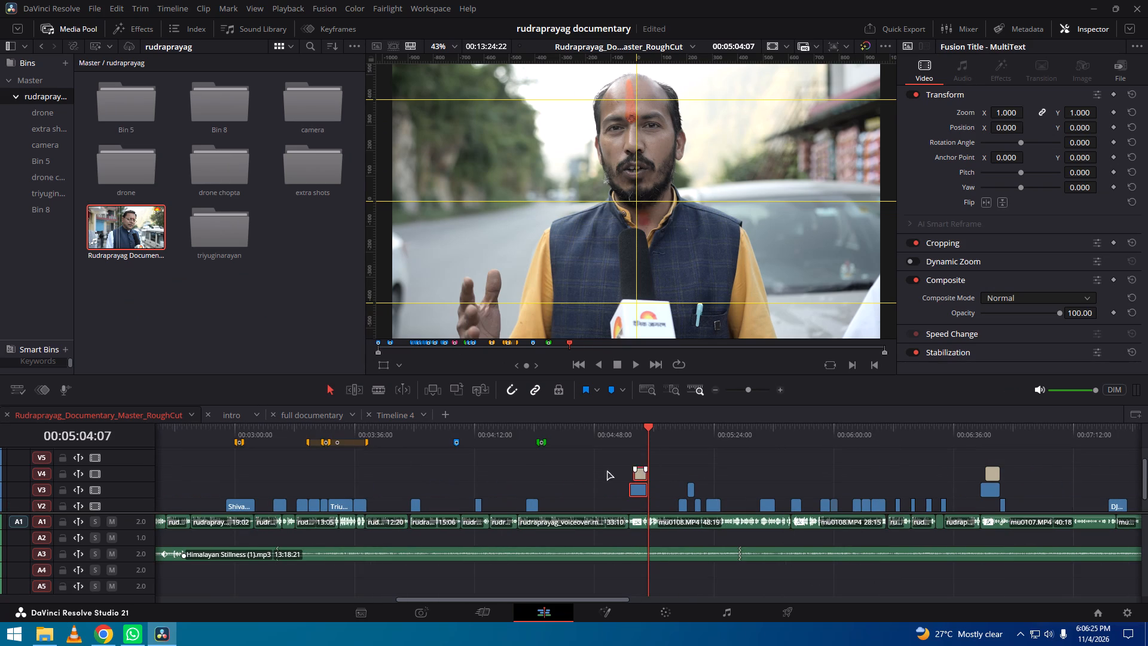
Paste the lower third into Timeline 4 and align it with the start of mu0108.MP4, aston alpha.mov on V4 and MultiText on V5.
{"action": "left_click", "coordinate": [401, 411]}
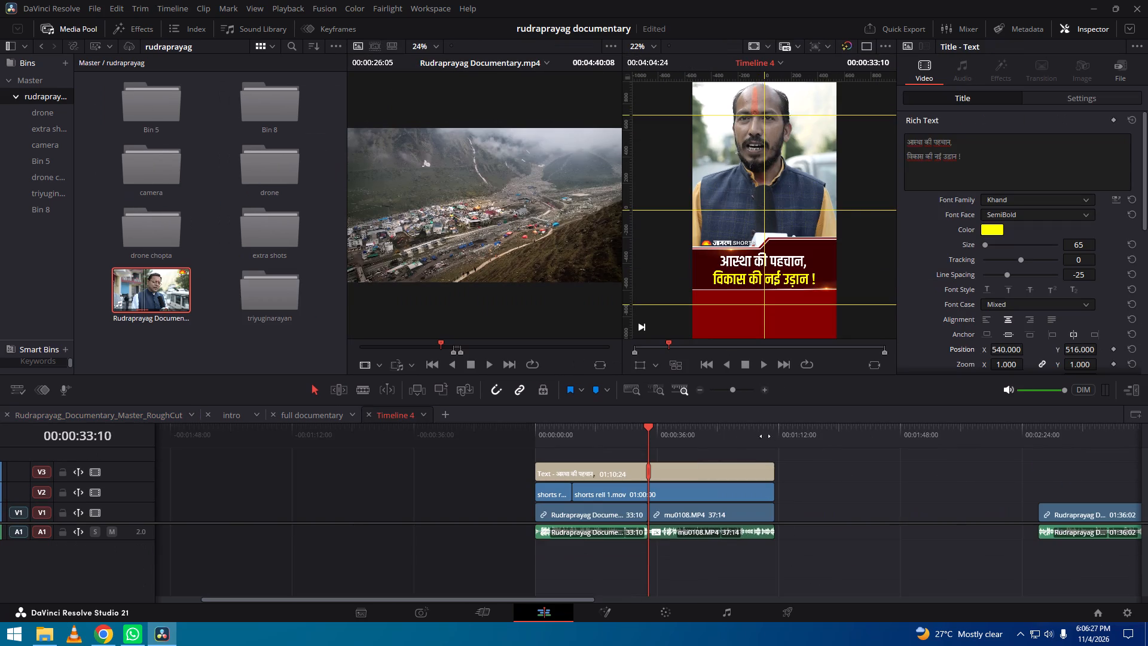
{"action": "left_click_drag", "start_coordinate": [775, 438], "coordinate": [602, 438]}
{"action": "key", "text": "ctrl+v"}
{"action": "left_click_drag", "start_coordinate": [638, 477], "coordinate": [567, 449]}
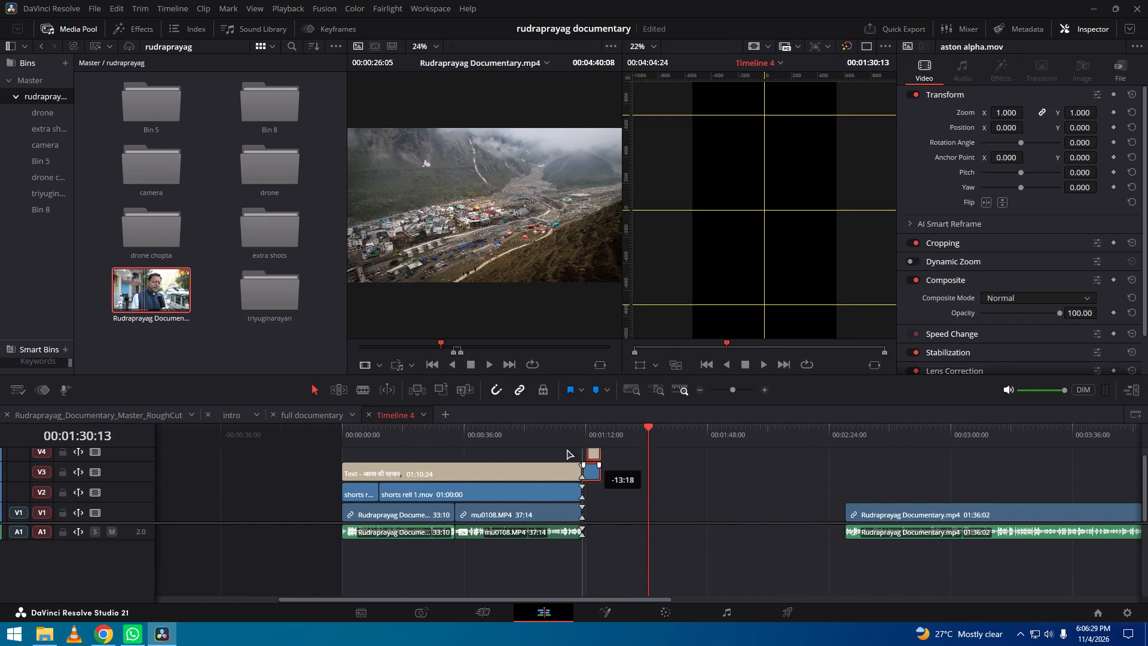
{"action": "left_click_drag", "start_coordinate": [567, 449], "coordinate": [465, 466]}
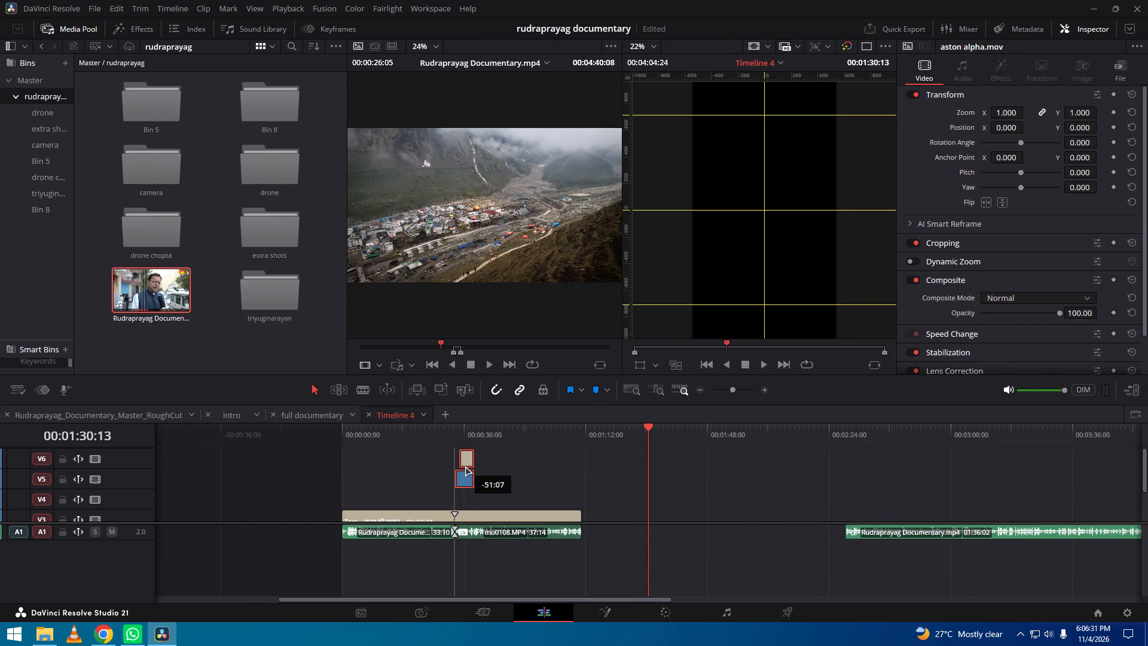
{"action": "left_click_drag", "start_coordinate": [465, 466], "coordinate": [465, 481]}
{"action": "left_click_drag", "start_coordinate": [465, 482], "coordinate": [465, 492]}
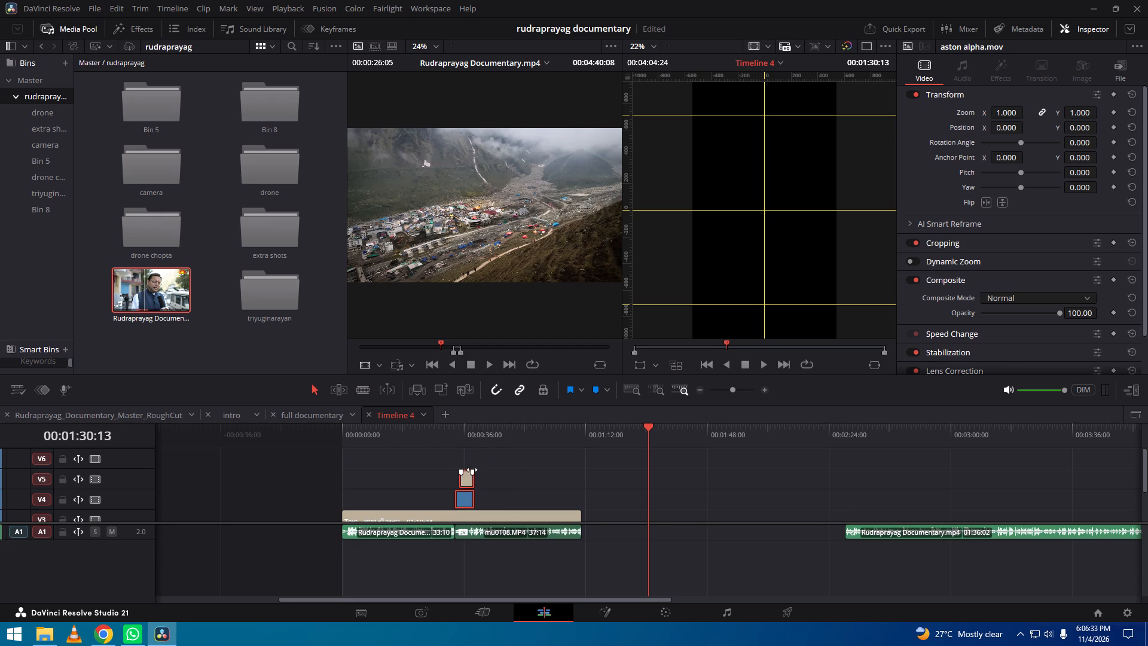
Play the opening of mu0108.MP4 and examine how the pasted lower third looks in the vertical frame, including full screen.
{"action": "left_click_drag", "start_coordinate": [493, 436], "coordinate": [682, 441]}
{"action": "key", "text": "space"}
{"action": "scroll", "coordinate": [701, 477], "scroll_direction": "up", "scroll_amount": 3, "text": "alt"}
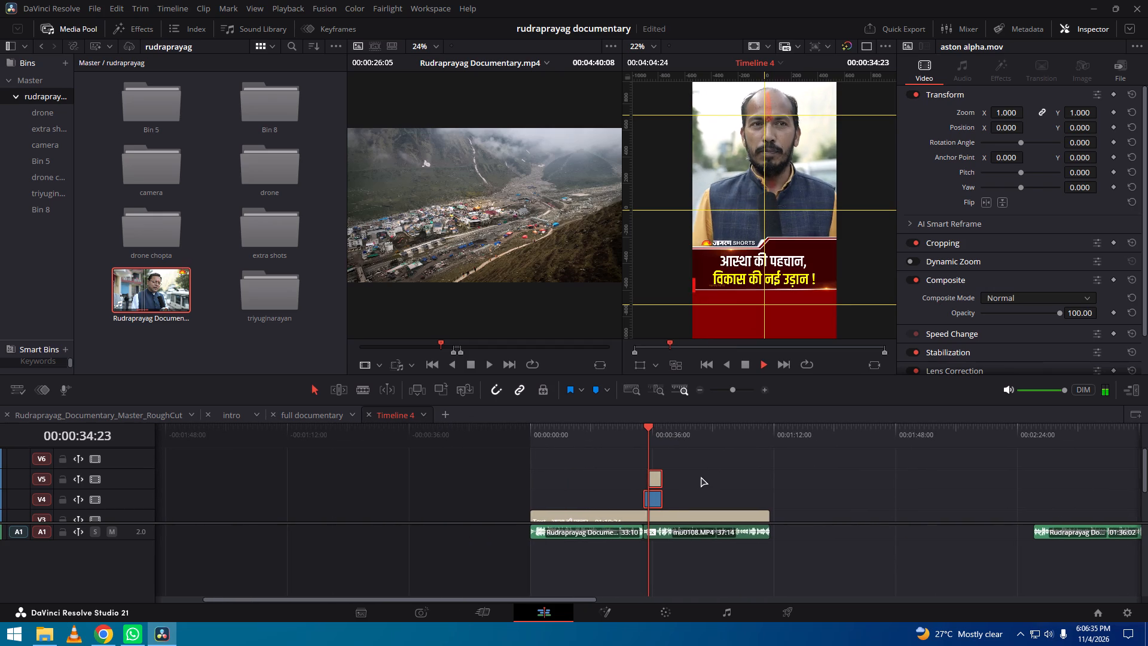
{"action": "scroll", "coordinate": [701, 477], "scroll_direction": "up", "scroll_amount": 13, "text": "alt"}
{"action": "key", "text": "space"}
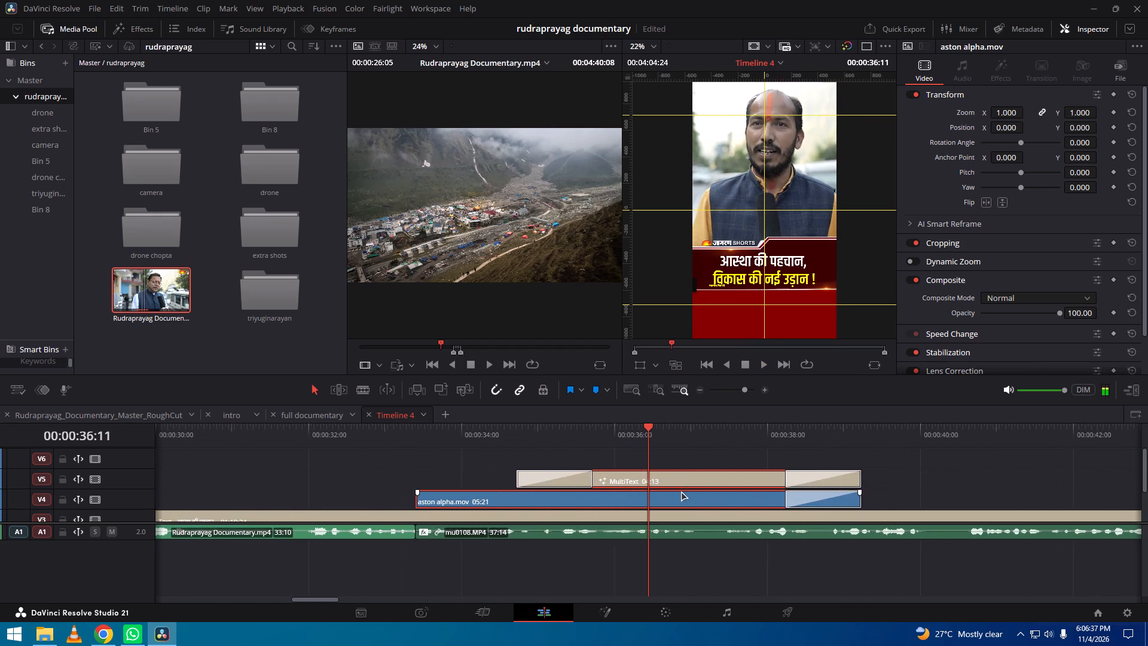
{"action": "key", "text": "ctrl+f"}
{"action": "key", "text": "ctrl+f"}
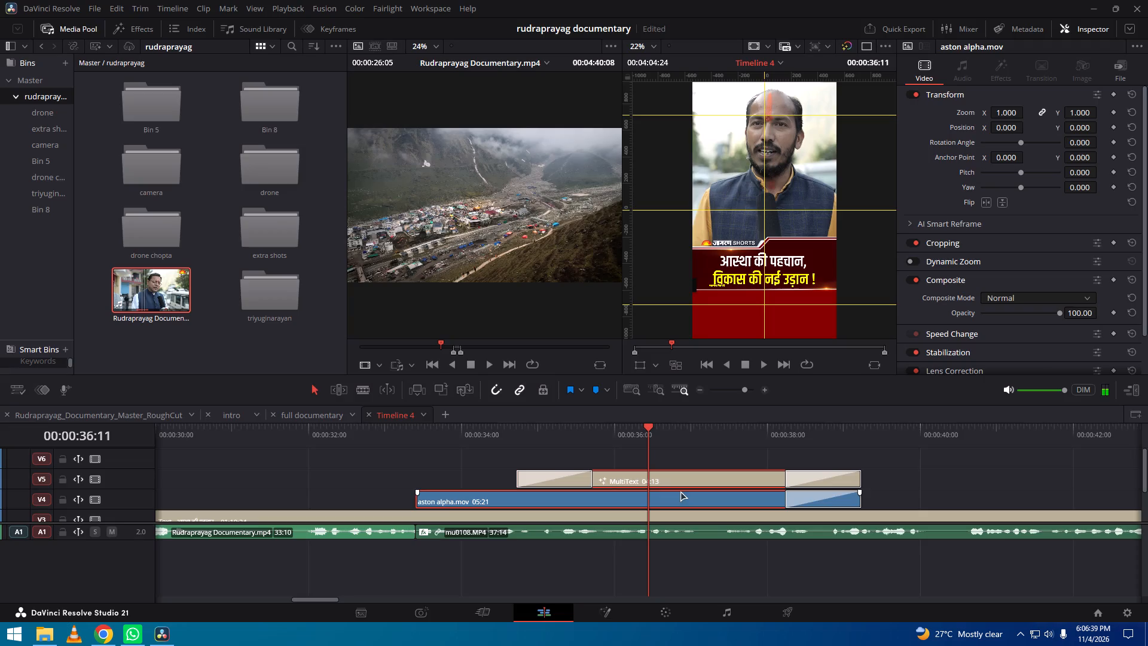
Scale aston alpha.mov to zoom 0.500, set its position X to about 85, and place it just above the SHORTS logo strip.
{"action": "scroll", "coordinate": [652, 490], "scroll_direction": "down", "scroll_amount": 4, "text": "alt"}
{"action": "left_click", "coordinate": [655, 505]}
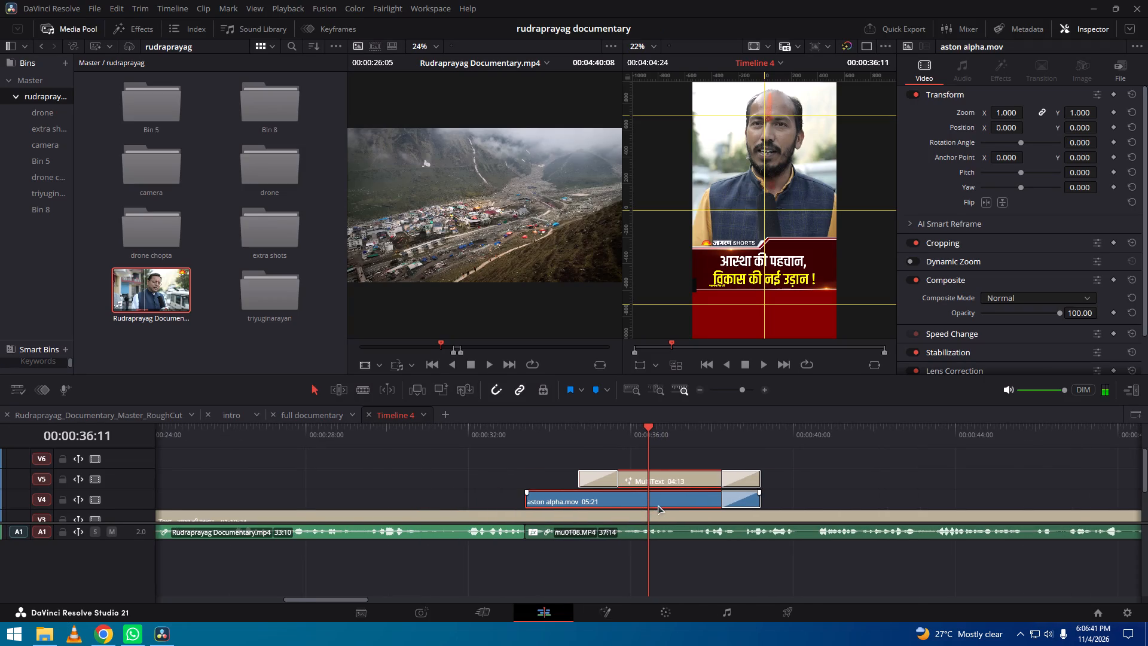
{"action": "left_click", "coordinate": [854, 490]}
{"action": "left_click", "coordinate": [668, 496]}
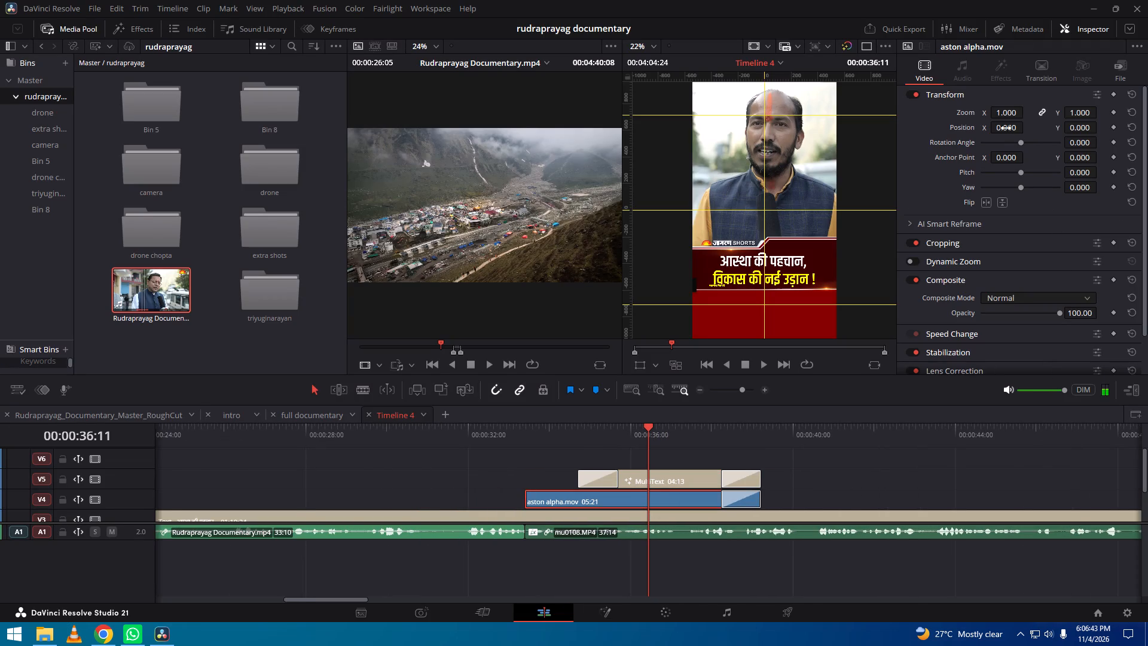
{"action": "left_click_drag", "start_coordinate": [1004, 128], "coordinate": [660, 327]}
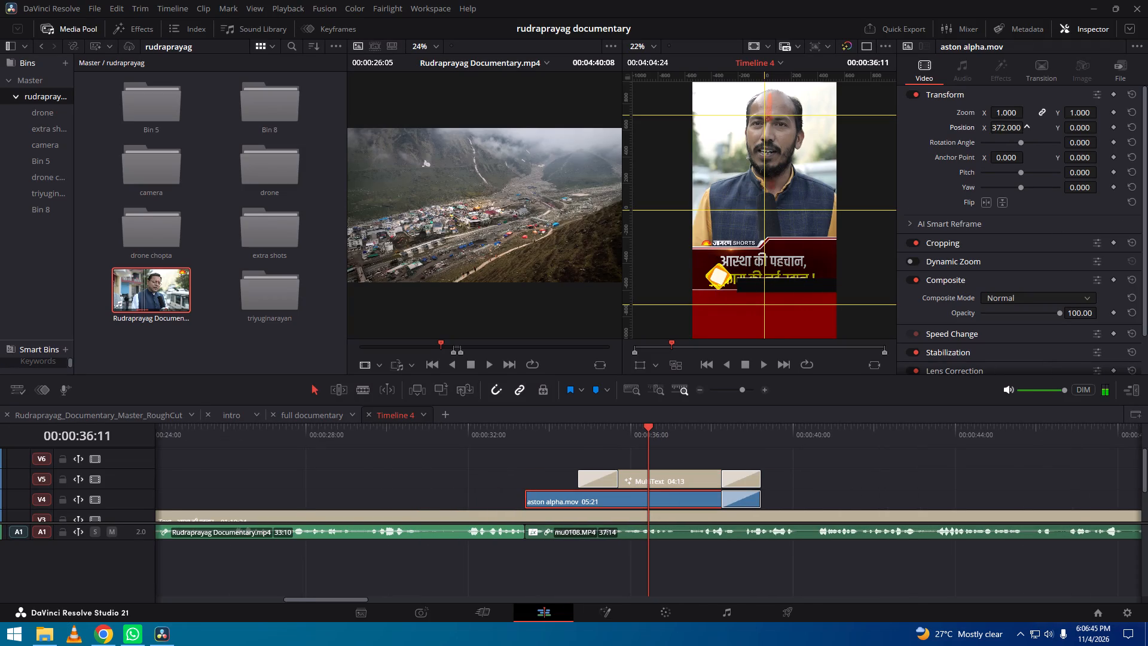
{"action": "left_click_drag", "start_coordinate": [660, 327], "coordinate": [642, 324]}
{"action": "left_click_drag", "start_coordinate": [1082, 115], "coordinate": [1068, 114]}
{"action": "left_click_drag", "start_coordinate": [1007, 130], "coordinate": [938, 123]}
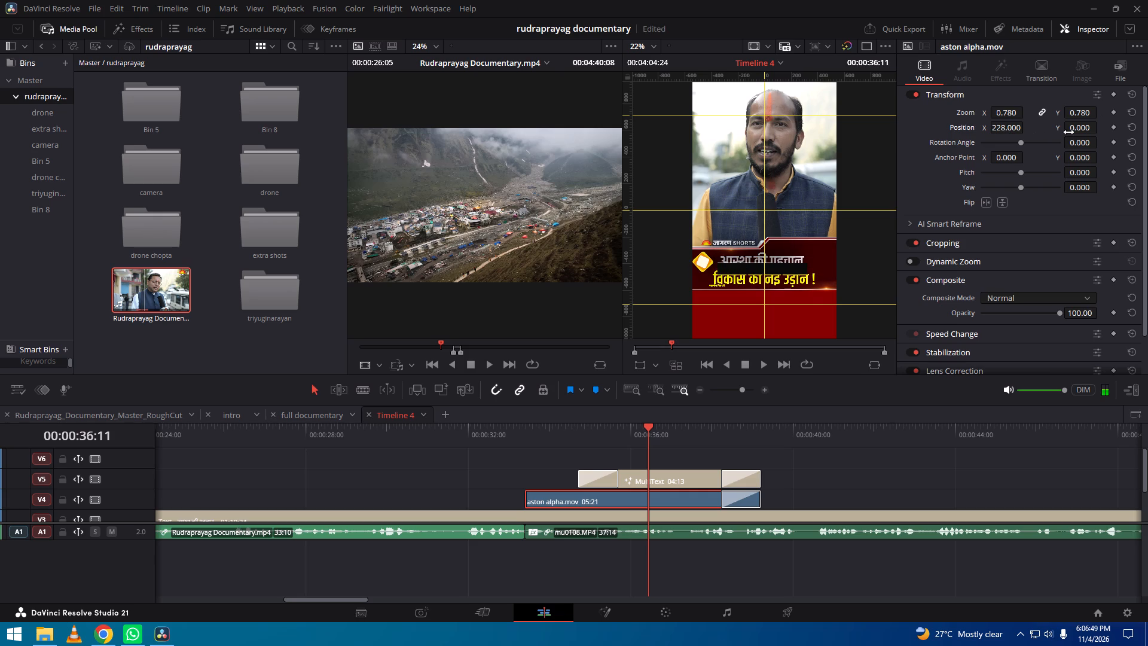
{"action": "left_click_drag", "start_coordinate": [1074, 132], "coordinate": [688, 336]}
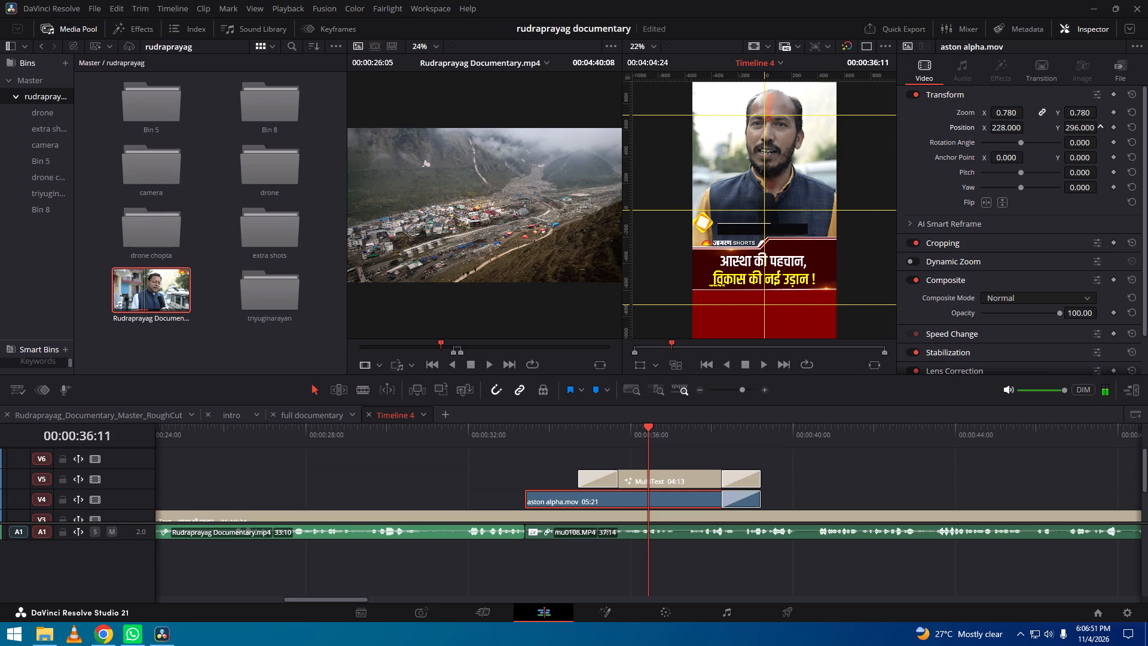
{"action": "left_click_drag", "start_coordinate": [688, 336], "coordinate": [705, 333]}
{"action": "left_click", "coordinate": [1002, 130]}
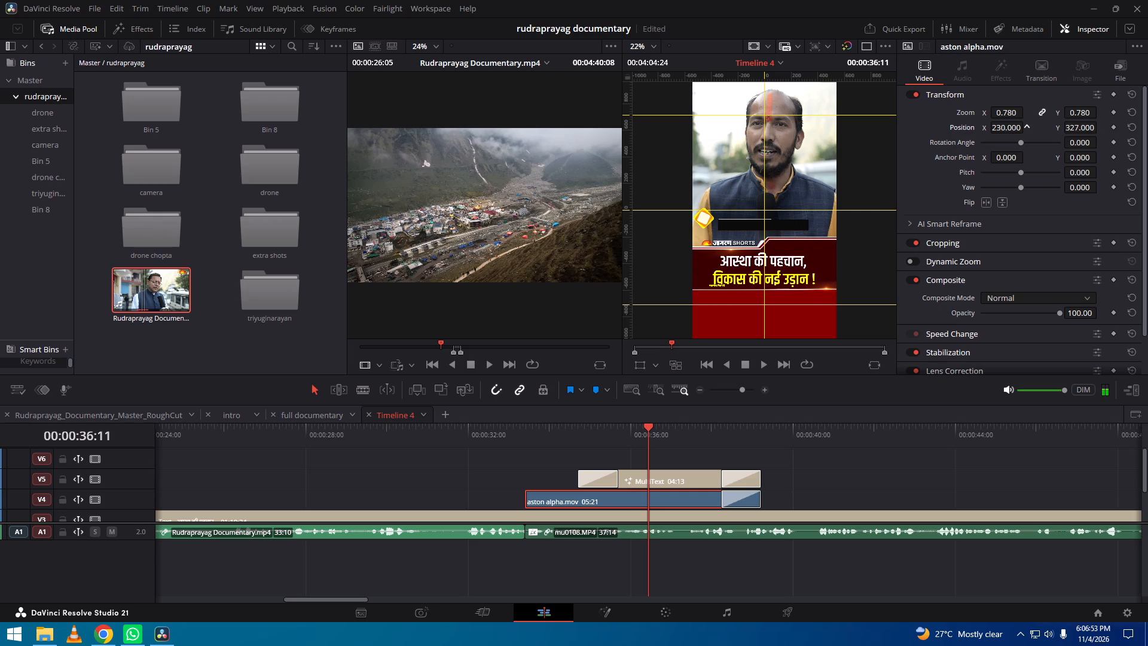
{"action": "left_click", "coordinate": [1011, 113]}
{"action": "type", "text": "0.5"}
{"action": "key", "text": "Return"}
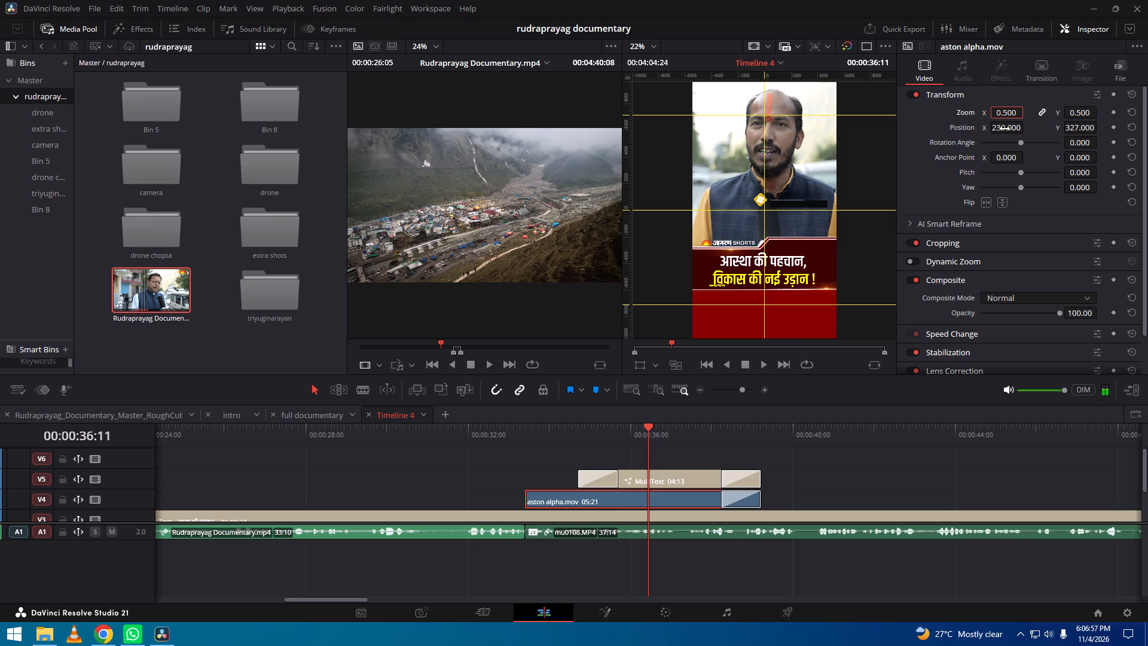
{"action": "left_click_drag", "start_coordinate": [1006, 129], "coordinate": [923, 139]}
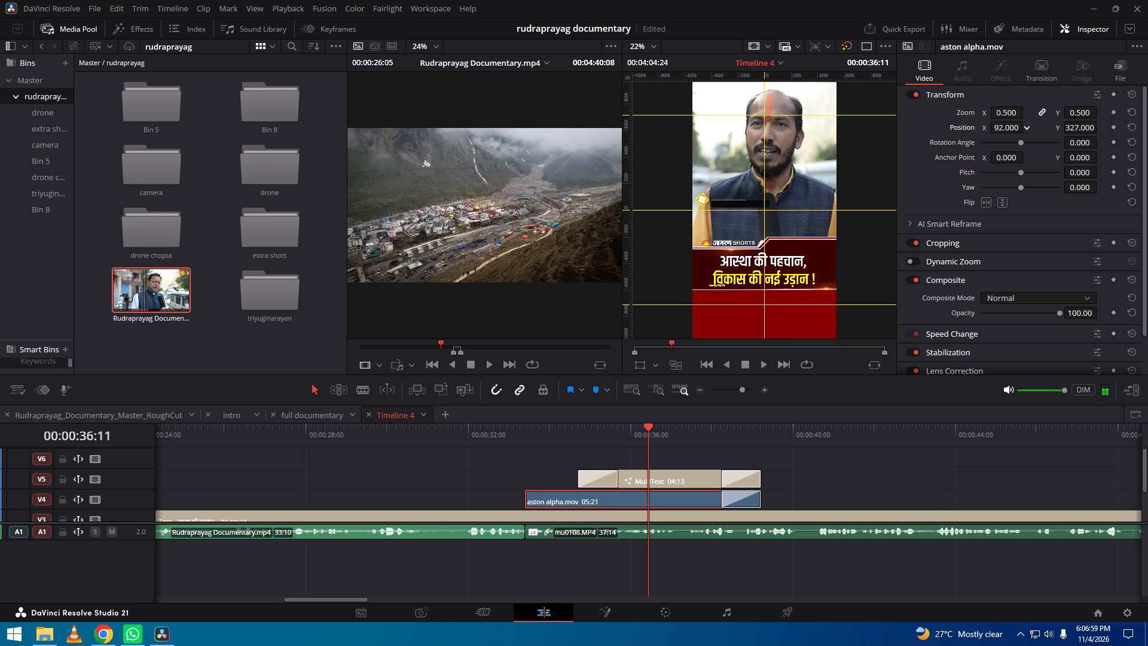
{"action": "left_click_drag", "start_coordinate": [923, 139], "coordinate": [919, 138]}
{"action": "left_click_drag", "start_coordinate": [1089, 129], "coordinate": [985, 123]}
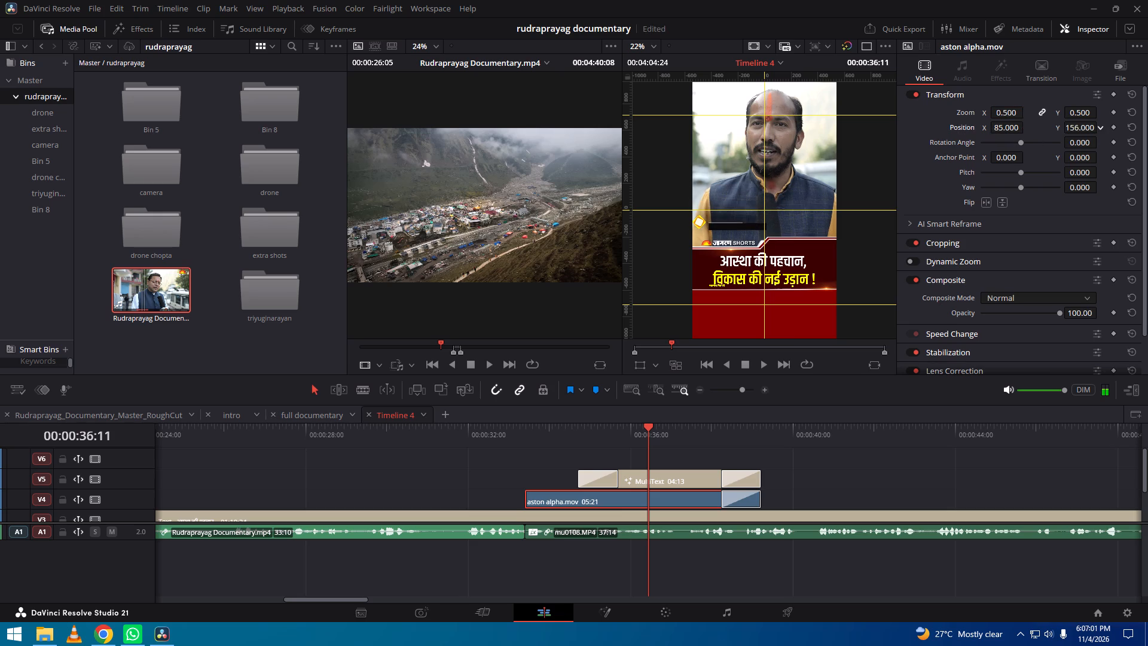
{"action": "left_click_drag", "start_coordinate": [985, 123], "coordinate": [975, 125]}
Set the font size of Text 3 (स्थानीय निवासी) in the MultiText title to 0.1.
{"action": "left_click", "coordinate": [655, 477]}
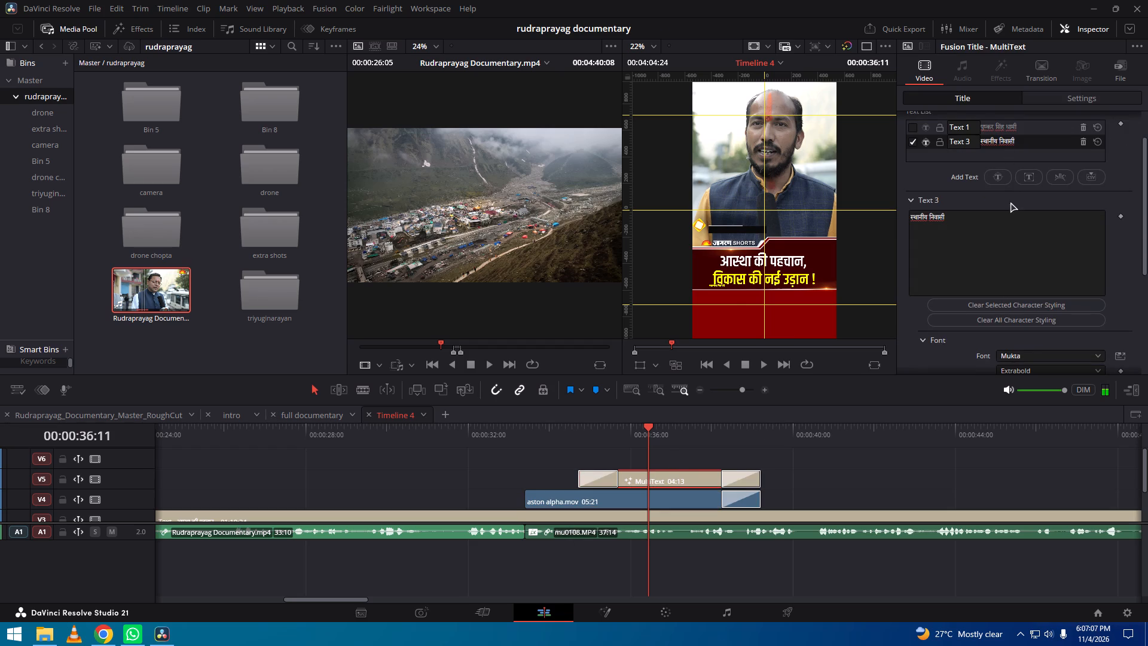
{"action": "scroll", "coordinate": [924, 316], "scroll_direction": "down", "scroll_amount": 10}
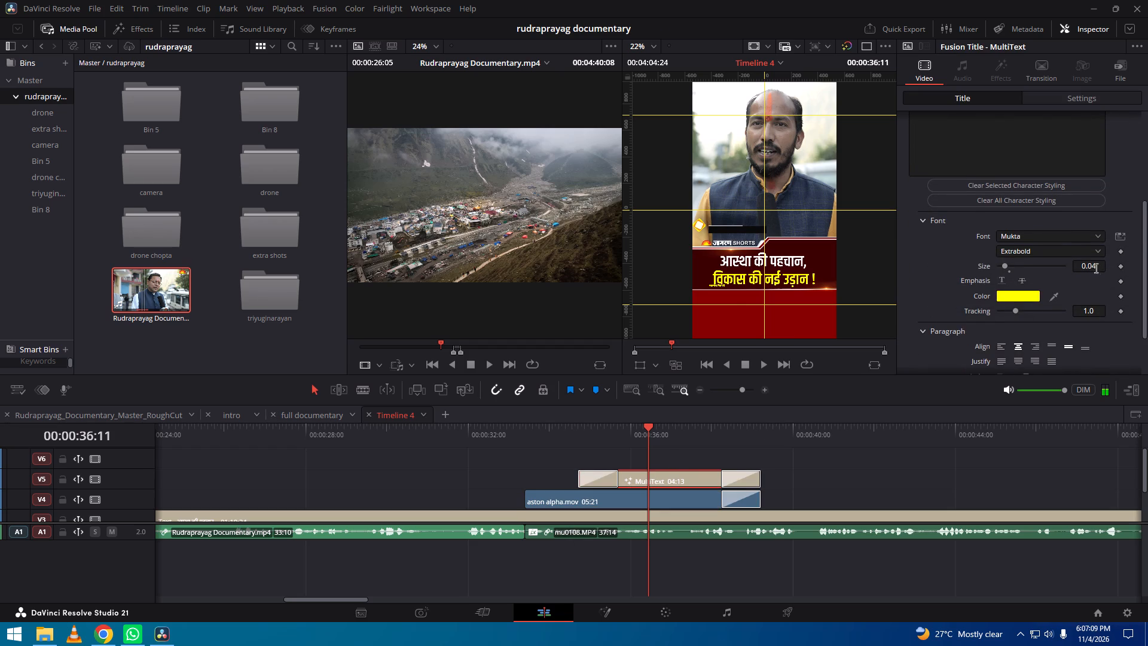
{"action": "left_click_drag", "start_coordinate": [1092, 267], "coordinate": [908, 311]}
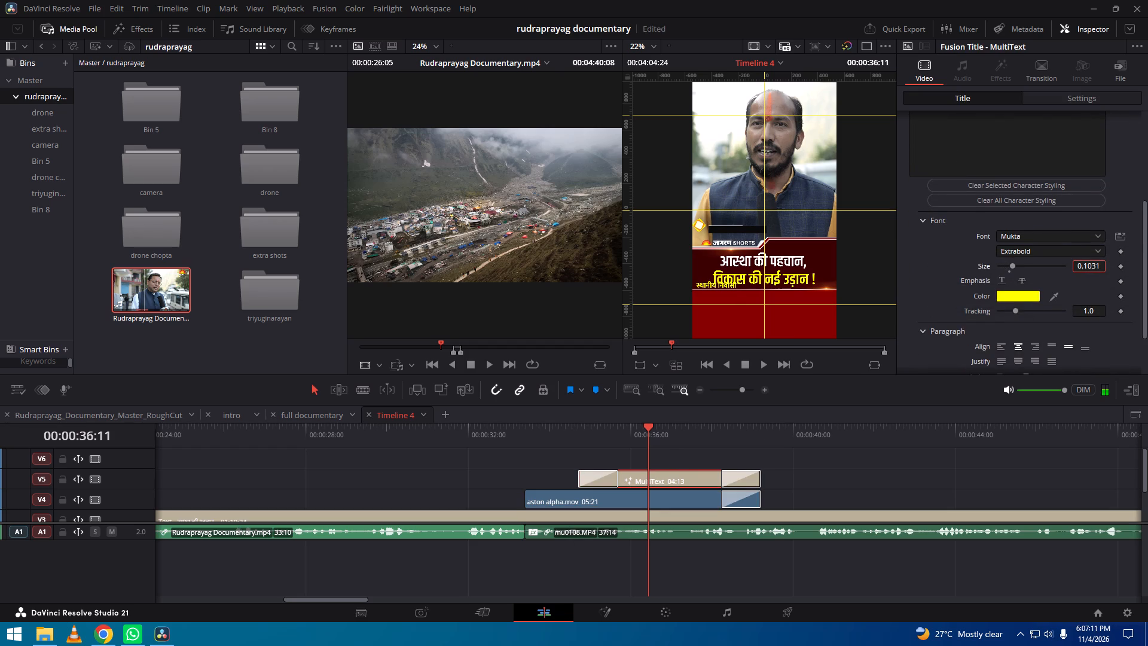
{"action": "left_click_drag", "start_coordinate": [908, 311], "coordinate": [908, 312]}
{"action": "left_click", "coordinate": [1105, 266]}
{"action": "key", "text": "BackSpace"}
{"action": "key", "text": "BackSpace"}
{"action": "key", "text": "Return"}
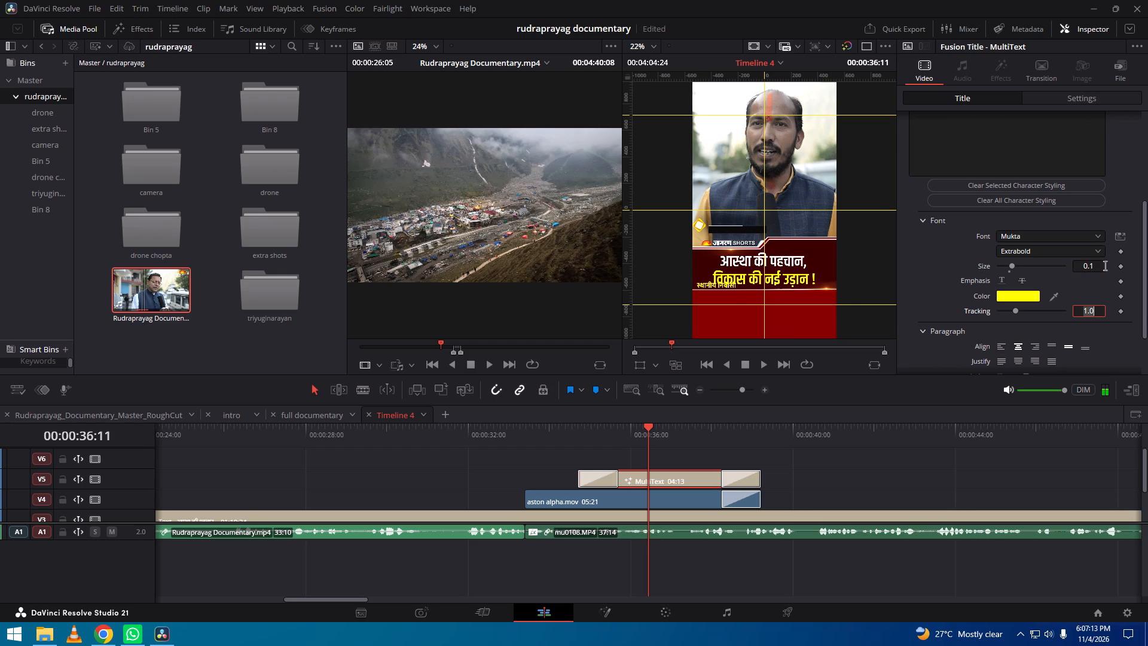
Move Text 3 onto the aston bar by setting its layout centre to about X 0.307, Y 0.419.
{"action": "scroll", "coordinate": [1028, 139], "scroll_direction": "up", "scroll_amount": 19}
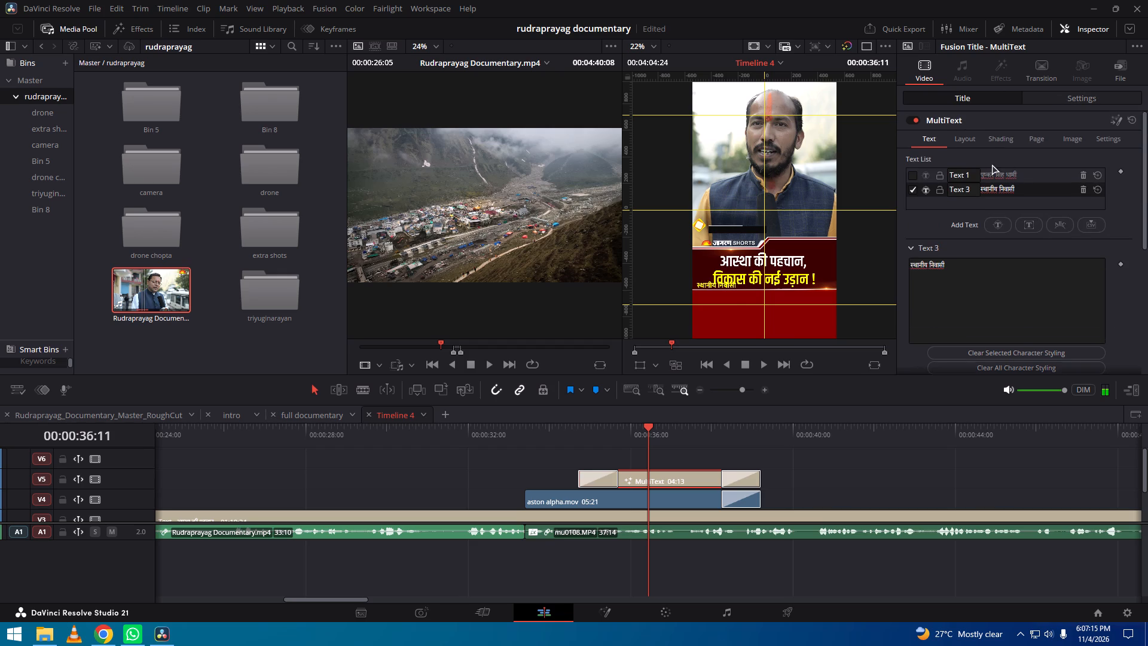
{"action": "left_click", "coordinate": [970, 137]}
{"action": "left_click_drag", "start_coordinate": [1031, 319], "coordinate": [1033, 319]}
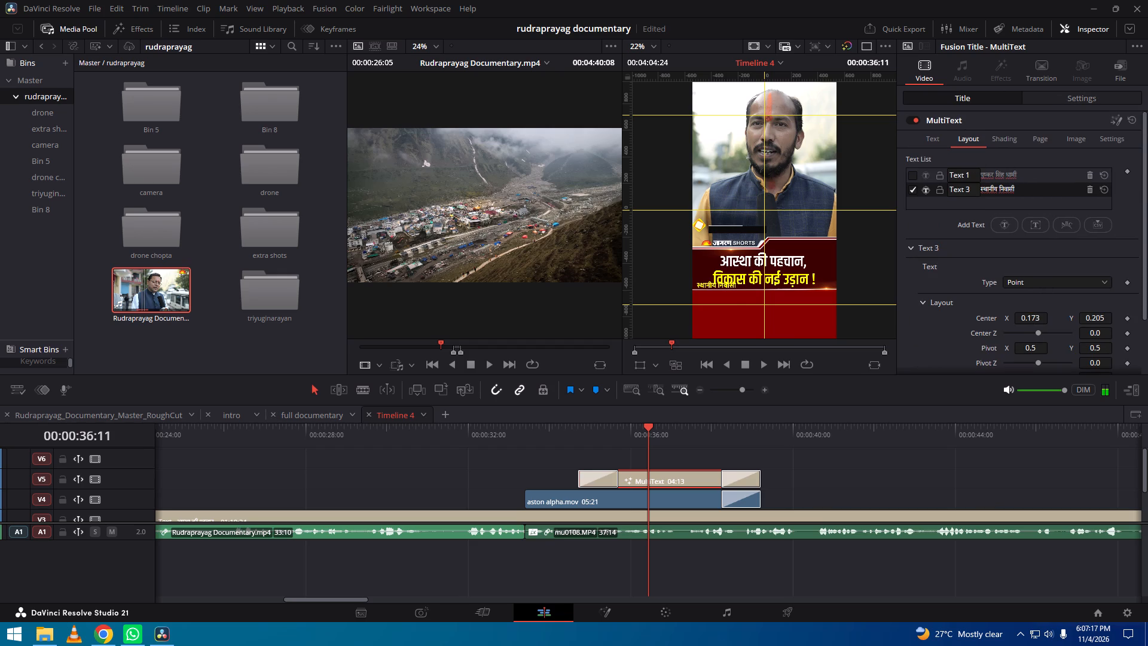
{"action": "left_click_drag", "start_coordinate": [1033, 319], "coordinate": [1111, 330]}
{"action": "left_click_drag", "start_coordinate": [1092, 313], "coordinate": [651, 316]}
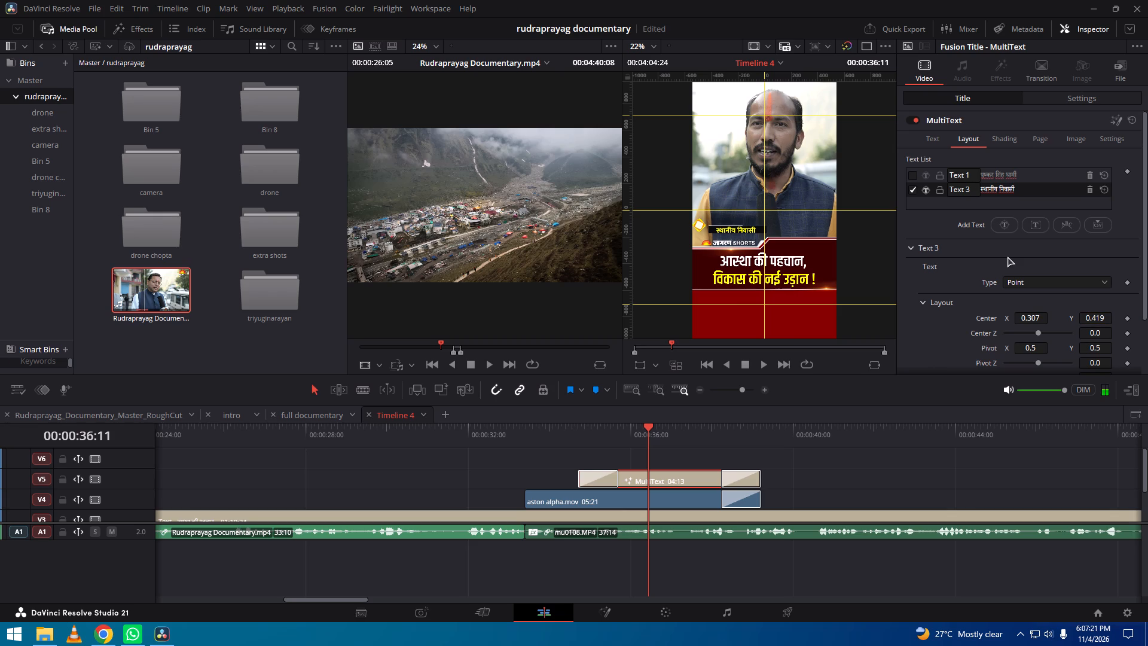
Reduce the font size of Text 3 in the MultiText title to 0.08.
{"action": "left_click_drag", "start_coordinate": [946, 148], "coordinate": [938, 142]}
{"action": "left_click", "coordinate": [938, 142]}
{"action": "scroll", "coordinate": [1137, 337], "scroll_direction": "down", "scroll_amount": 2}
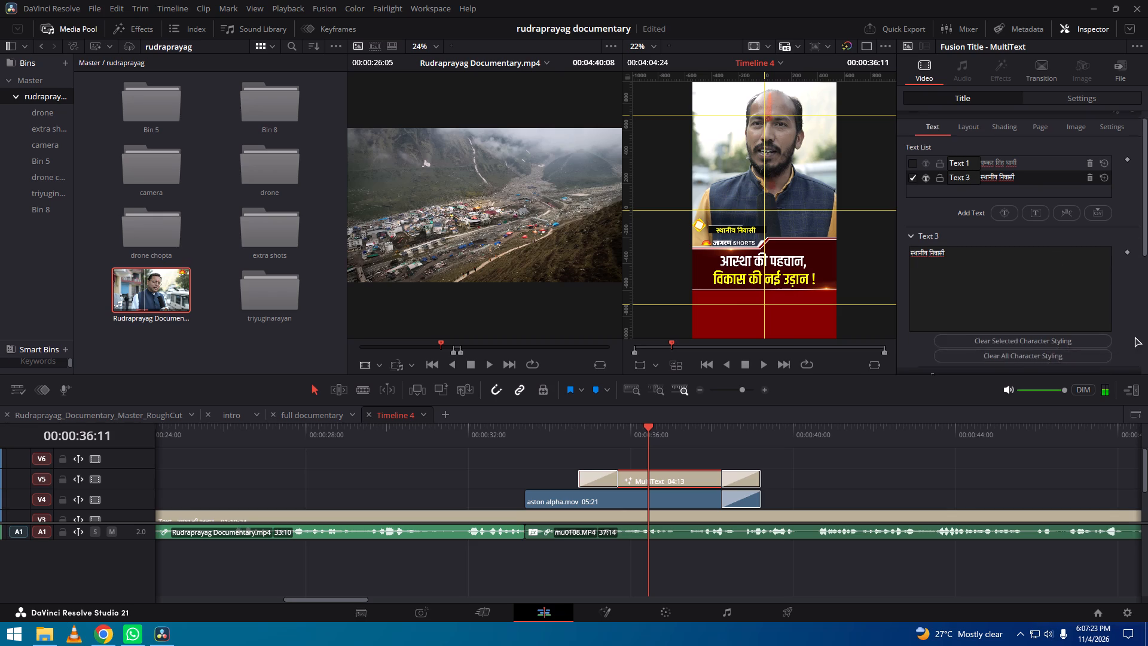
{"action": "scroll", "coordinate": [1135, 337], "scroll_direction": "down", "scroll_amount": 6}
{"action": "left_click", "coordinate": [1105, 337]}
{"action": "key", "text": "BackSpace"}
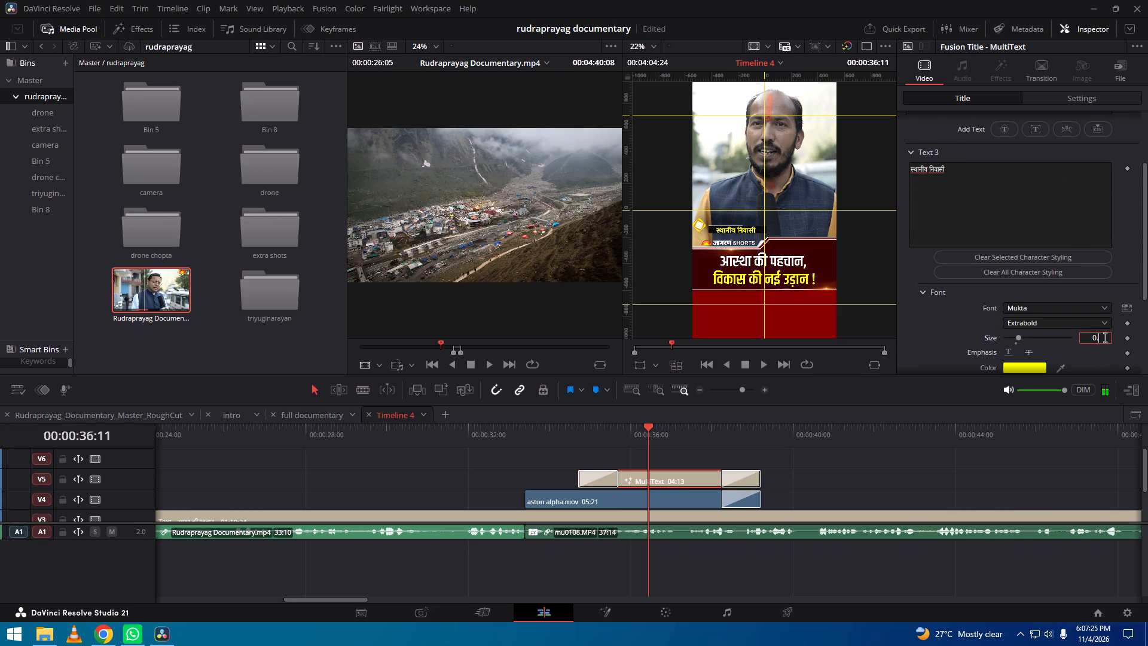
{"action": "key", "text": "8"}
{"action": "key", "text": "Return"}
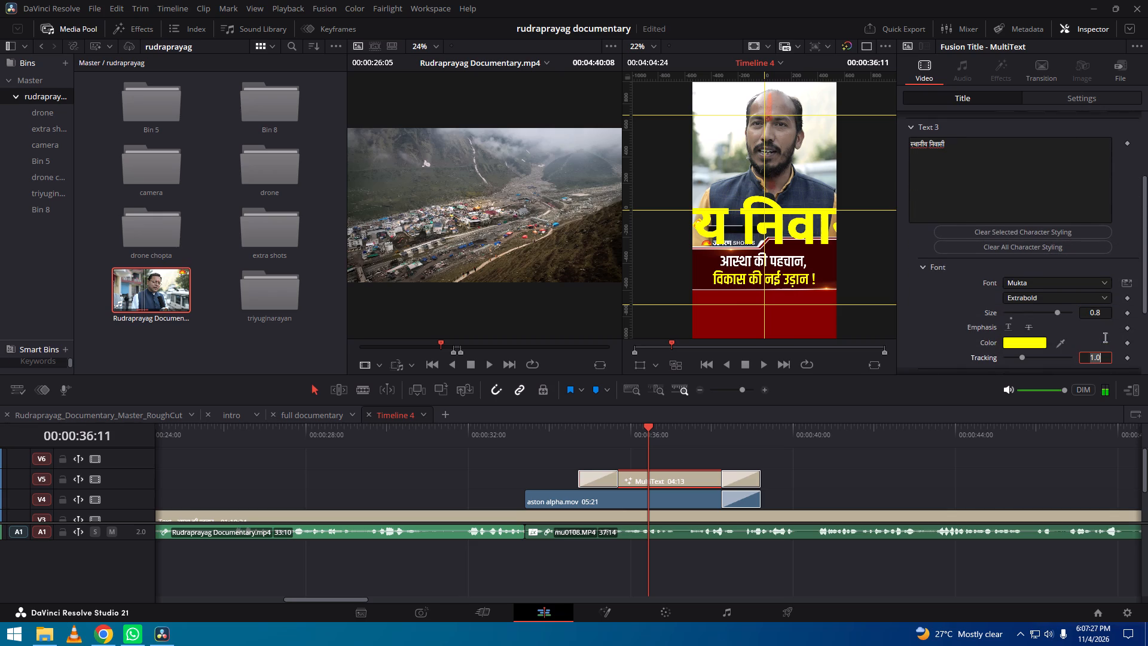
{"action": "left_click", "coordinate": [1107, 313]}
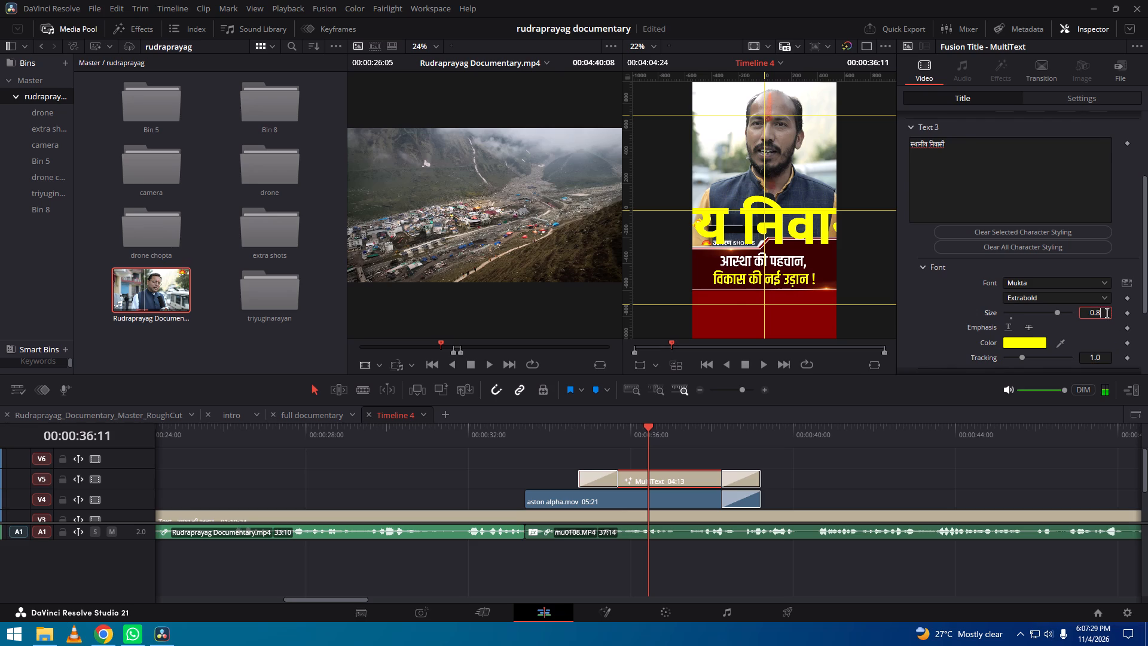
{"action": "key", "text": "BackSpace"}
{"action": "key", "text": "0"}
{"action": "key", "text": "8"}
{"action": "key", "text": "Return"}
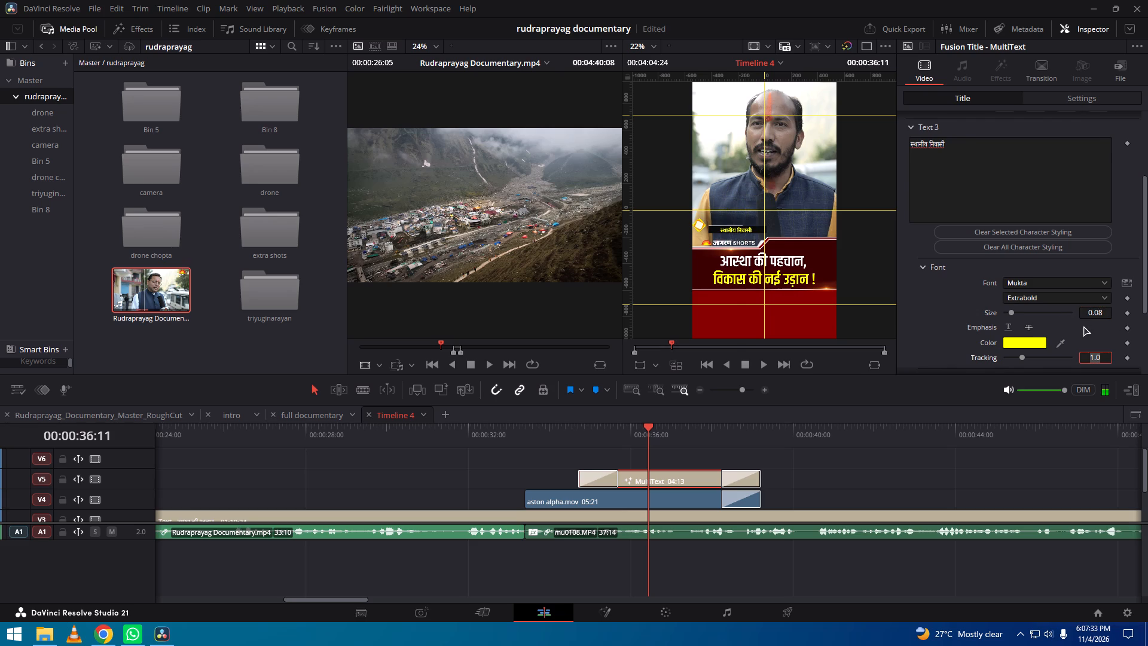
Shift Text 3 (स्थानीय निवासी) along the aston bar to layout centre X 0.25, Y about 0.421, checking it in full-screen preview.
{"action": "key", "text": "ctrl+f"}
{"action": "left_click", "coordinate": [815, 395]}
{"action": "left_click", "coordinate": [835, 440]}
{"action": "key", "text": "ctrl+f"}
{"action": "key", "text": "ctrl+f"}
{"action": "scroll", "coordinate": [975, 169], "scroll_direction": "up", "scroll_amount": 11}
{"action": "left_click", "coordinate": [977, 142]}
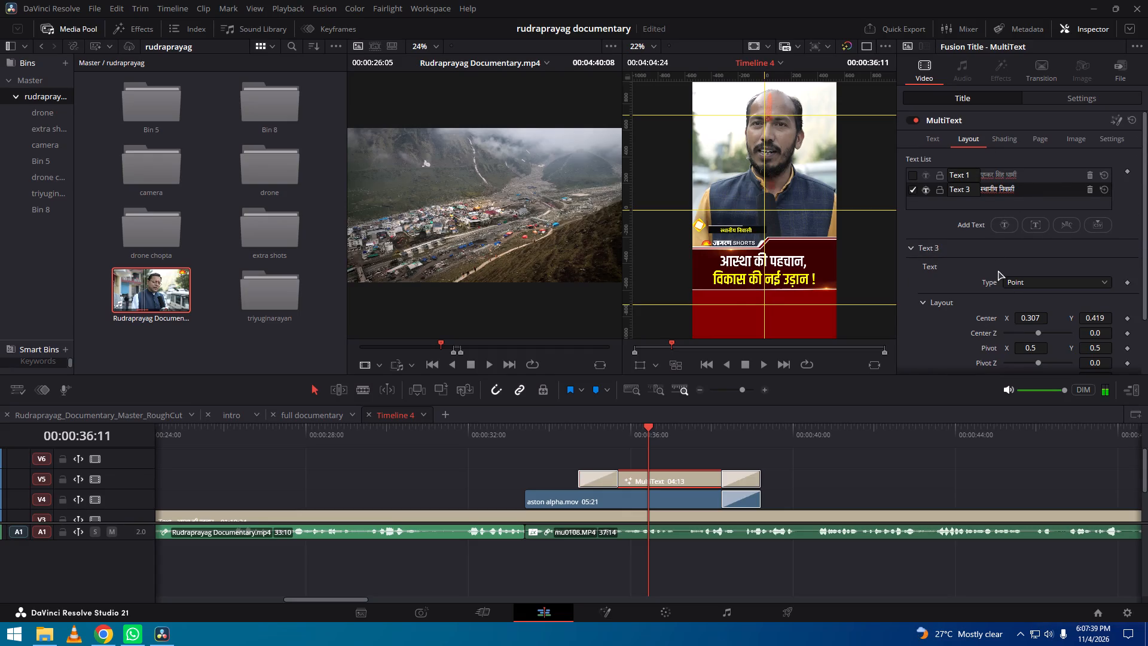
{"action": "left_click_drag", "start_coordinate": [1036, 321], "coordinate": [1008, 313]}
{"action": "left_click_drag", "start_coordinate": [1008, 313], "coordinate": [1002, 311]}
{"action": "left_click", "coordinate": [1098, 322]}
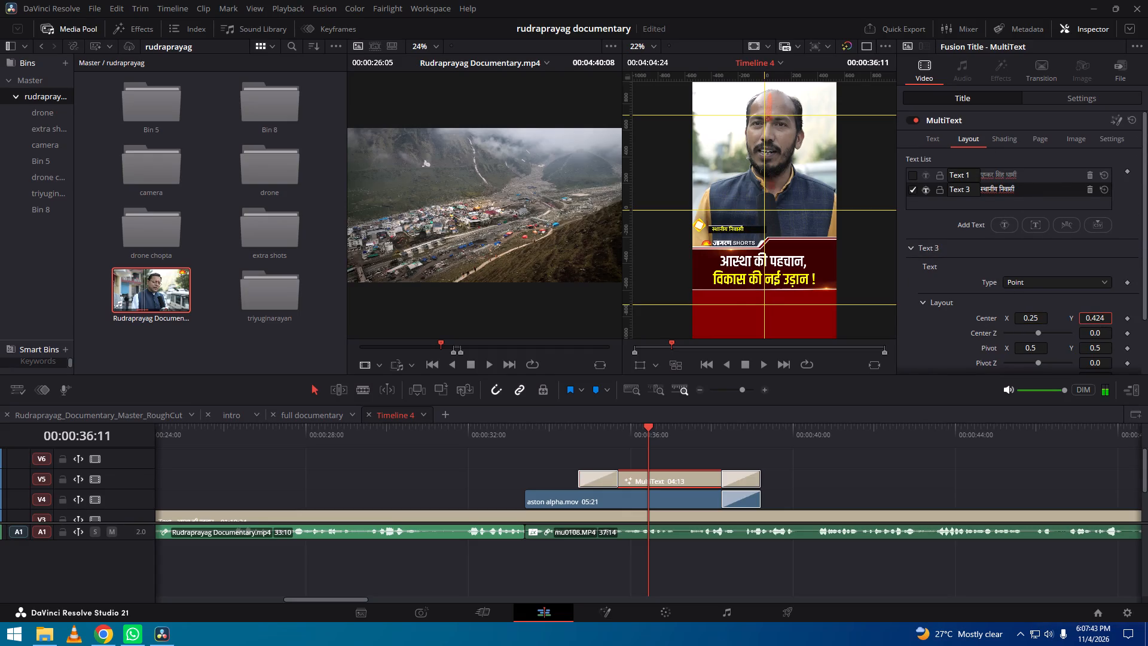
{"action": "key", "text": "ctrl+f"}
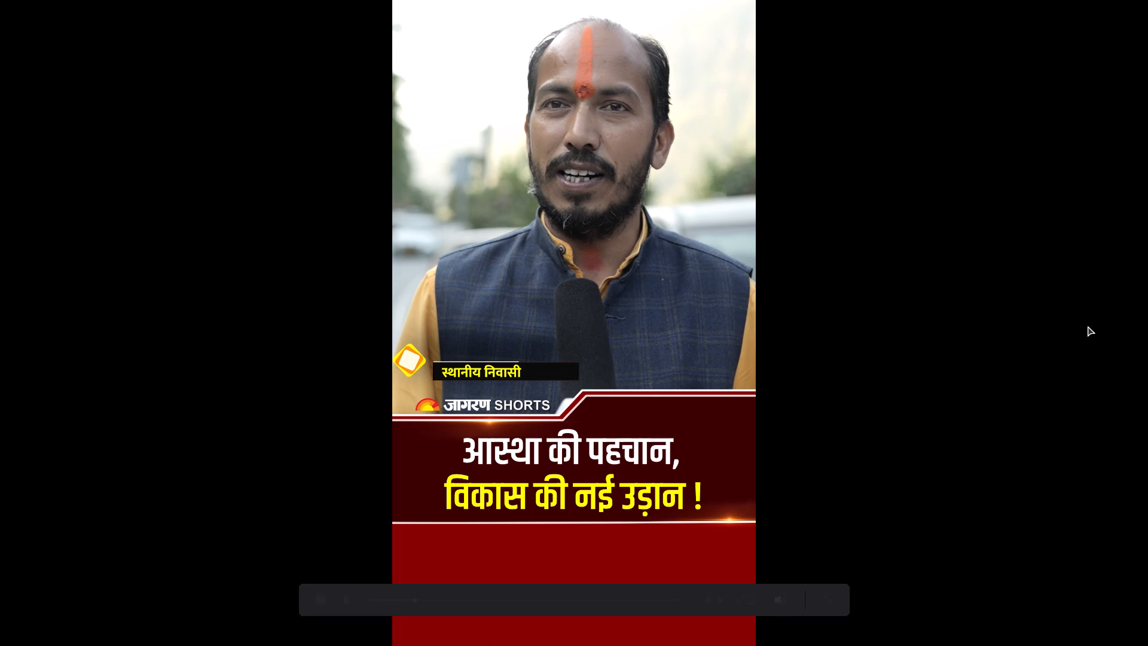
{"action": "key", "text": "ctrl+f"}
{"action": "left_click", "coordinate": [1110, 298]}
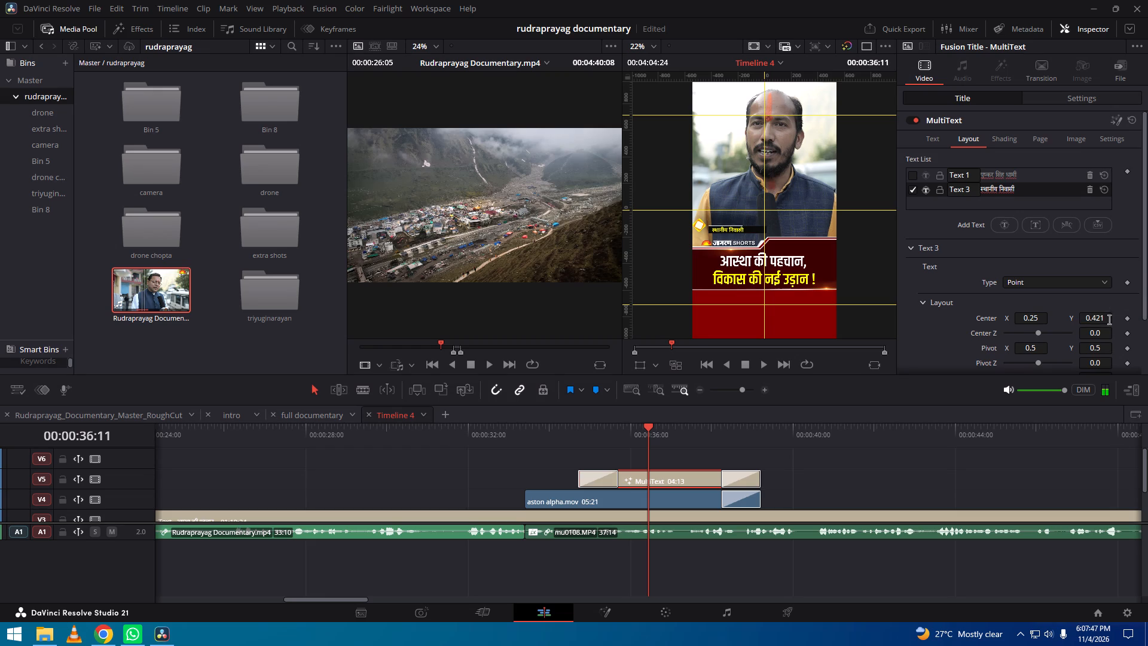
Set the layout centre Y of Text 3 to 0.42 and check its placement on the aston bar in full-screen preview.
{"action": "left_click", "coordinate": [1109, 319]}
{"action": "key", "text": "BackSpace"}
{"action": "key", "text": "Return"}
{"action": "key", "text": "ctrl+f"}
{"action": "left_click", "coordinate": [1107, 297]}
{"action": "key", "text": "ctrl+f"}
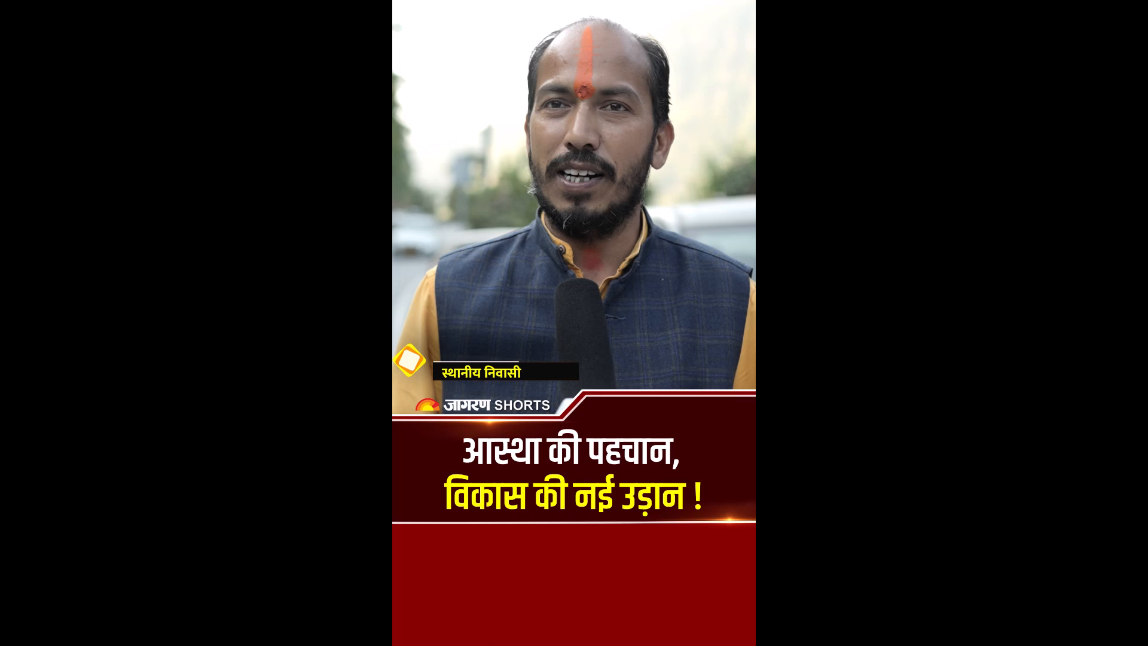
{"action": "key", "text": "ctrl+f"}
{"action": "key", "text": "ctrl+f"}
{"action": "key", "text": "ctrl+f"}
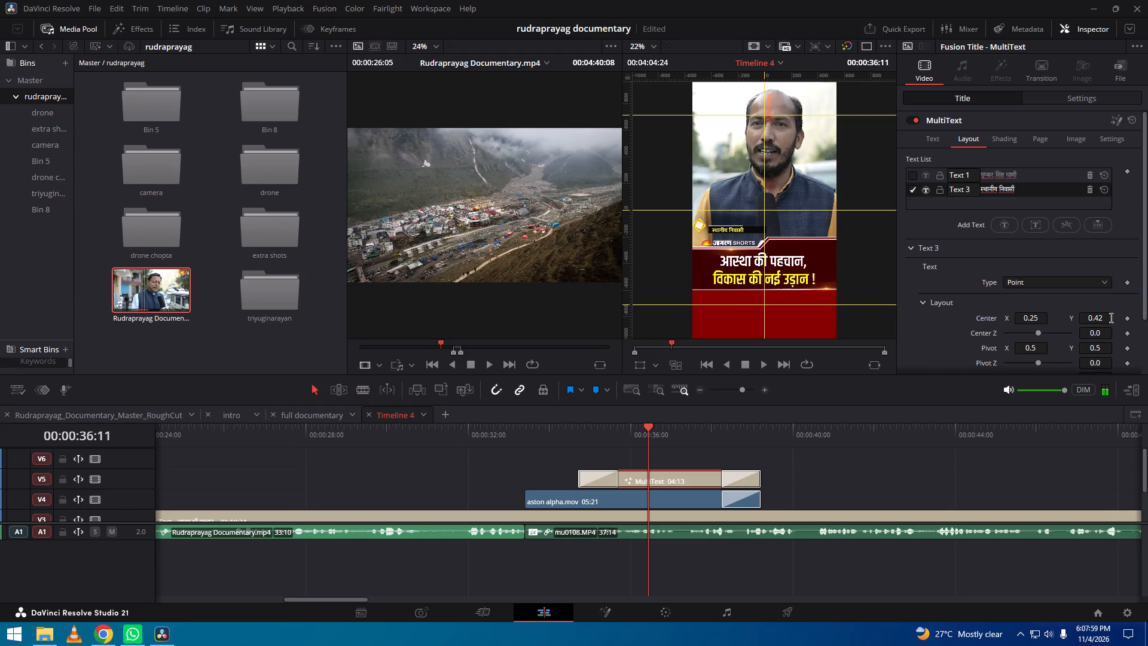
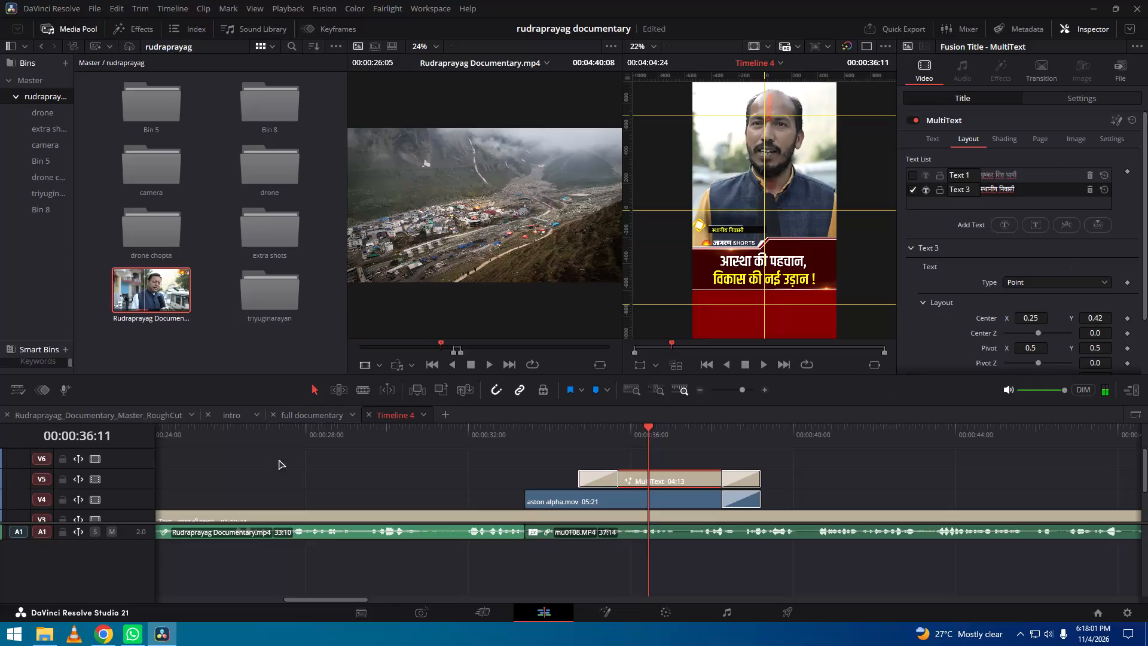
Open the full documentary timeline and look over its intro and master rough cut along the whole length.
{"action": "left_click", "coordinate": [315, 415]}
{"action": "scroll", "coordinate": [743, 525], "scroll_direction": "down", "scroll_amount": 6, "text": "alt"}
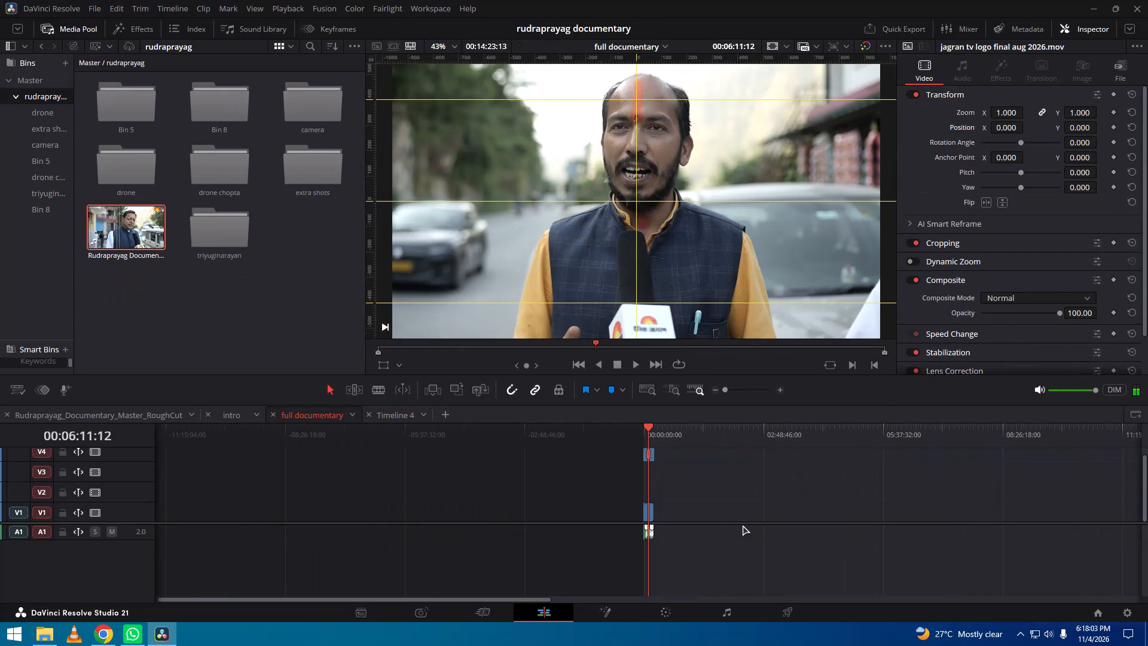
{"action": "scroll", "coordinate": [743, 525], "scroll_direction": "up", "scroll_amount": 5, "text": "alt"}
{"action": "scroll", "coordinate": [743, 525], "scroll_direction": "down", "scroll_amount": 2, "text": "alt"}
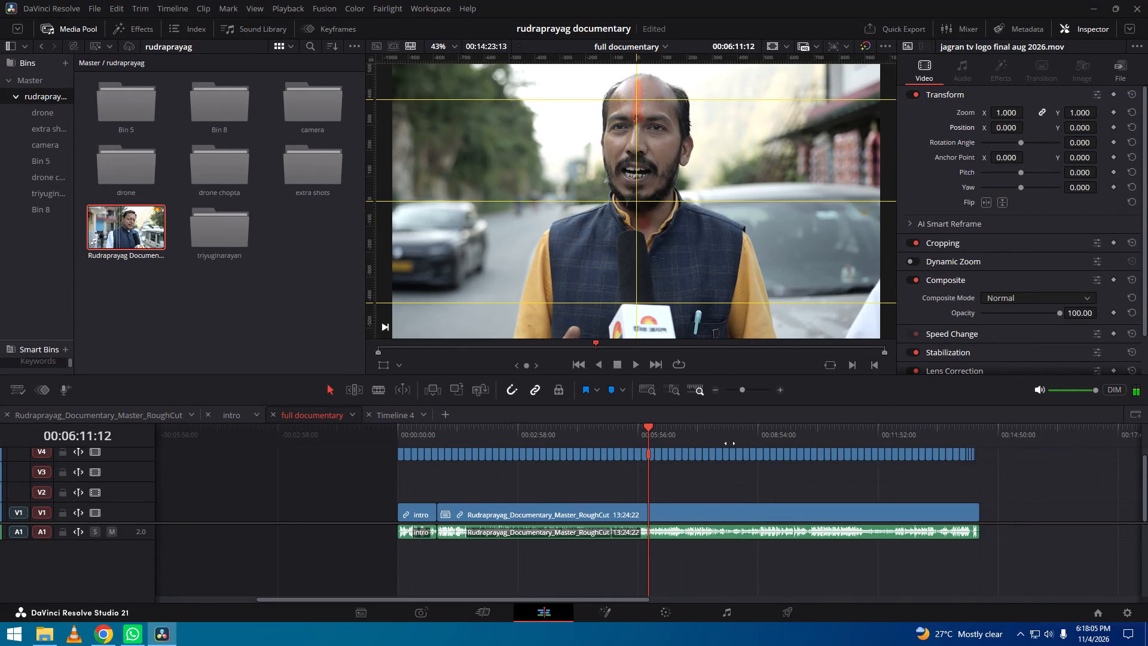
{"action": "left_click_drag", "start_coordinate": [733, 442], "coordinate": [792, 434]}
Switch to File Explorer and check the exported Rudraprayag Documentary.mp4 on drive D in VLC, closing the player when done.
{"action": "key", "text": "alt+Tab"}
{"action": "left_click", "coordinate": [603, 328], "text": "alt"}
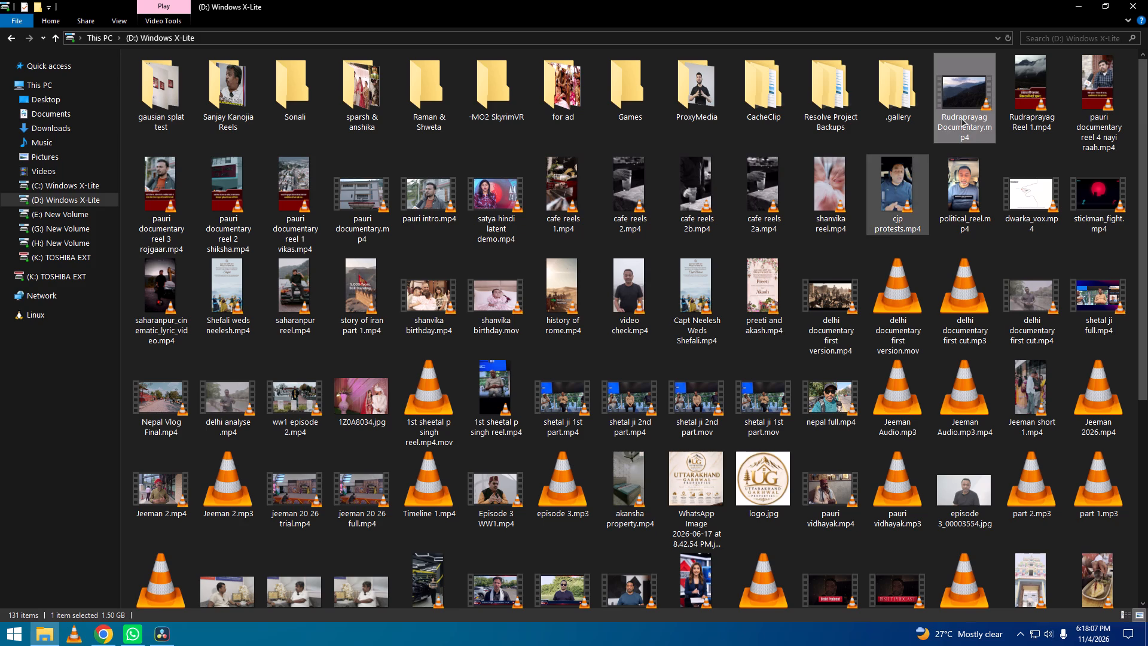
{"action": "double_click", "coordinate": [957, 103]}
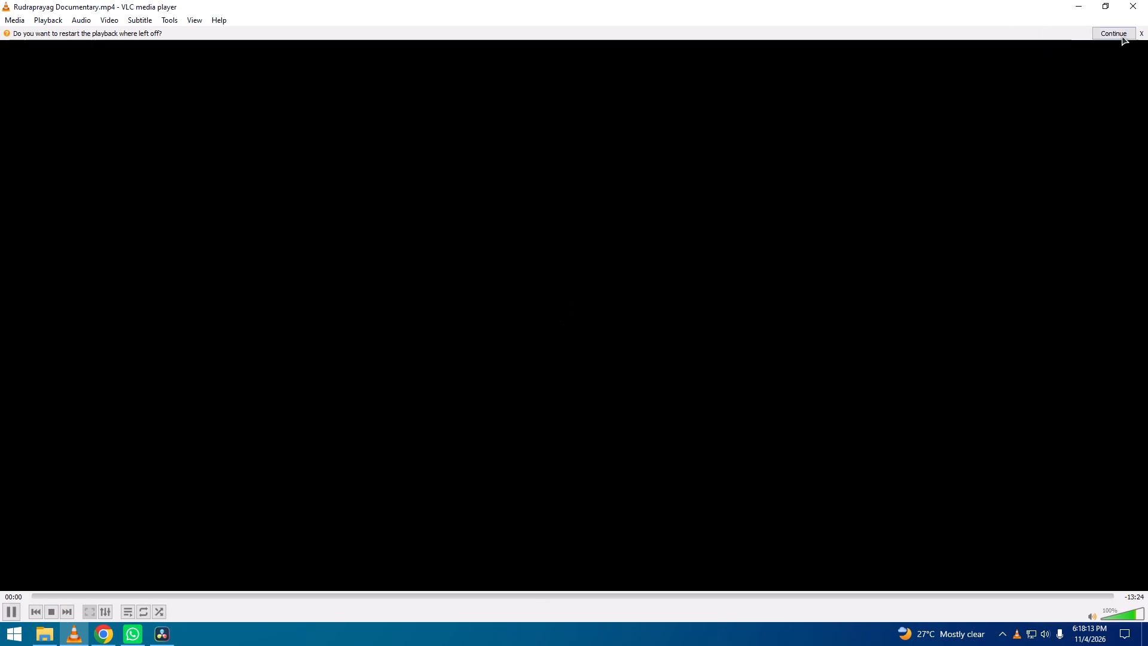
{"action": "left_click", "coordinate": [1146, 32]}
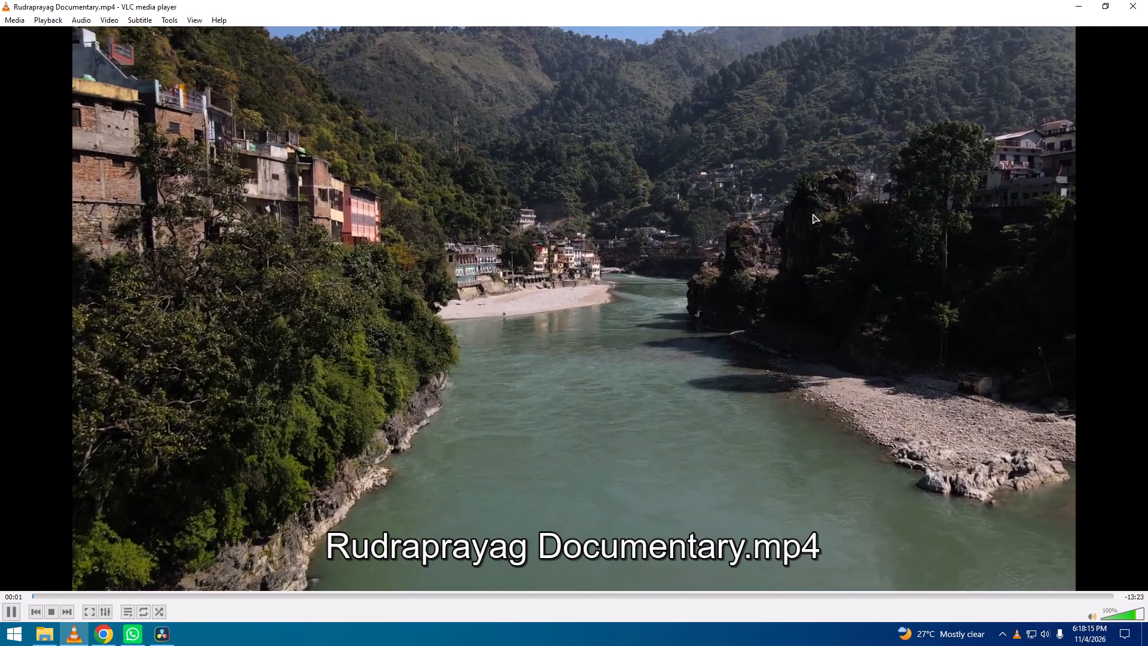
{"action": "left_click", "coordinate": [1147, 0]}
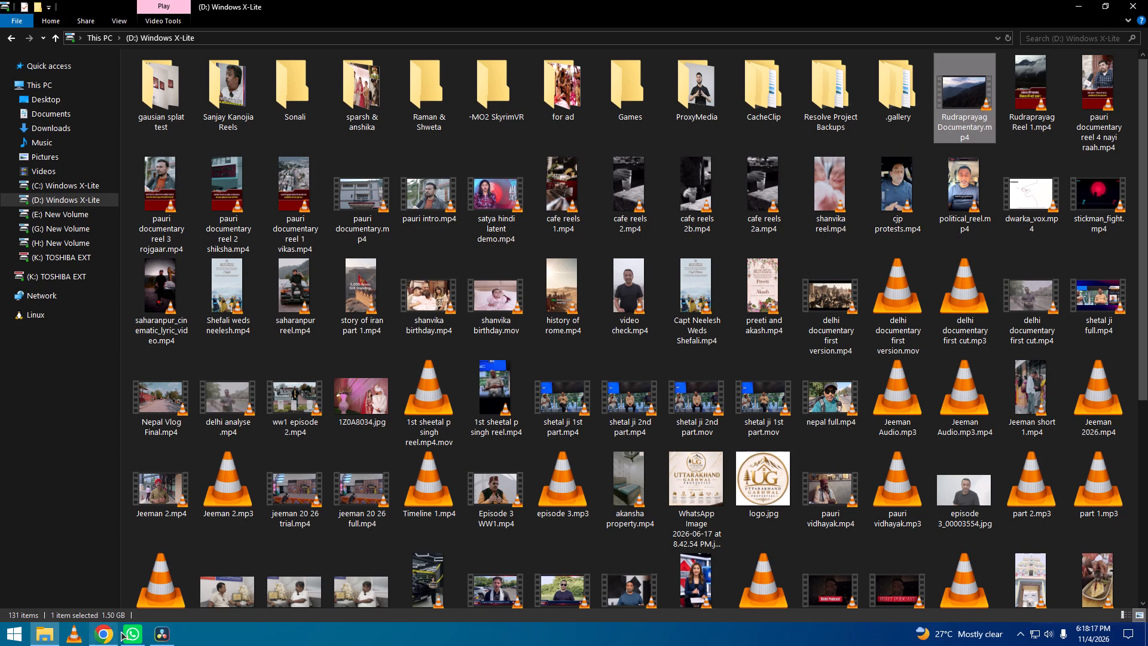
Back in DaVinci Resolve, queue the full documentary timeline for export, replacing D:\Rudraprayag Documentary.mp4, and start the render.
{"action": "left_click", "coordinate": [168, 639]}
{"action": "left_click", "coordinate": [756, 611]}
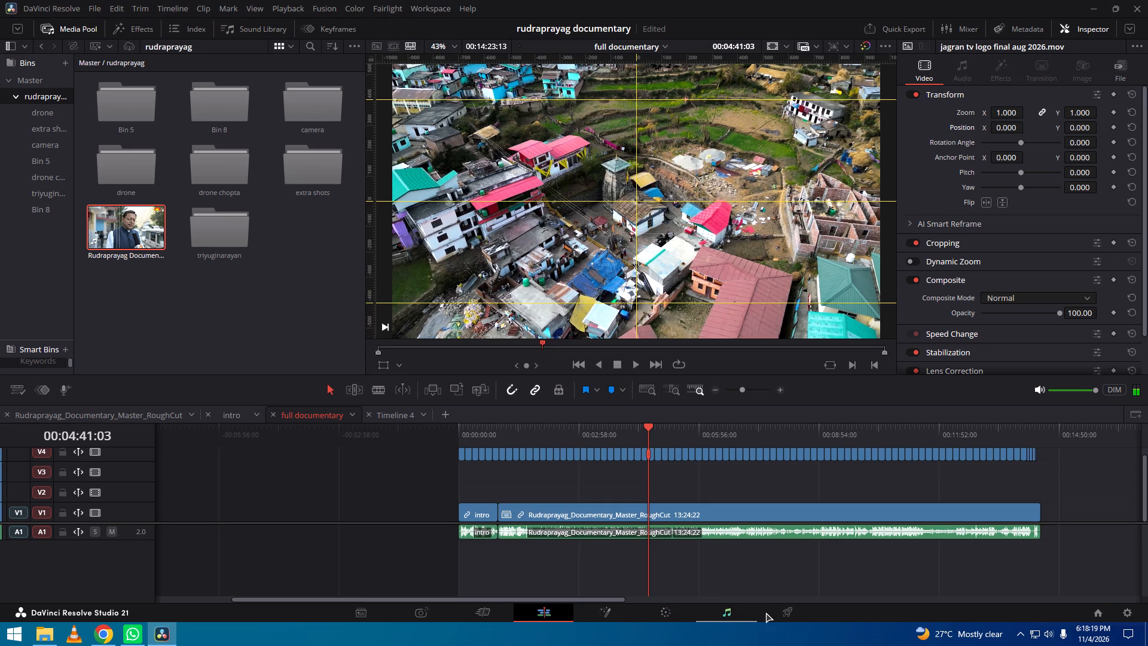
{"action": "left_click", "coordinate": [770, 613]}
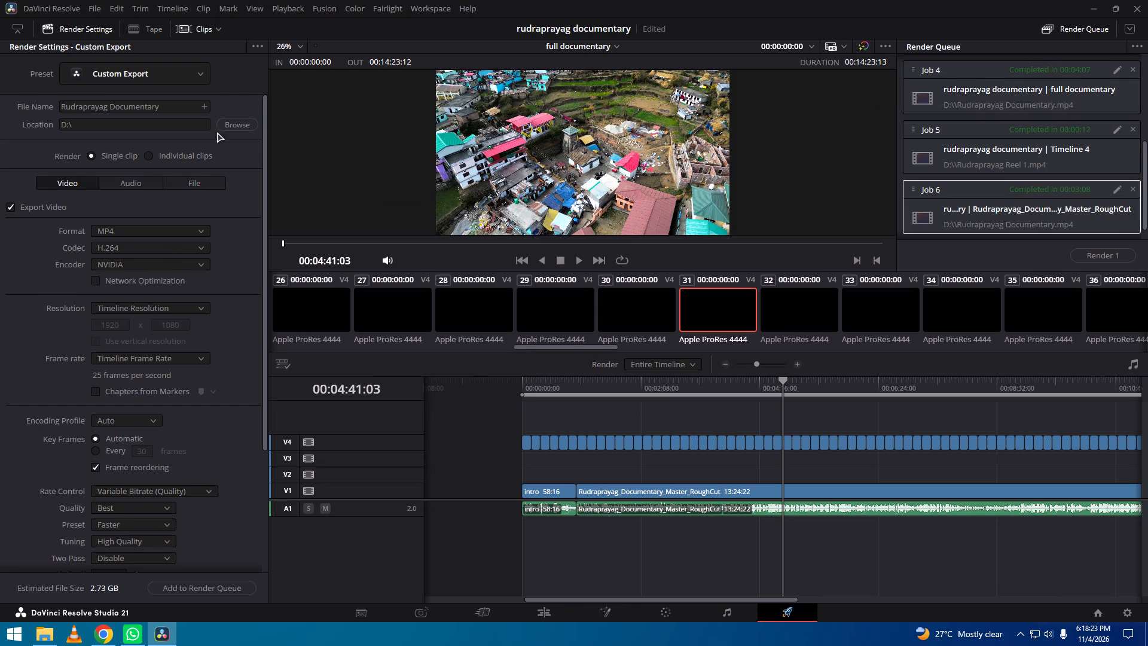
{"action": "left_click", "coordinate": [198, 590]}
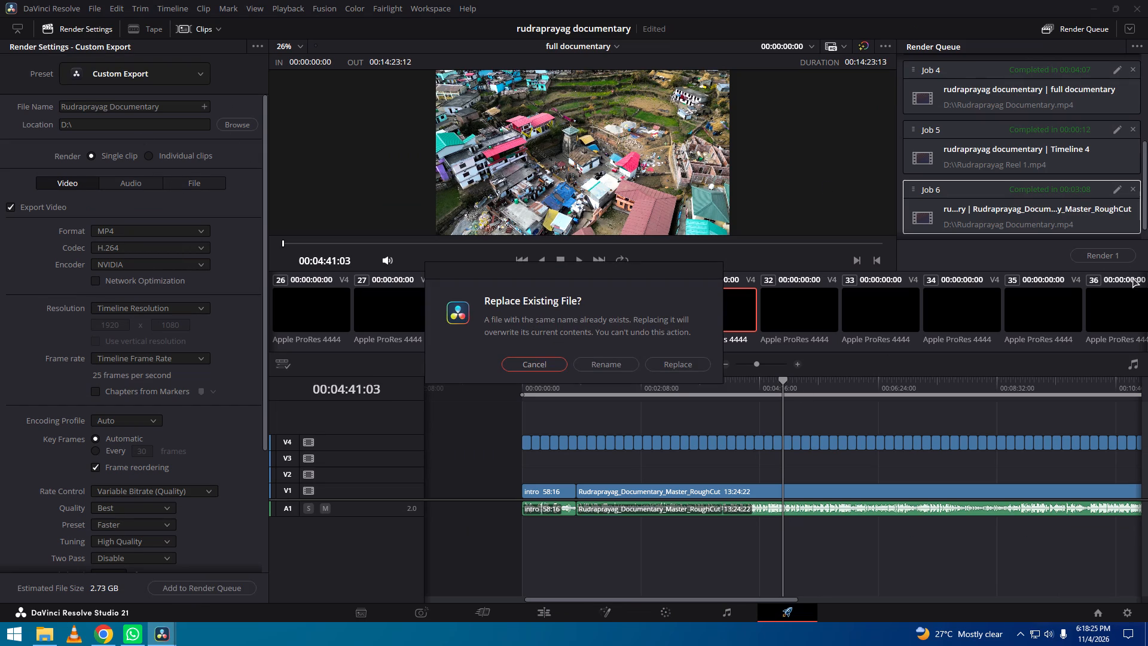
{"action": "left_click", "coordinate": [694, 367]}
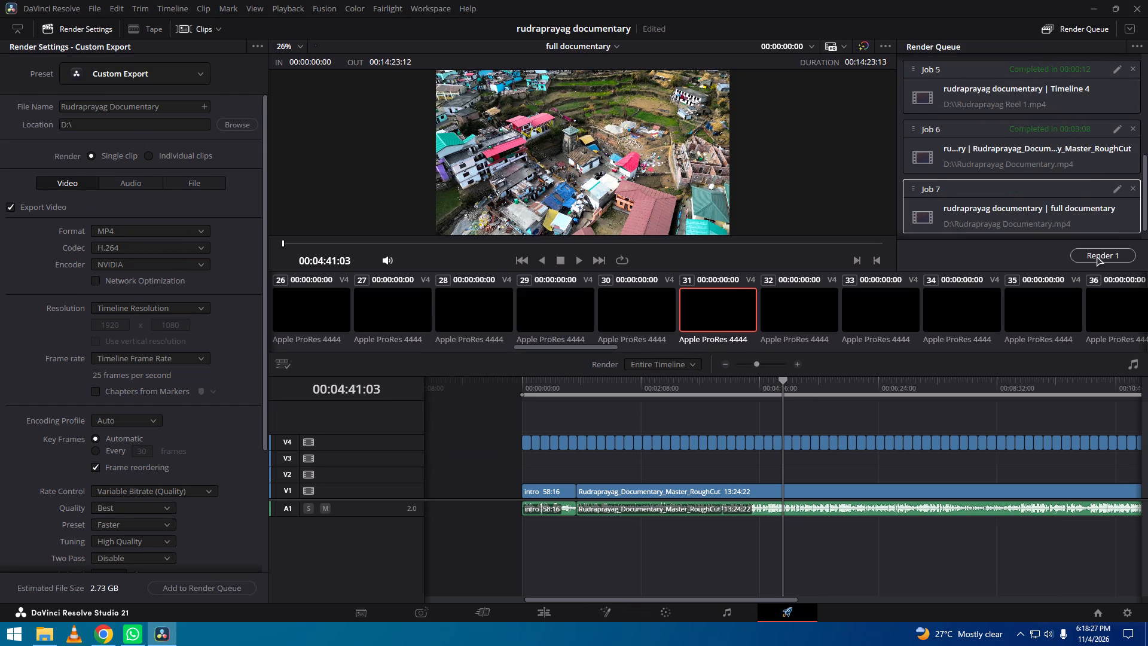
{"action": "left_click", "coordinate": [1097, 256]}
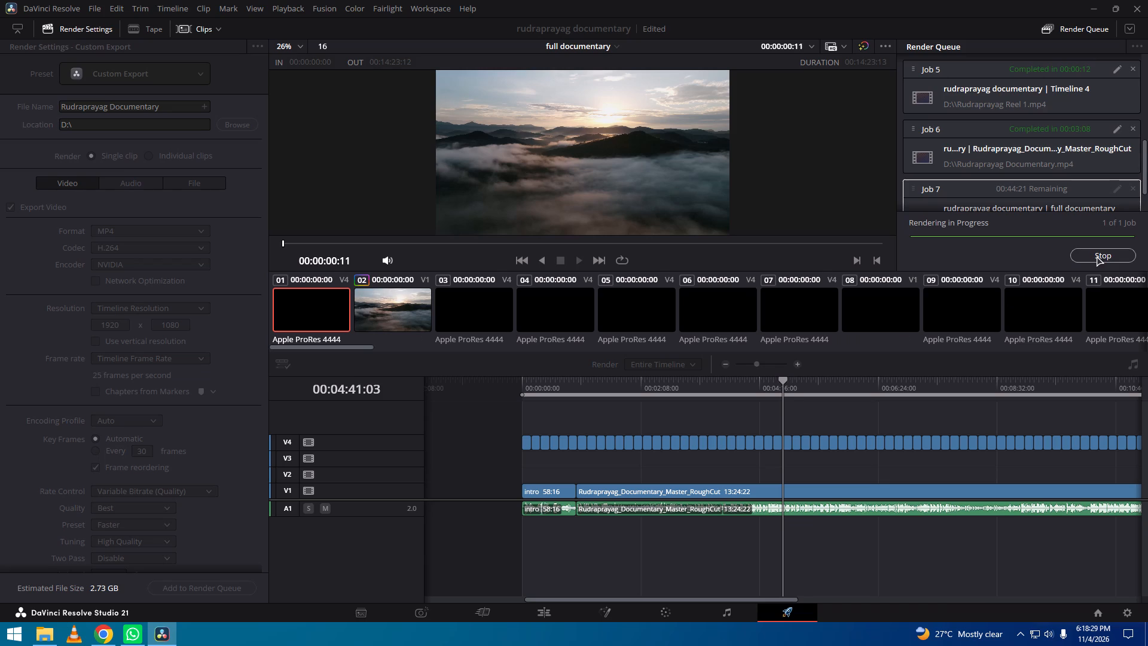
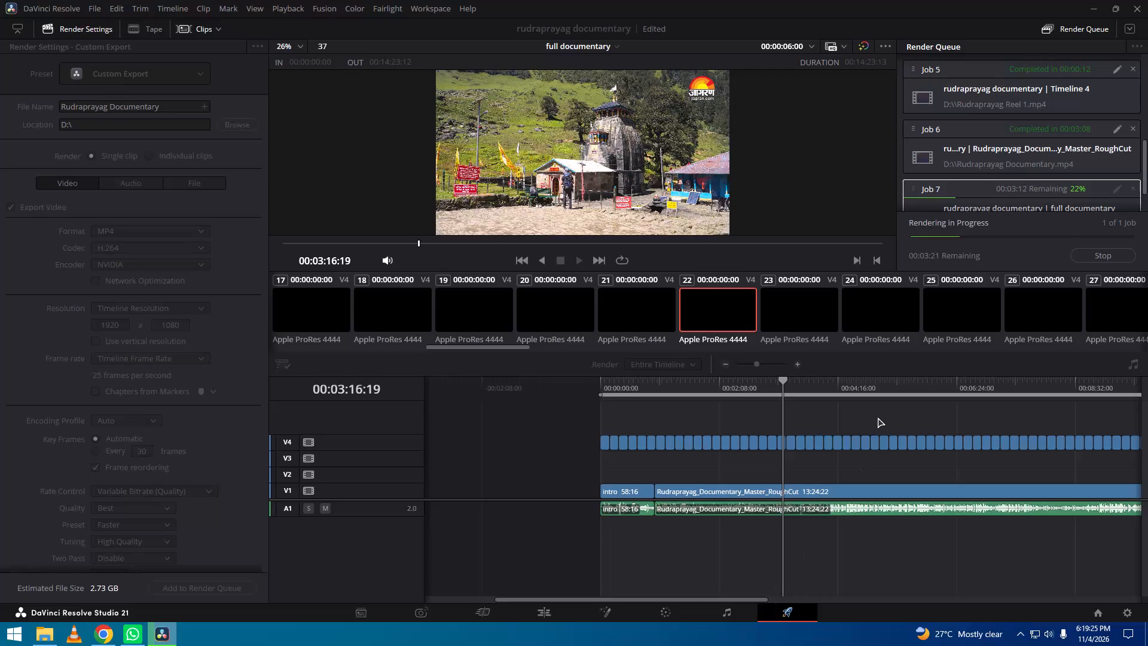
Examine the tail of the full documentary timeline, checking where the logo clips and the master rough cut end.
{"action": "scroll", "coordinate": [878, 418], "scroll_direction": "down", "scroll_amount": 6, "text": "alt"}
{"action": "scroll", "coordinate": [859, 419], "scroll_direction": "up", "scroll_amount": 3, "text": "alt"}
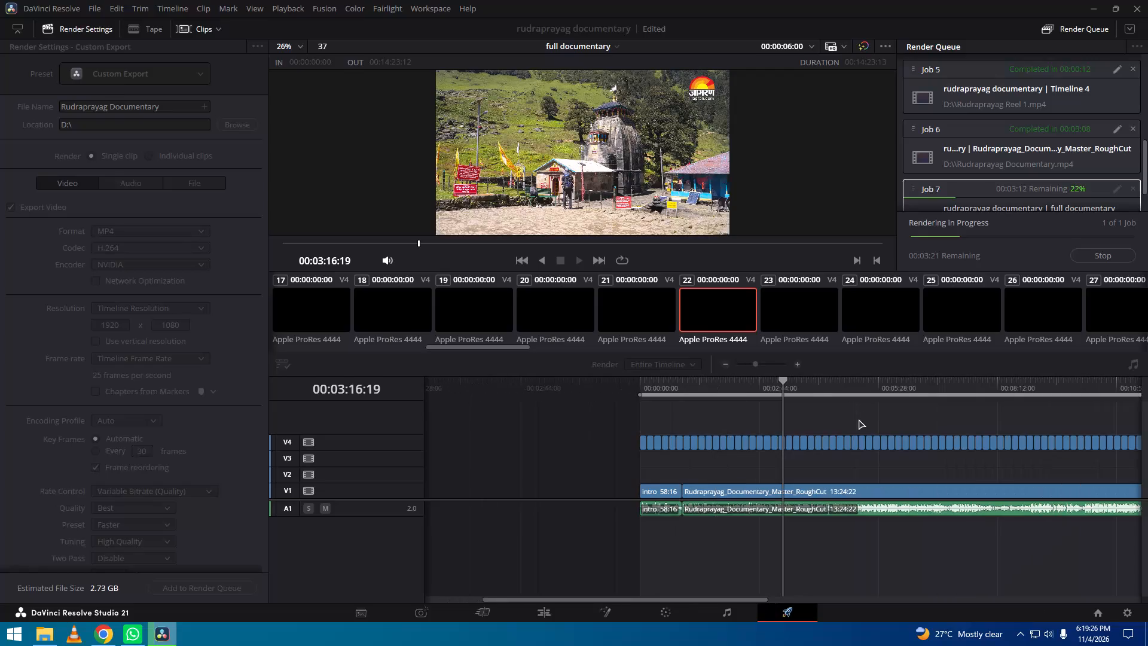
{"action": "left_click_drag", "start_coordinate": [944, 388], "coordinate": [347, 391]}
{"action": "scroll", "coordinate": [764, 435], "scroll_direction": "up", "scroll_amount": 13, "text": "alt"}
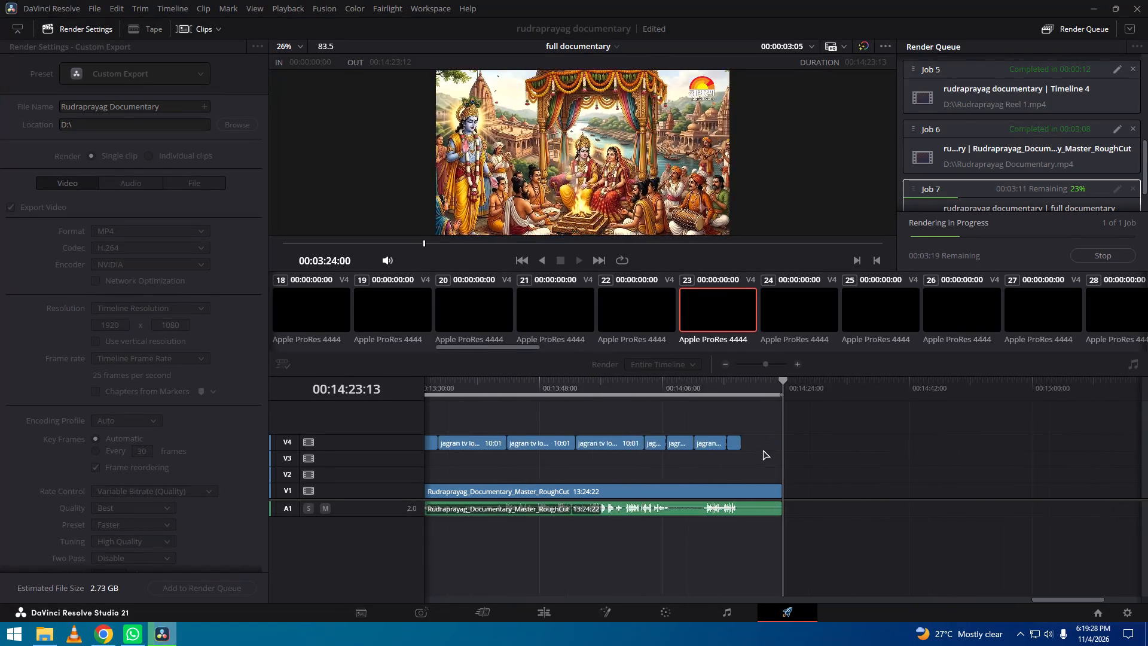
{"action": "scroll", "coordinate": [763, 450], "scroll_direction": "up", "scroll_amount": 6, "text": "alt"}
{"action": "left_click_drag", "start_coordinate": [721, 392], "coordinate": [923, 393]}
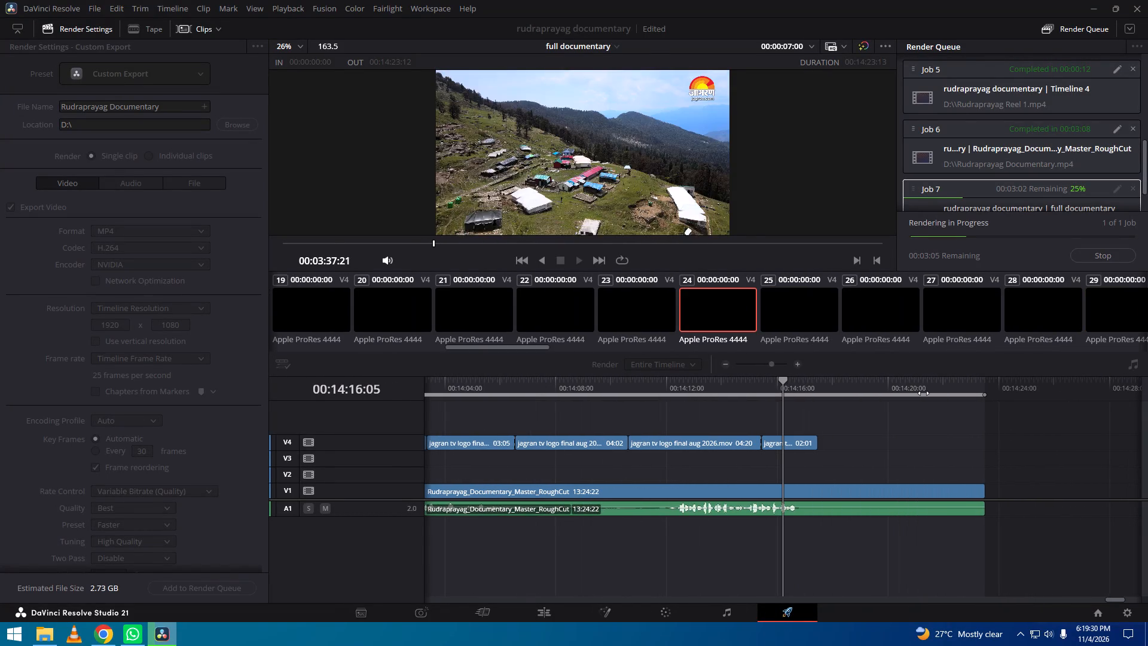
{"action": "left_click_drag", "start_coordinate": [923, 393], "coordinate": [897, 391]}
{"action": "key", "text": "space"}
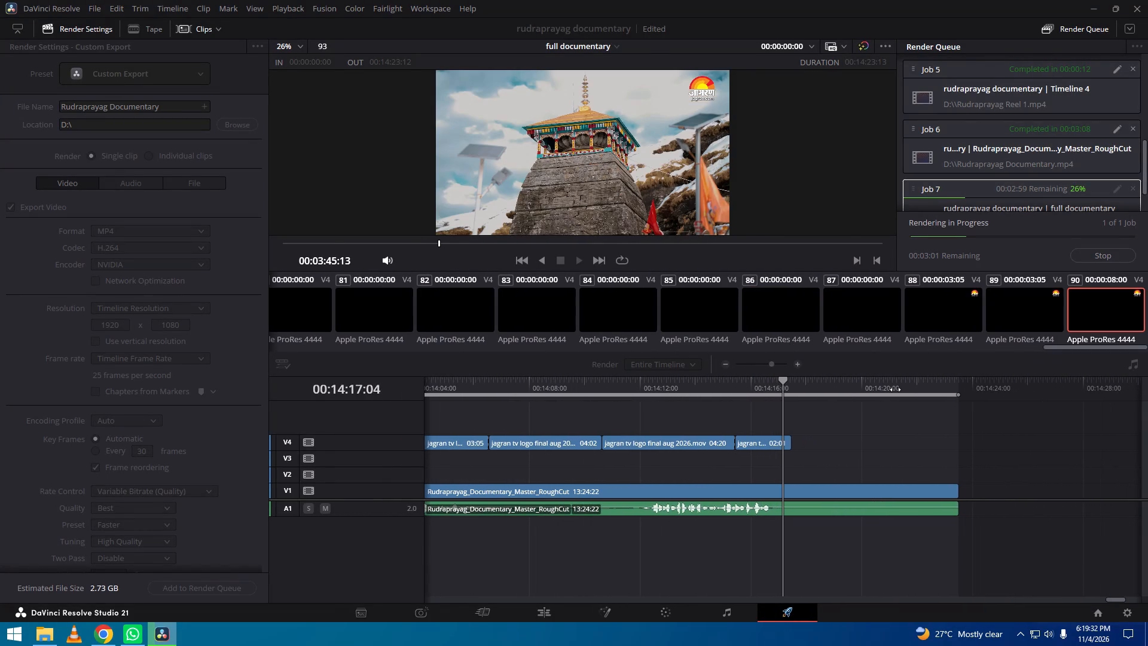
{"action": "left_click_drag", "start_coordinate": [896, 377], "coordinate": [851, 379]}
{"action": "left_click_drag", "start_coordinate": [869, 386], "coordinate": [814, 384]}
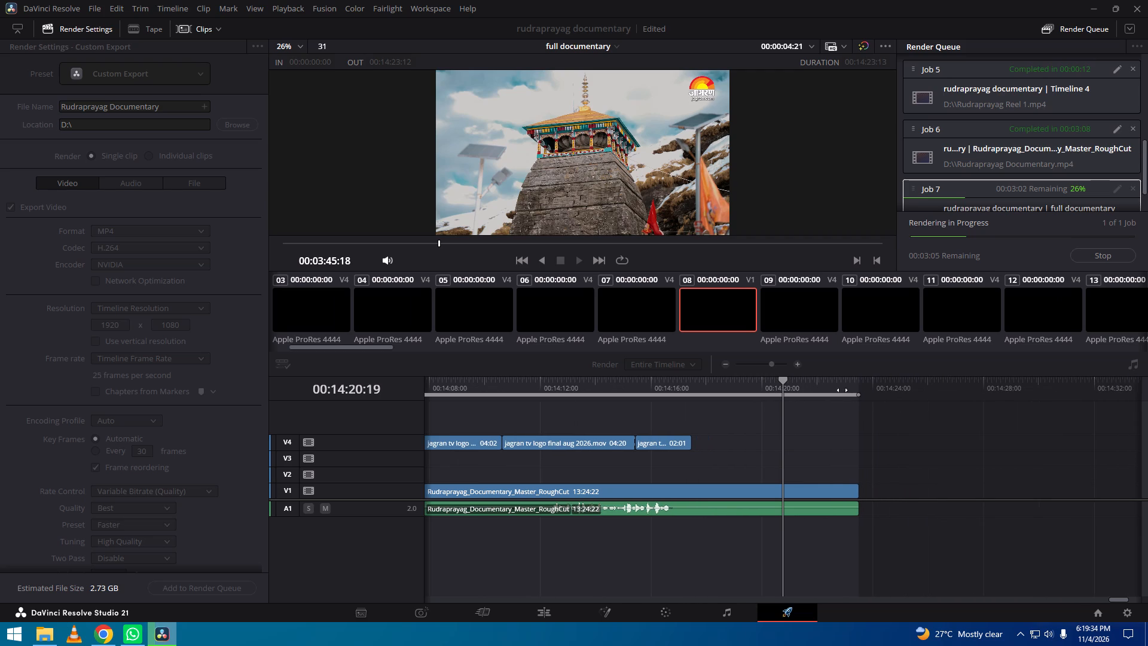
{"action": "scroll", "coordinate": [825, 430], "scroll_direction": "up", "scroll_amount": 6, "text": "alt"}
{"action": "left_click_drag", "start_coordinate": [911, 383], "coordinate": [740, 388]}
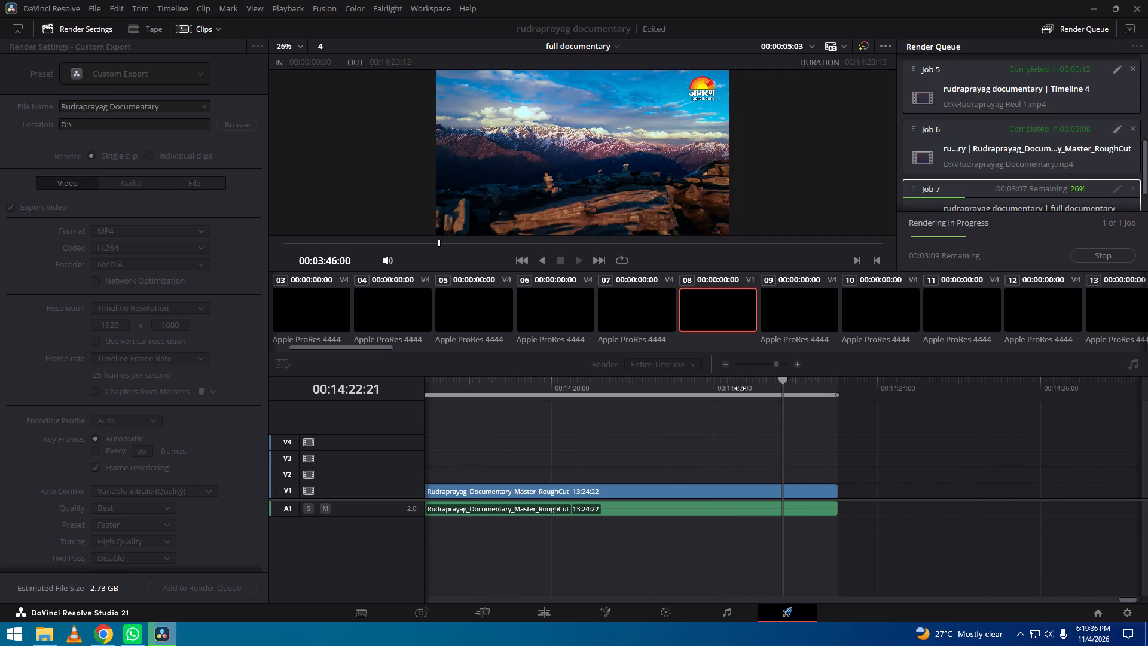
{"action": "left_click_drag", "start_coordinate": [740, 388], "coordinate": [740, 389]}
{"action": "key", "text": "space"}
{"action": "scroll", "coordinate": [816, 428], "scroll_direction": "up", "scroll_amount": 6, "text": "alt"}
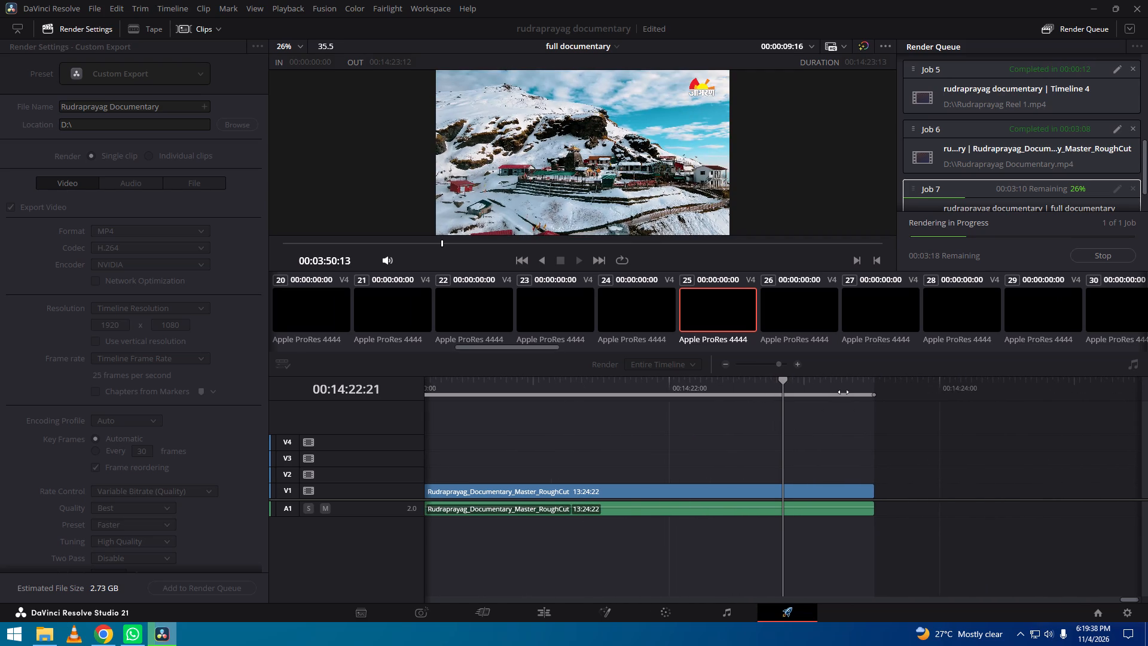
{"action": "left_click_drag", "start_coordinate": [843, 388], "coordinate": [755, 395]}
{"action": "scroll", "coordinate": [829, 474], "scroll_direction": "down", "scroll_amount": 15, "text": "alt"}
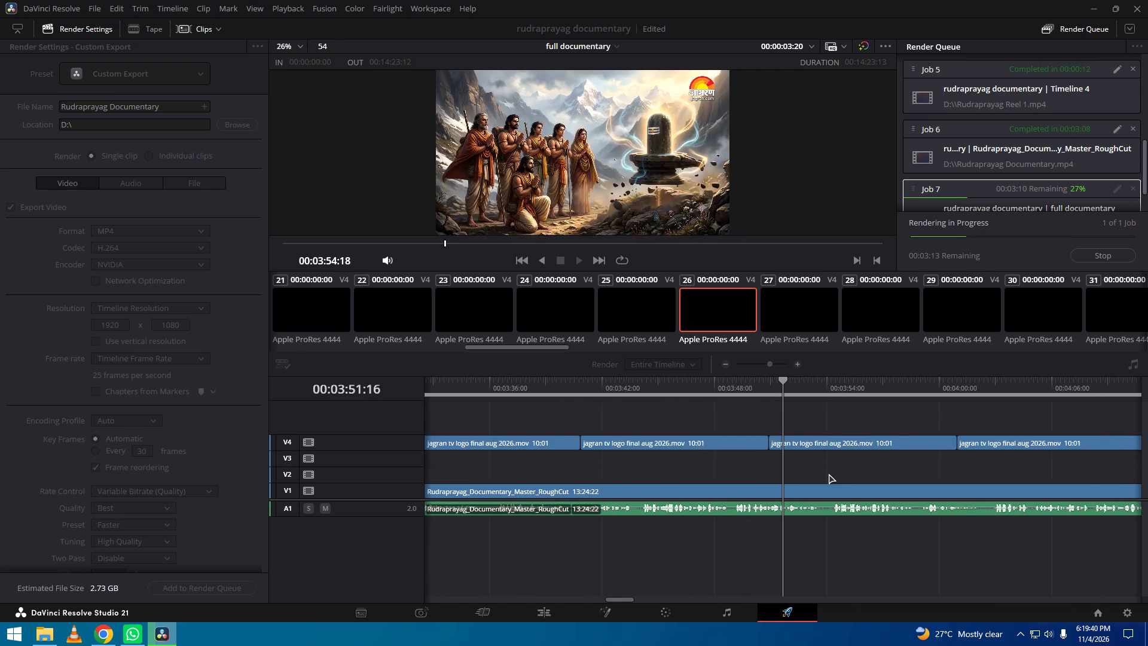
{"action": "scroll", "coordinate": [829, 474], "scroll_direction": "down", "scroll_amount": 2, "text": "alt"}
Stop the running render of the full documentary timeline, Job 7 in the render queue.
{"action": "left_click", "coordinate": [1092, 258]}
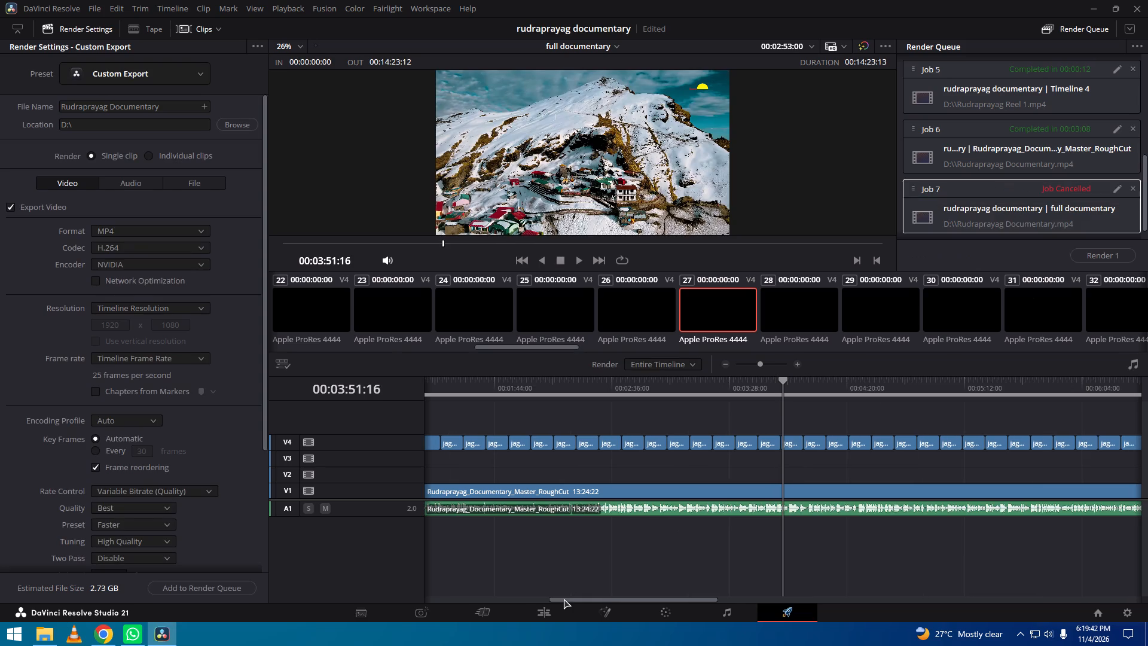
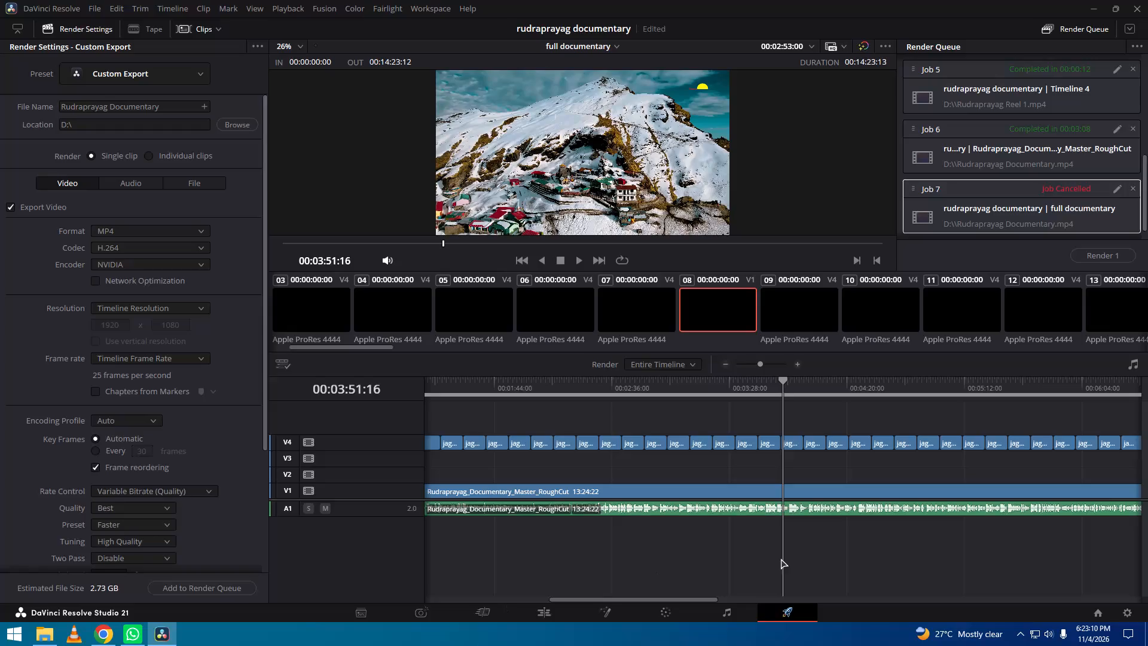
Play back the closing section of the full documentary timeline to check the end screen after the last logo clip.
{"action": "scroll", "coordinate": [921, 574], "scroll_direction": "down", "scroll_amount": 6, "text": "alt"}
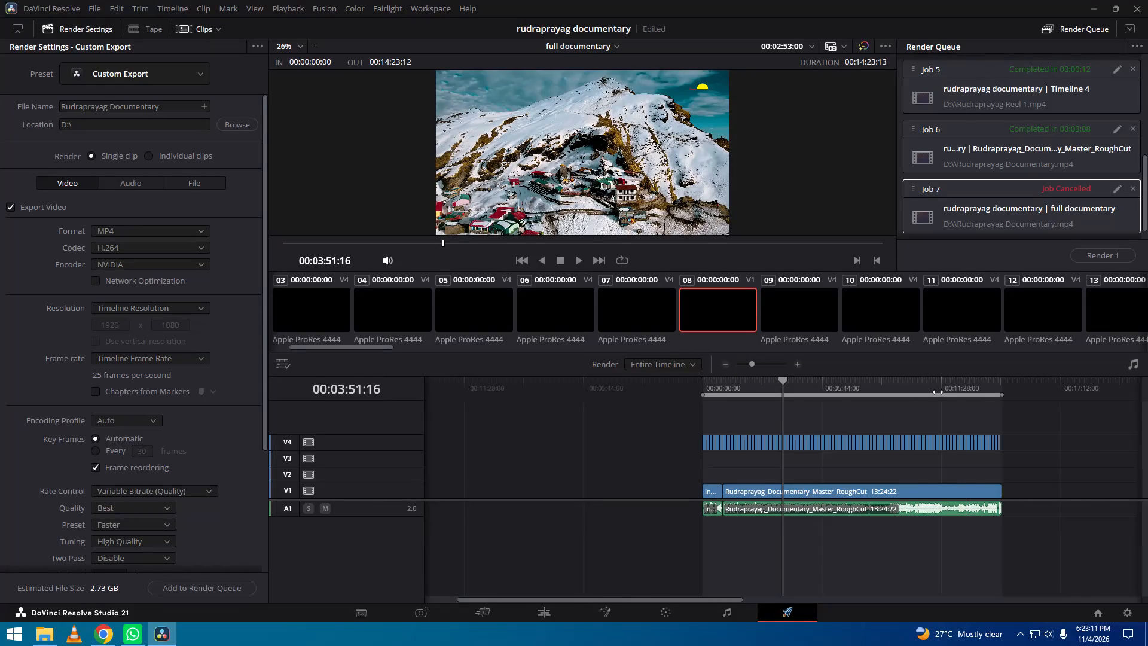
{"action": "left_click_drag", "start_coordinate": [945, 386], "coordinate": [671, 410]}
{"action": "scroll", "coordinate": [778, 470], "scroll_direction": "up", "scroll_amount": 10, "text": "alt"}
{"action": "left_click_drag", "start_coordinate": [749, 382], "coordinate": [768, 382]}
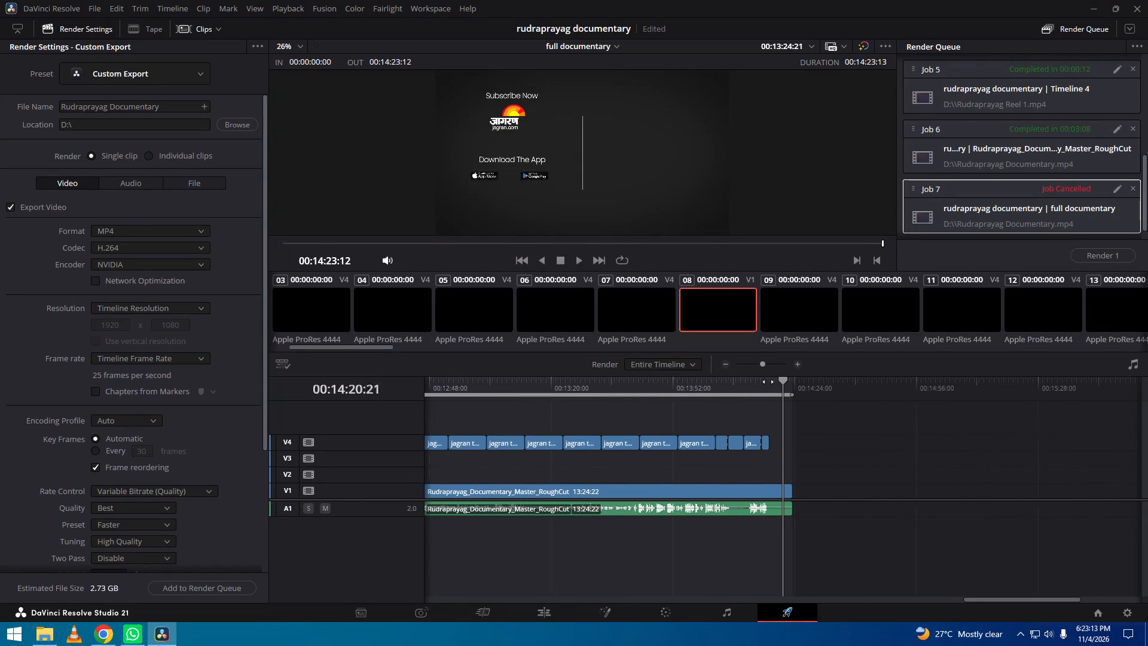
{"action": "left_click_drag", "start_coordinate": [768, 382], "coordinate": [774, 383]}
{"action": "key", "text": "space"}
{"action": "scroll", "coordinate": [793, 470], "scroll_direction": "up", "scroll_amount": 6, "text": "alt"}
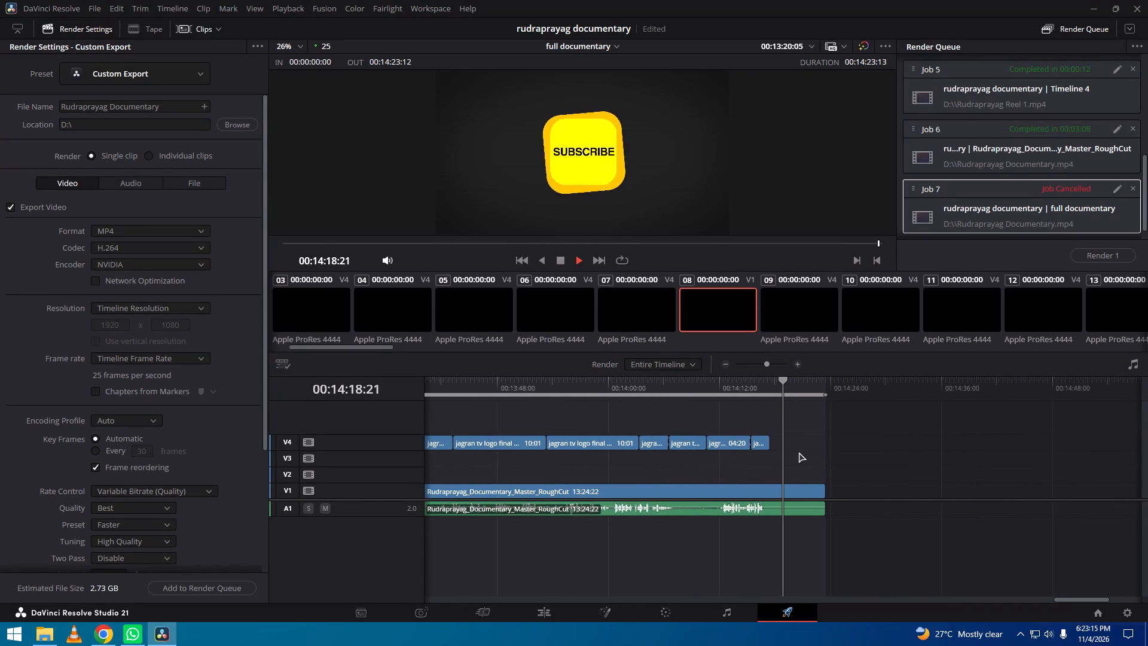
{"action": "scroll", "coordinate": [799, 452], "scroll_direction": "up", "scroll_amount": 9, "text": "alt"}
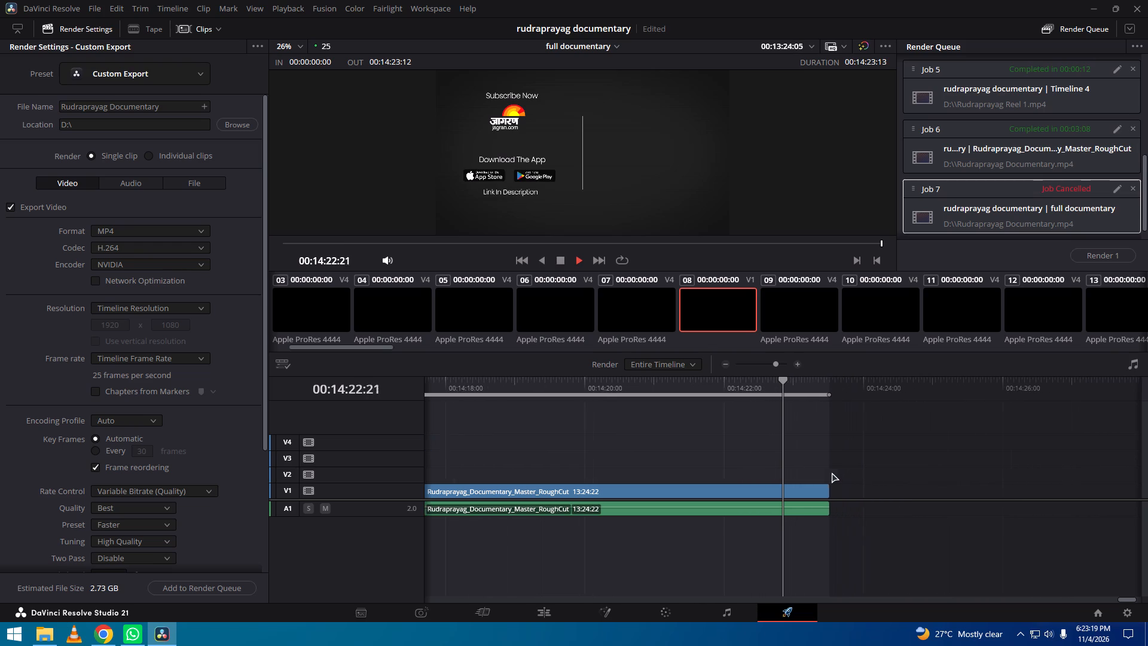
{"action": "scroll", "coordinate": [832, 473], "scroll_direction": "down", "scroll_amount": 5, "text": "alt"}
{"action": "key", "text": "space"}
Save the project.
{"action": "key", "text": "ctrl+s"}
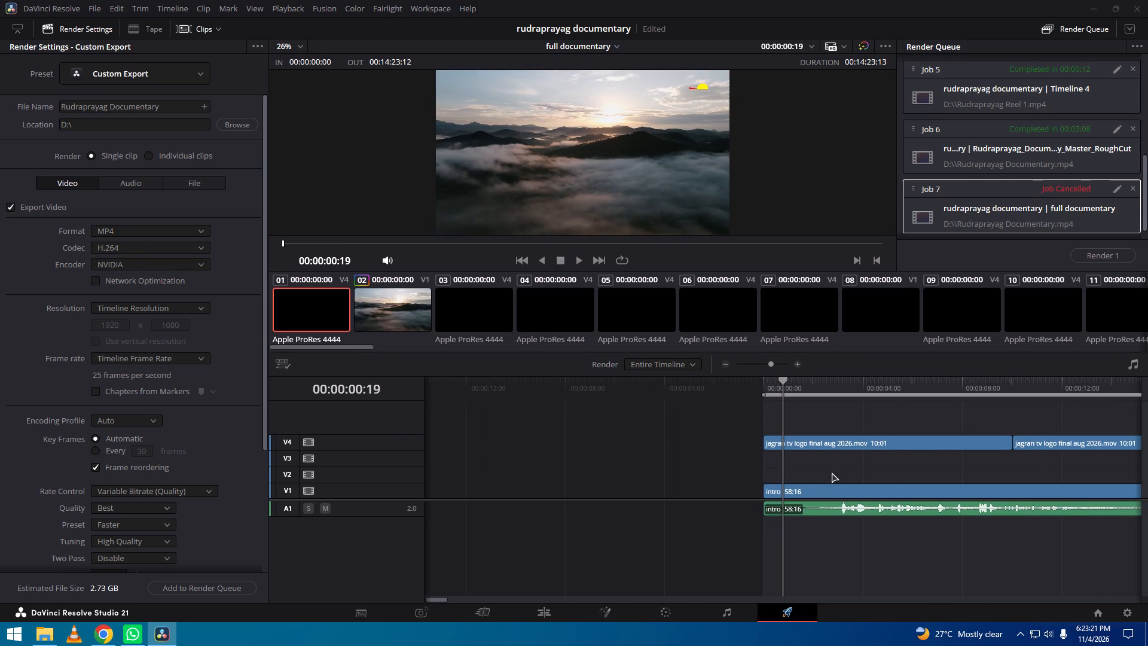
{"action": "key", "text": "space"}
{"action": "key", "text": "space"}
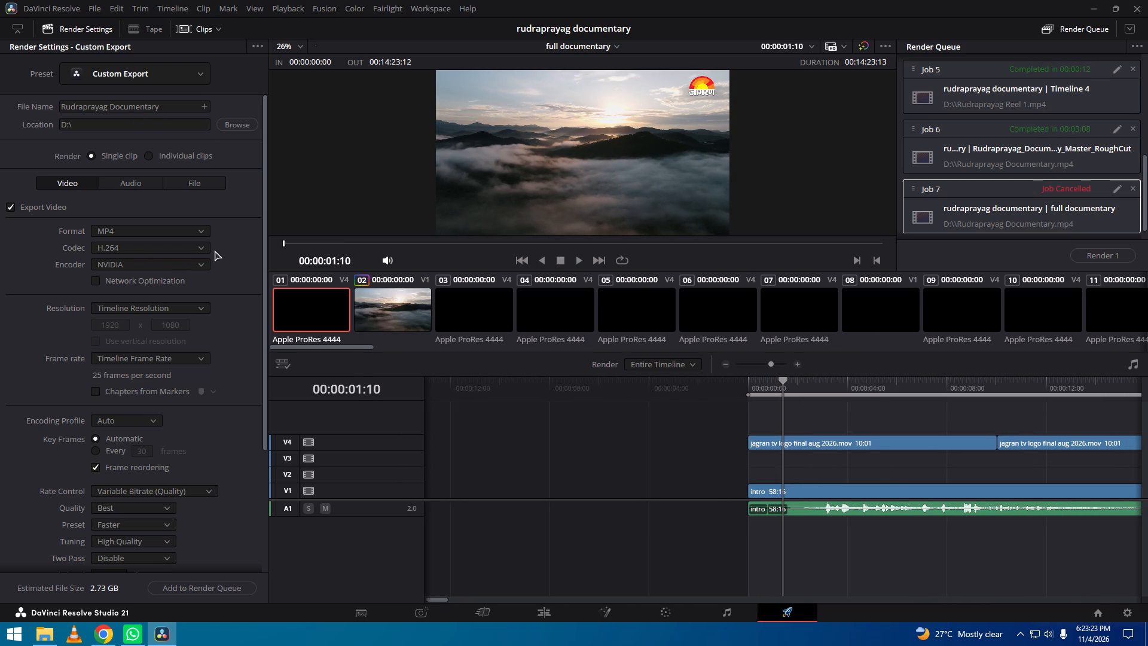
Queue the full documentary timeline as Rudraprayag Documentary in D:\, replacing the existing file, and start rendering it.
{"action": "left_click", "coordinate": [190, 587]}
{"action": "left_click", "coordinate": [700, 371]}
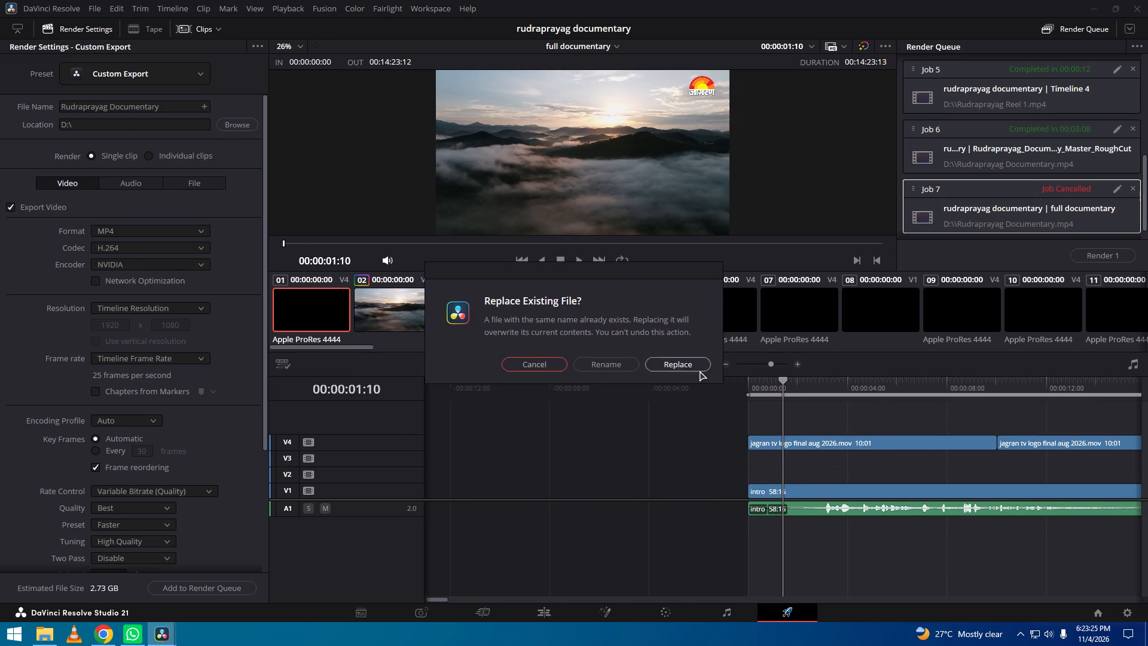
{"action": "left_click", "coordinate": [1099, 258]}
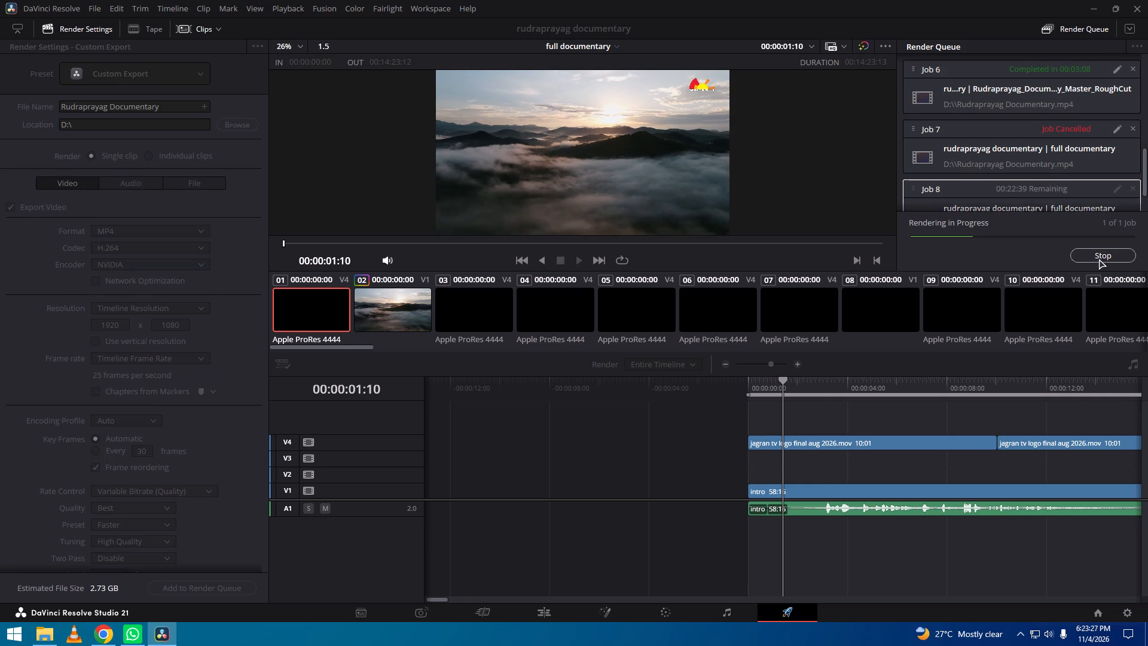
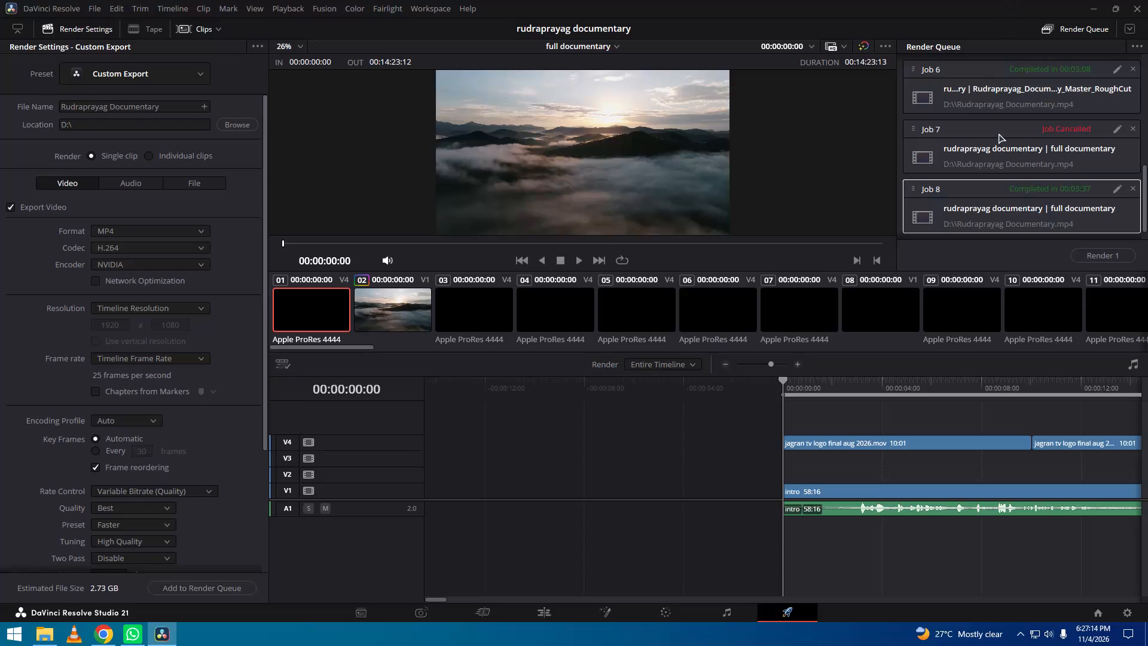
Reveal the rendered Rudraprayag Documentary.mp4 from Job 8 in its folder on the D: drive.
{"action": "right_click", "coordinate": [1007, 202]}
{"action": "left_click", "coordinate": [1046, 220]}
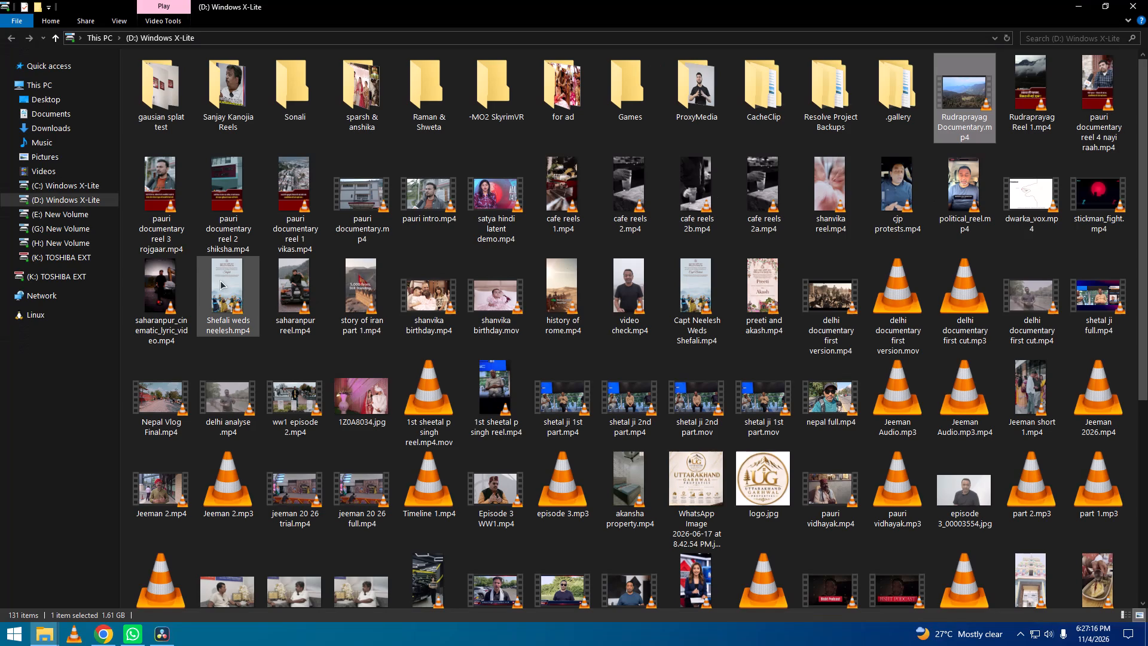
Switch to Google Drive in Chrome and delete the old Rudraprayag video from the documentary > rudraprayag folder.
{"action": "left_click", "coordinate": [112, 638]}
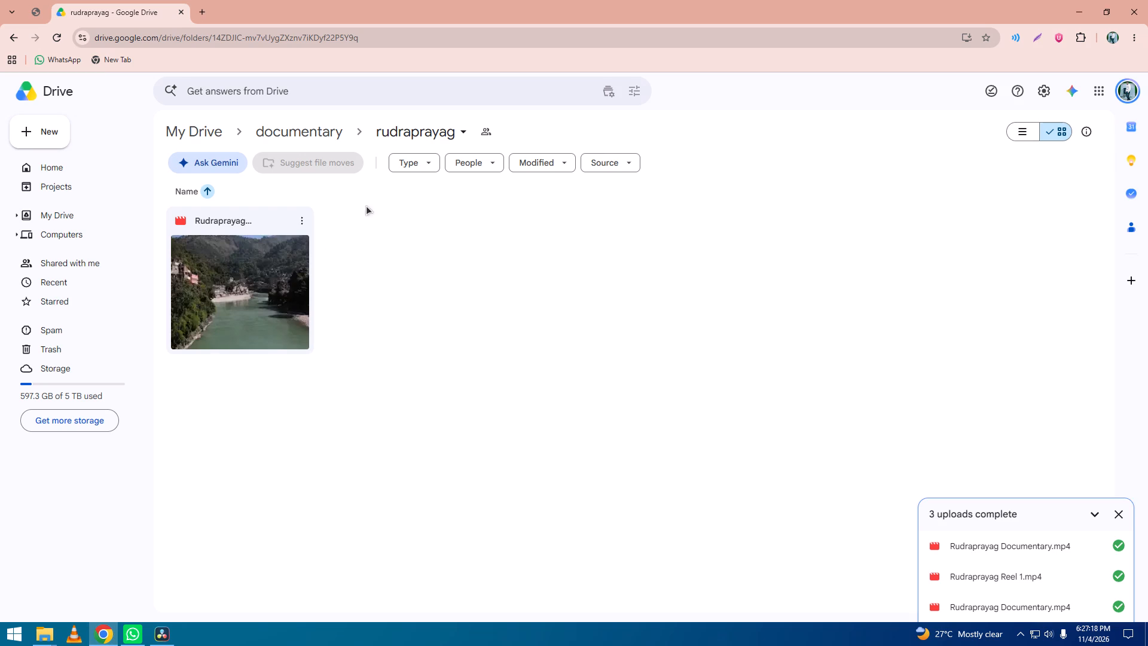
{"action": "left_click_drag", "start_coordinate": [366, 205], "coordinate": [158, 355]}
{"action": "key", "text": "Delete"}
Upload the new Rudraprayag Documentary.mp4 from the D: drive into the rudraprayag folder on Google Drive.
{"action": "key", "text": "alt+Tab"}
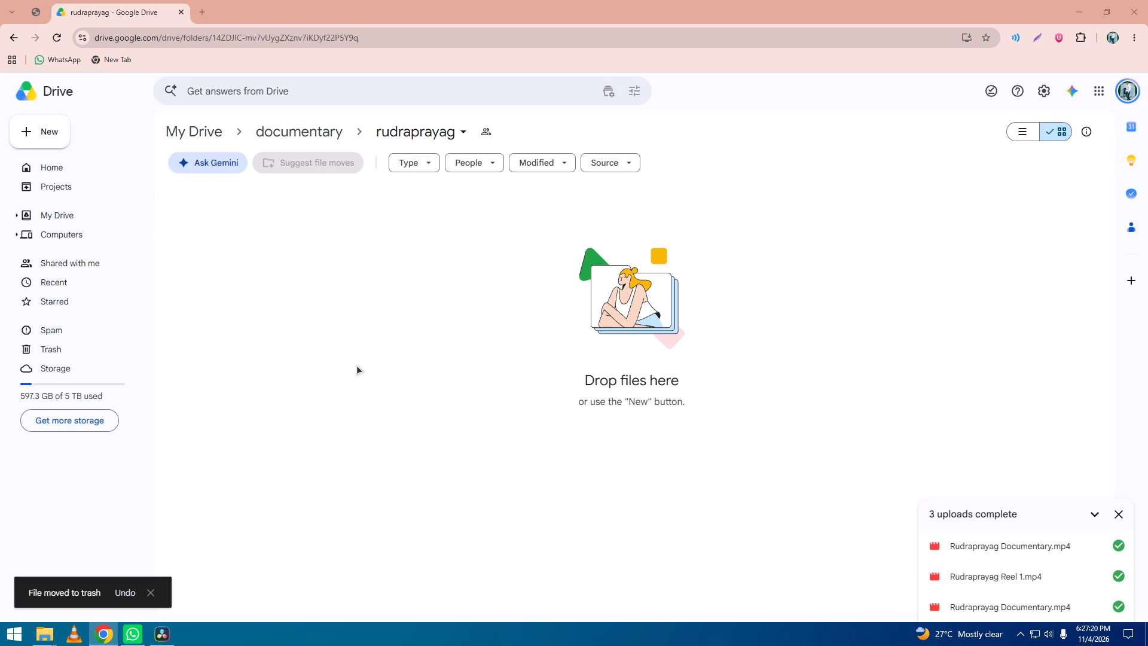
{"action": "left_click_drag", "start_coordinate": [975, 95], "coordinate": [519, 387]}
{"action": "key", "text": "alt+Tab"}
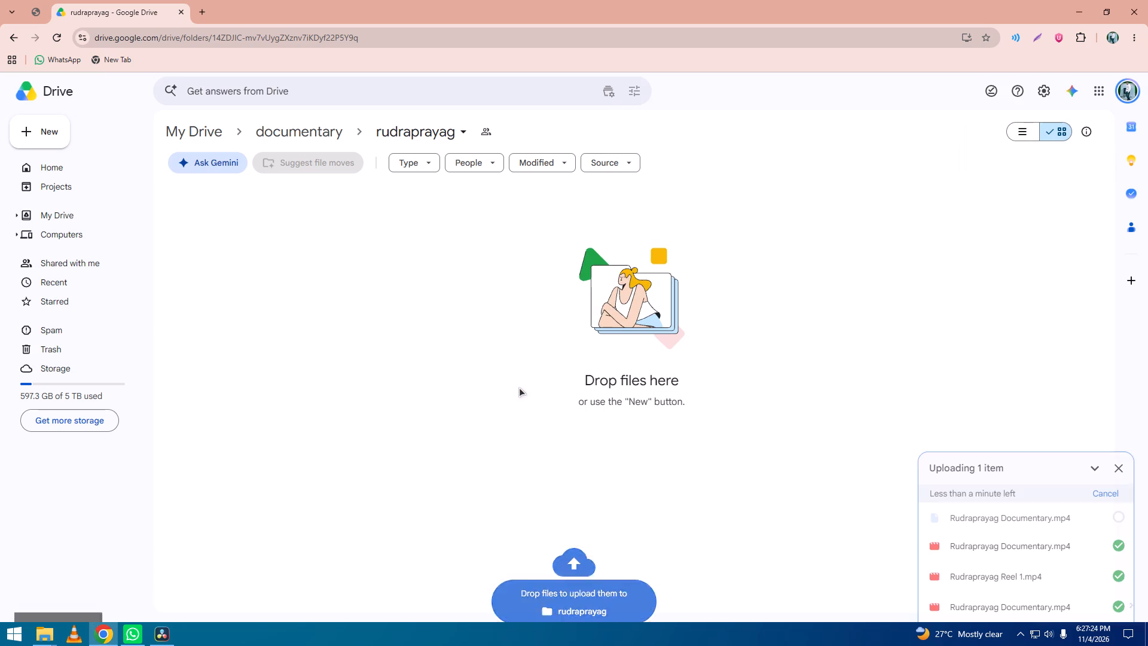
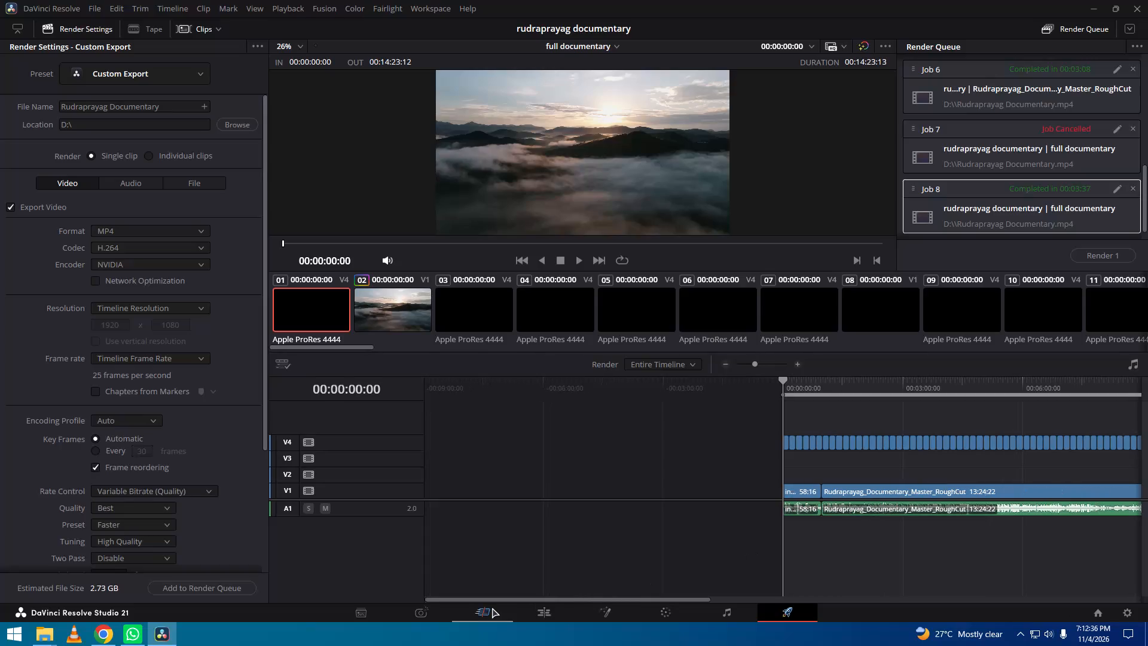
Replace the headline text in Timeline 4 with "बाबा केदार की धरती, विकास की नई कहानी!", broken into two lines after the comma.
{"action": "left_click", "coordinate": [524, 610]}
{"action": "left_click", "coordinate": [389, 415]}
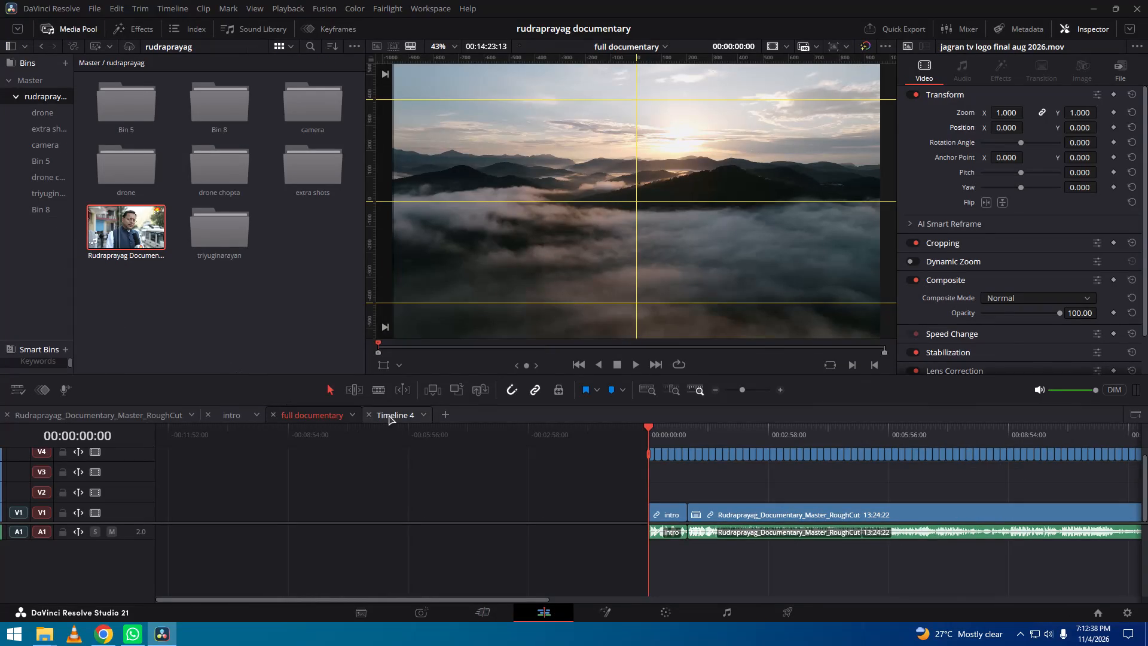
{"action": "left_click", "coordinate": [674, 470]}
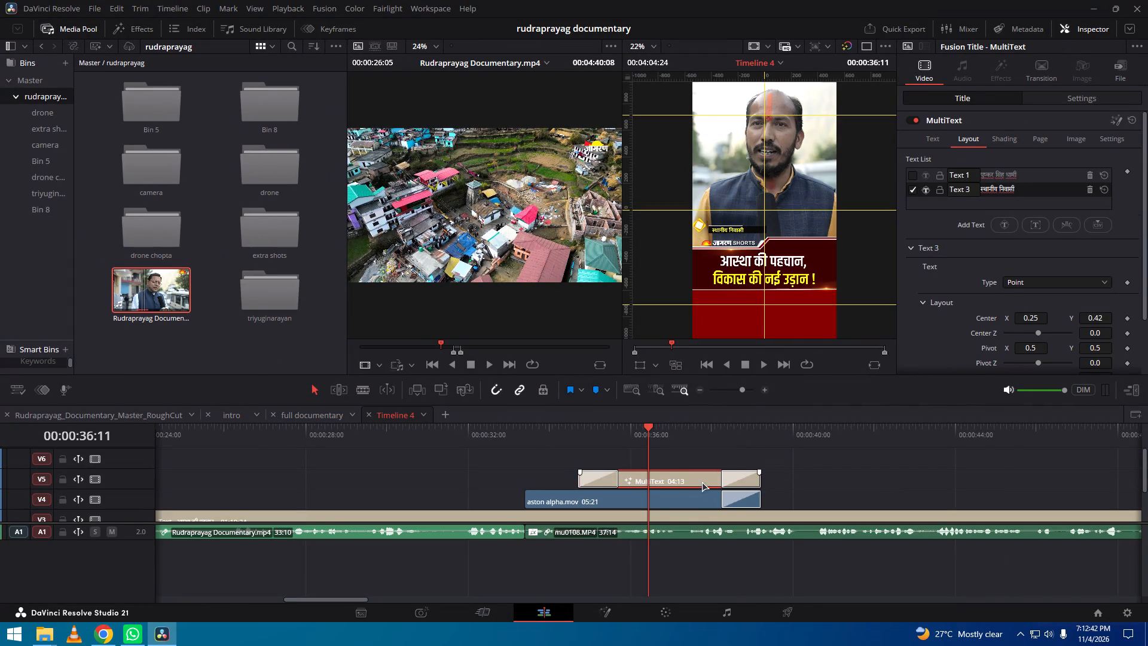
{"action": "scroll", "coordinate": [702, 482], "scroll_direction": "down", "scroll_amount": 6, "text": "alt"}
{"action": "scroll", "coordinate": [702, 482], "scroll_direction": "up", "scroll_amount": 4, "text": "alt"}
{"action": "left_click", "coordinate": [691, 514]}
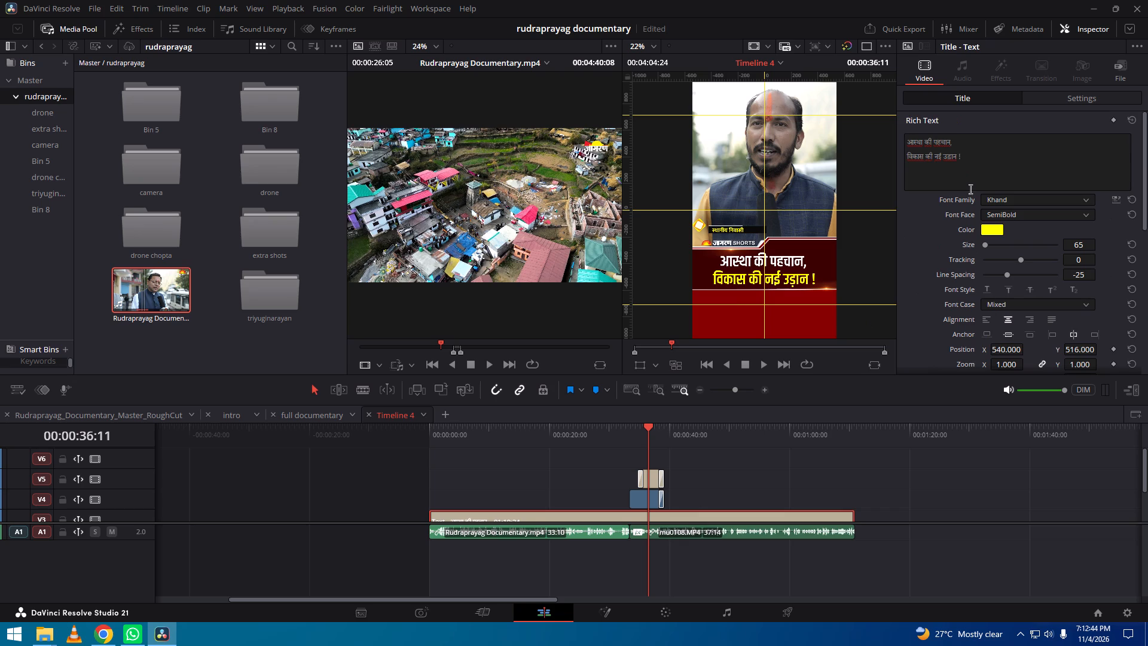
{"action": "left_click", "coordinate": [974, 161]}
{"action": "left_click_drag", "start_coordinate": [974, 159], "coordinate": [880, 122]}
{"action": "key", "text": "ctrl+v"}
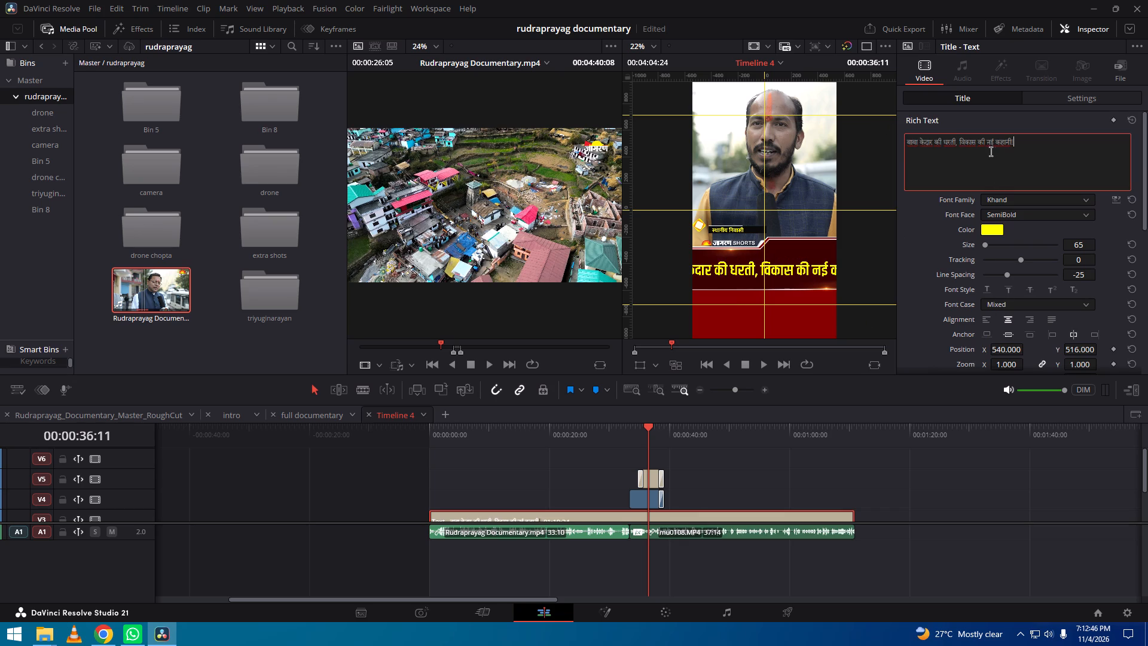
{"action": "left_click", "coordinate": [961, 142]}
{"action": "key", "text": "Return"}
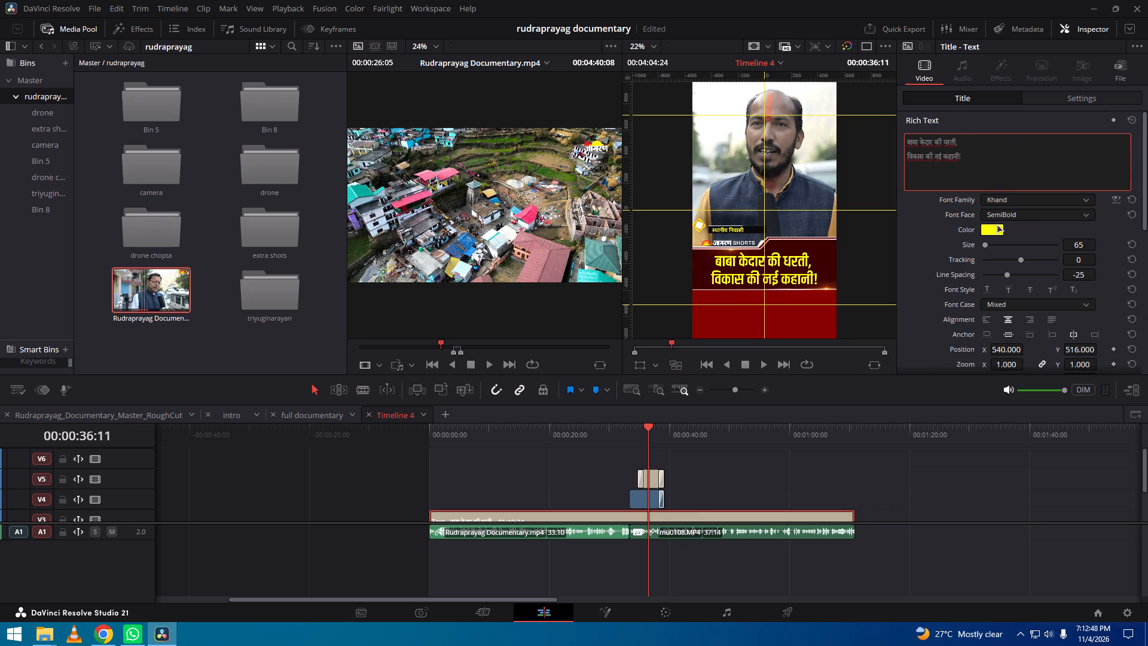
Colour the headline's first line, "बाबा केदार की धरती,", white (#ffffff).
{"action": "left_click_drag", "start_coordinate": [973, 144], "coordinate": [865, 132]}
{"action": "left_click", "coordinate": [1003, 224]}
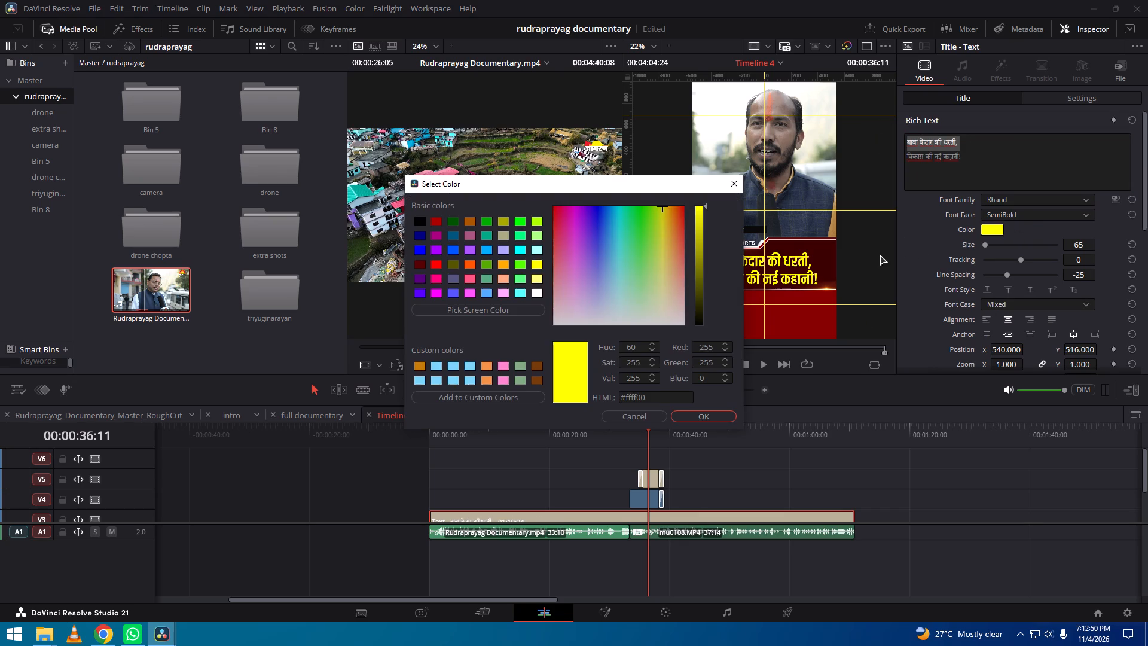
{"action": "left_click", "coordinate": [532, 290]}
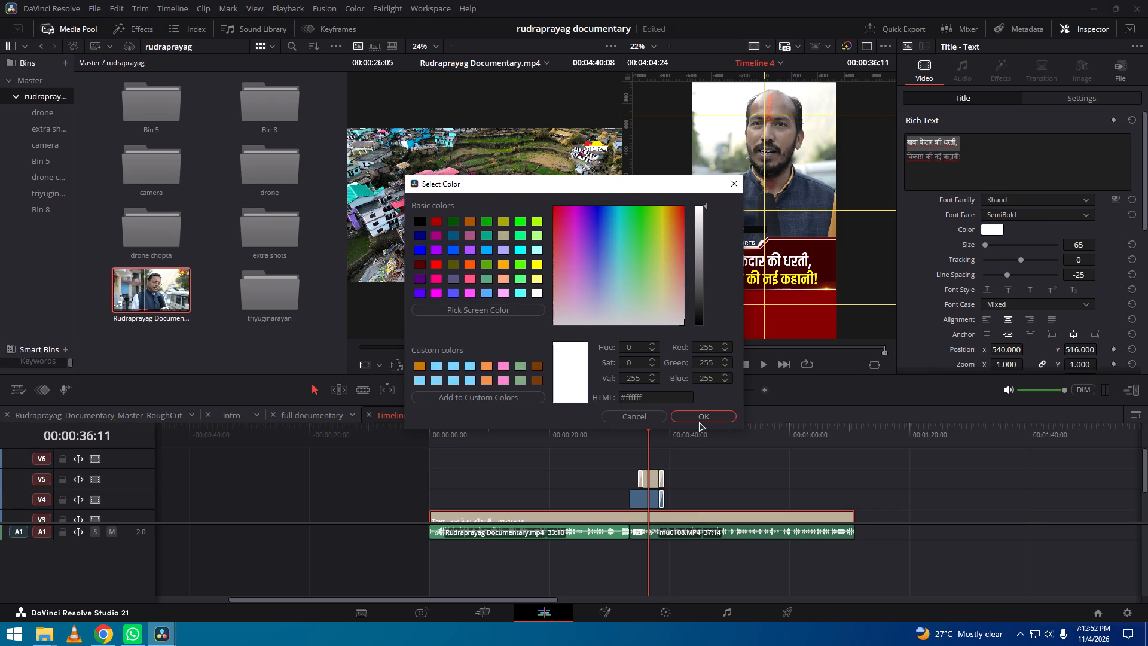
{"action": "left_click", "coordinate": [700, 418]}
Change the font of both headline lines to Mukta with the Extrabold face.
{"action": "left_click_drag", "start_coordinate": [985, 175], "coordinate": [858, 114]}
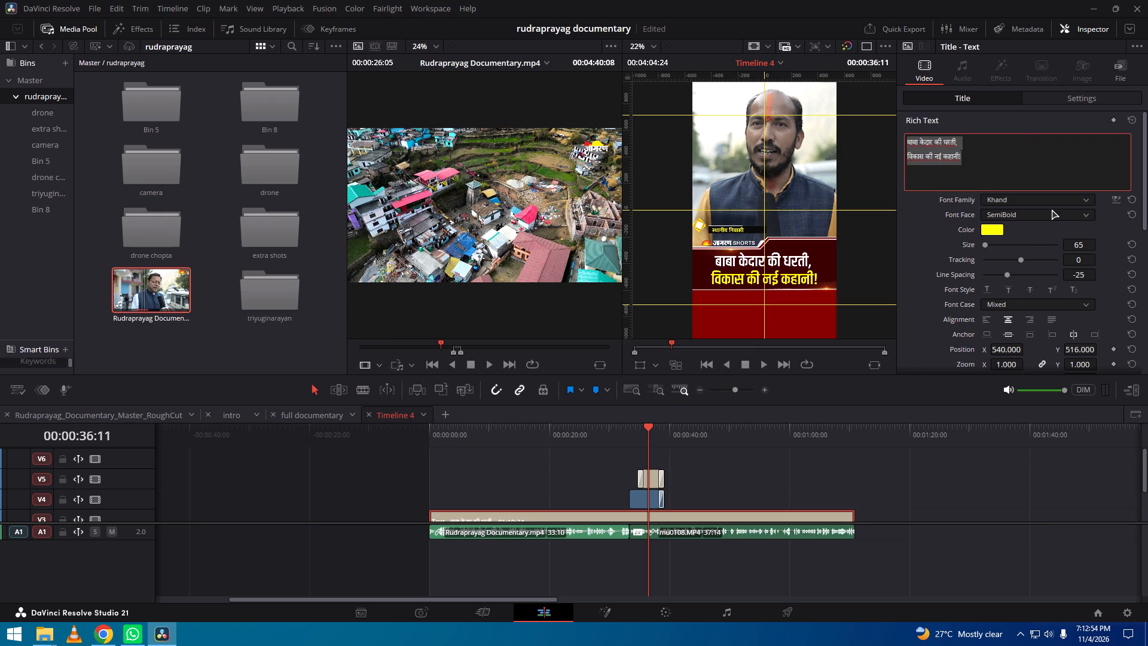
{"action": "left_click", "coordinate": [1052, 203]}
{"action": "key", "text": "m"}
{"action": "type", "text": "ukt"}
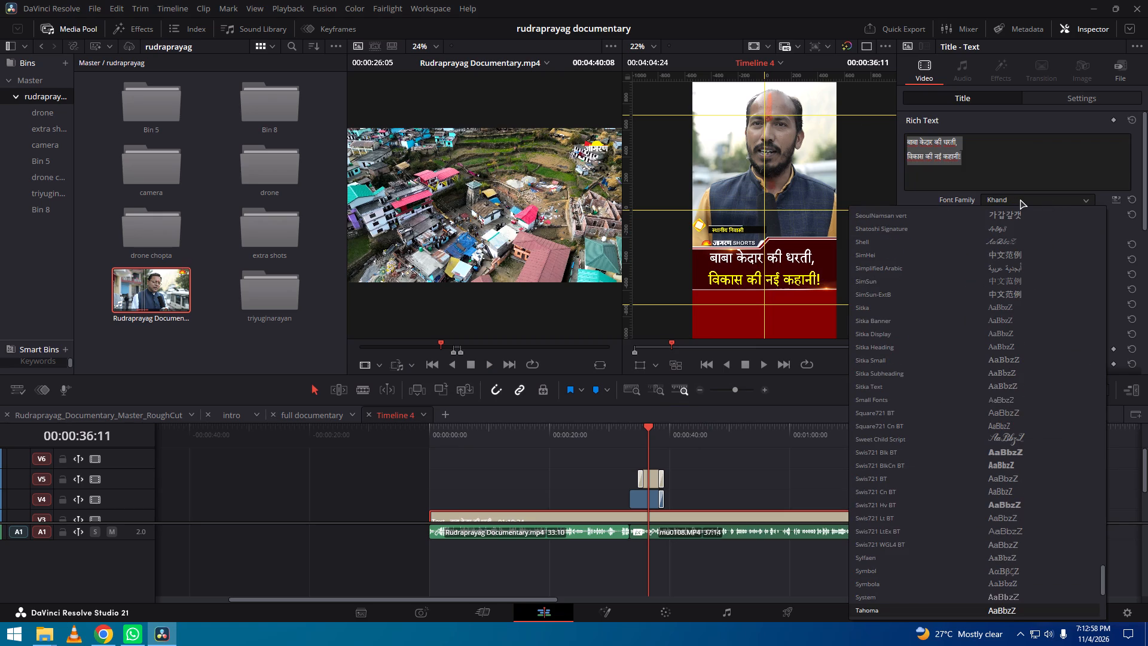
{"action": "type", "text": "mu"}
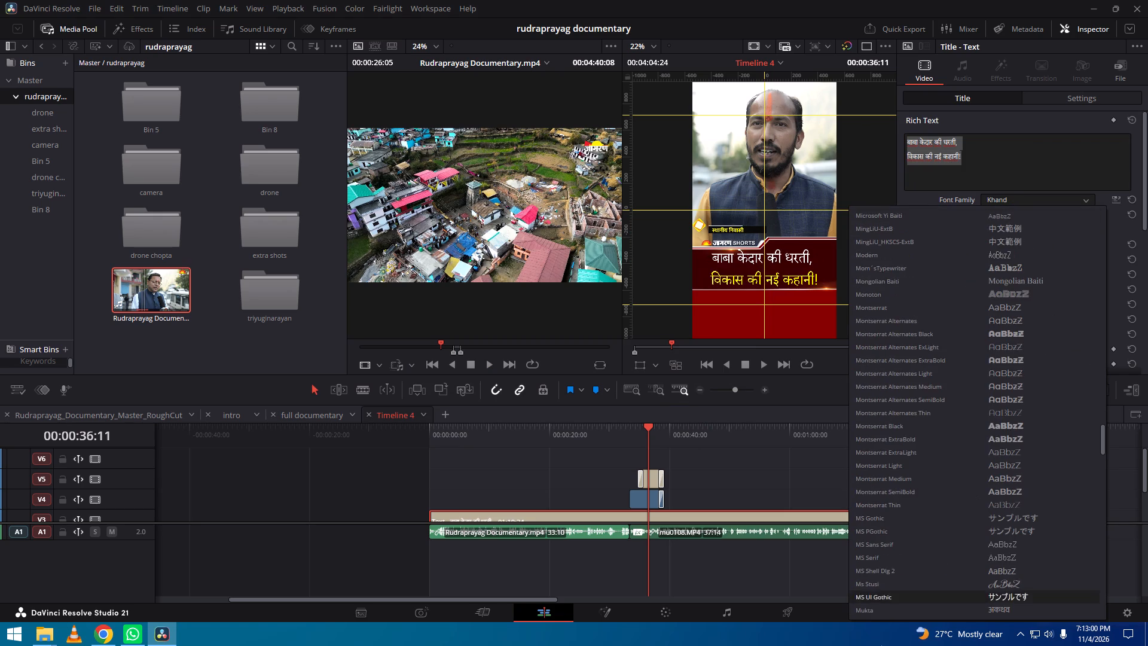
{"action": "left_click_drag", "start_coordinate": [888, 612], "coordinate": [902, 597]}
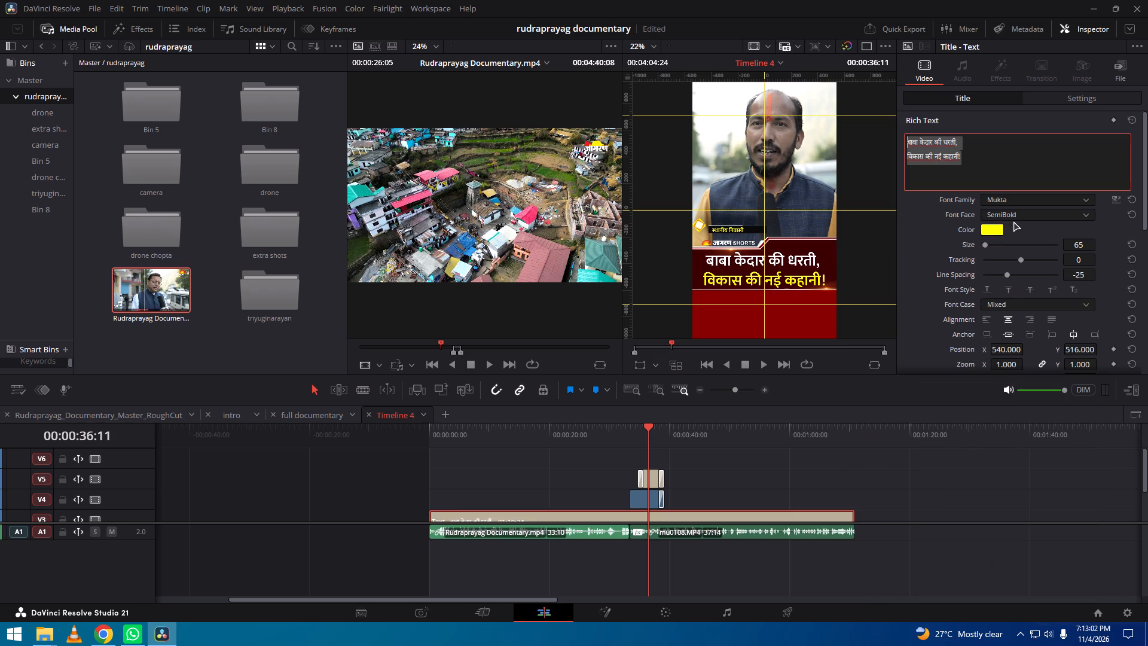
{"action": "left_click", "coordinate": [1018, 212]}
{"action": "scroll", "coordinate": [1016, 324], "scroll_direction": "down", "scroll_amount": 4}
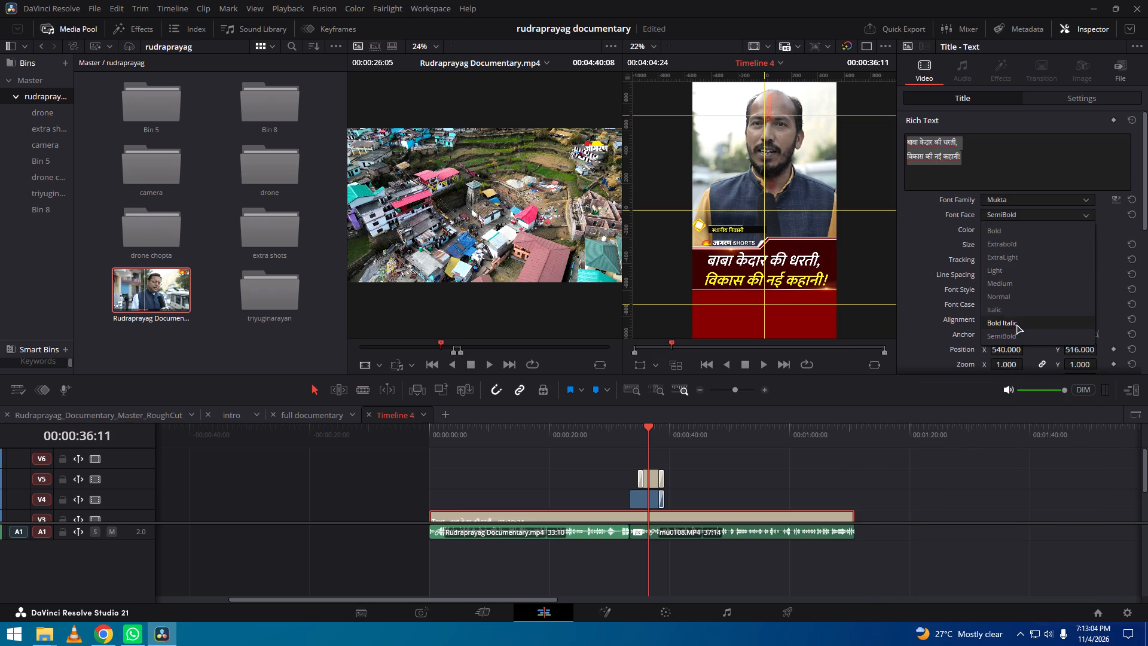
{"action": "left_click", "coordinate": [1025, 243]}
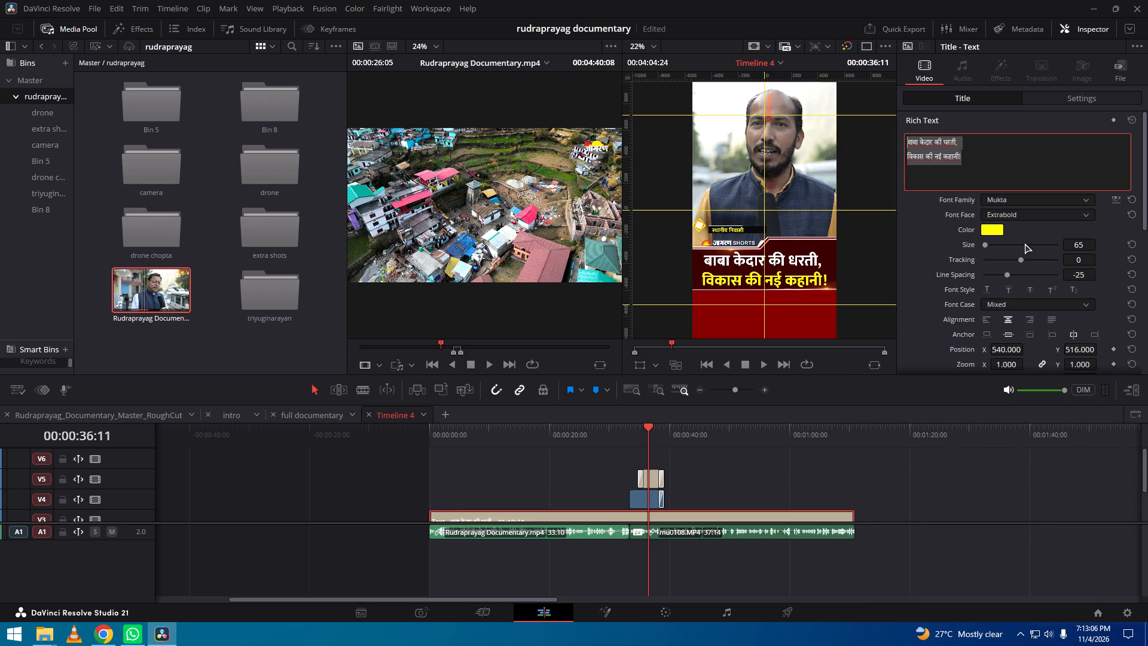
Reduce the headline's text size to 57, check it in full screen, and save the project.
{"action": "left_click", "coordinate": [1083, 245]}
{"action": "key", "text": "ctrl+f"}
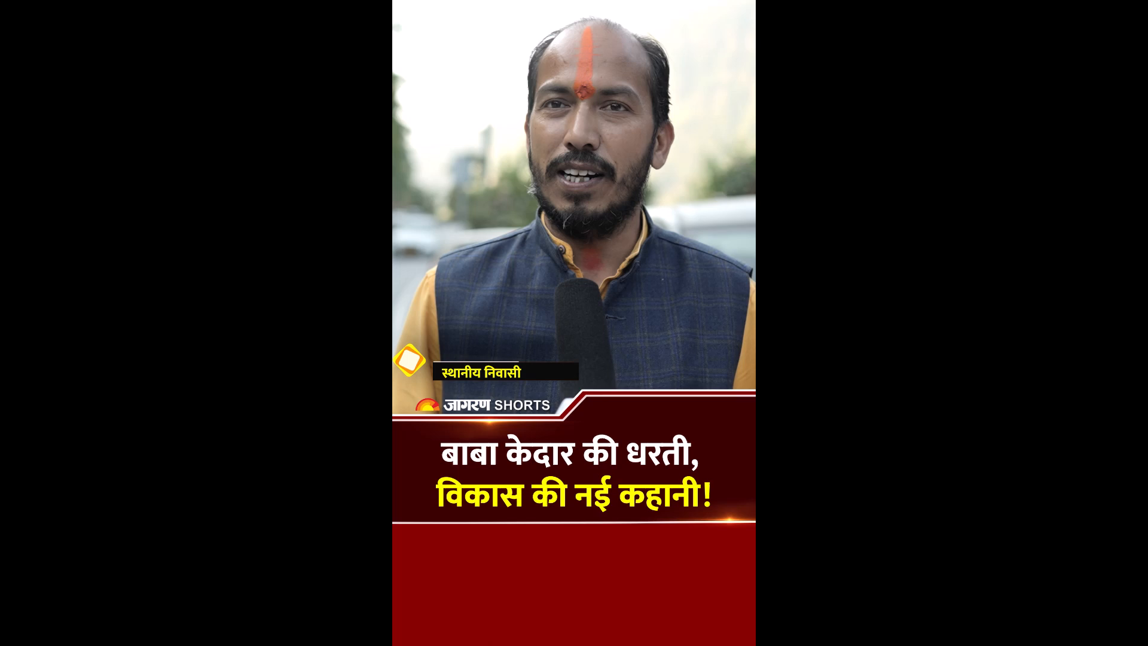
{"action": "key", "text": "ctrl+f"}
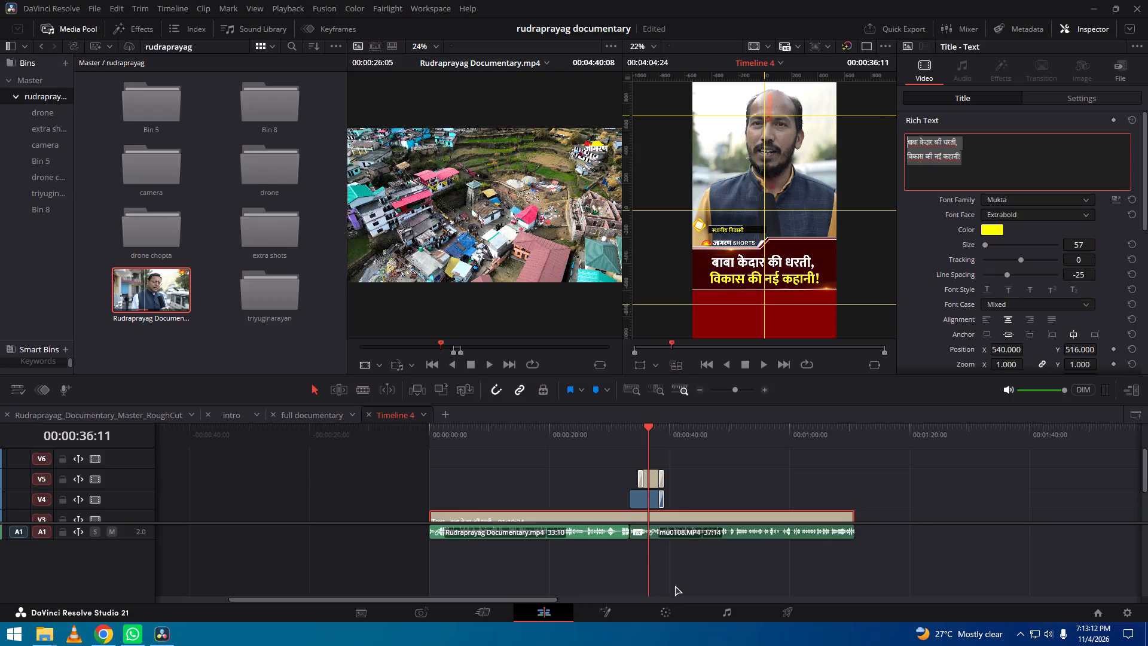
{"action": "left_click", "coordinate": [710, 482]}
{"action": "key", "text": "ctrl+s"}
Play Timeline 4 from the interview lower third and review the headline in full screen.
{"action": "key", "text": "space"}
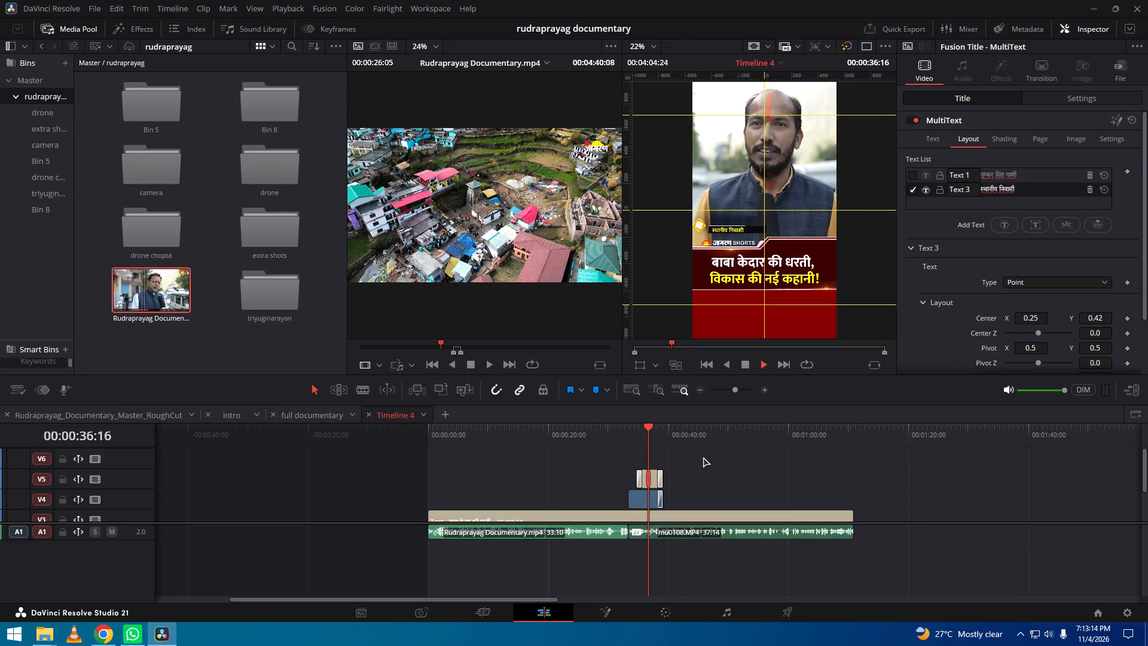
{"action": "key", "text": "ctrl+f"}
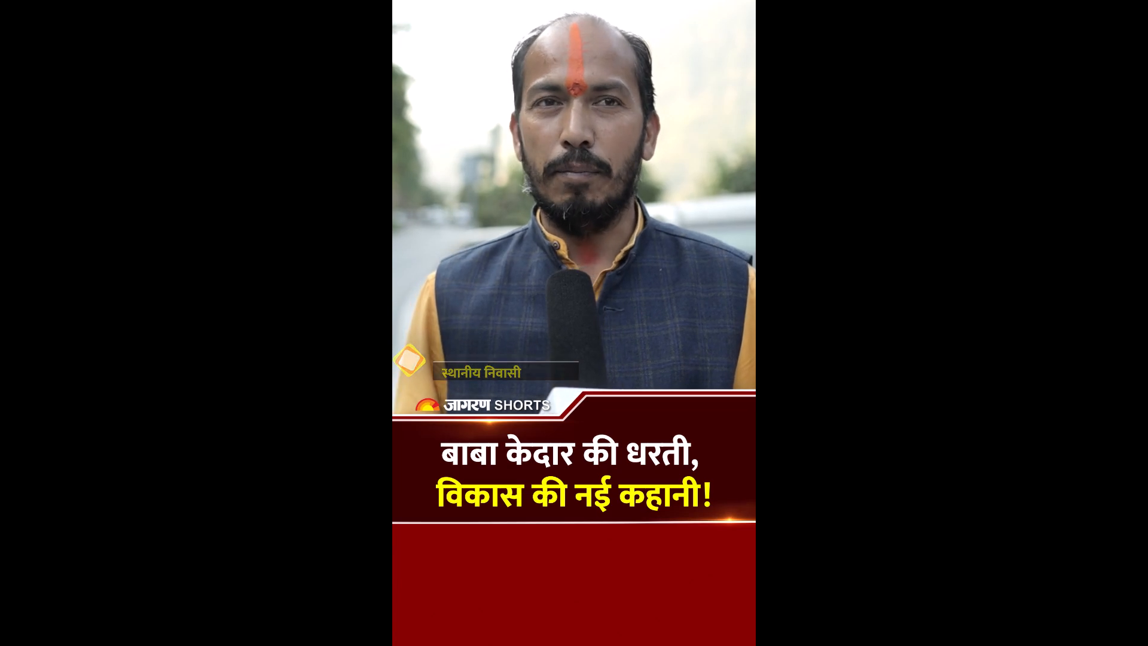
{"action": "key", "text": "ctrl+f"}
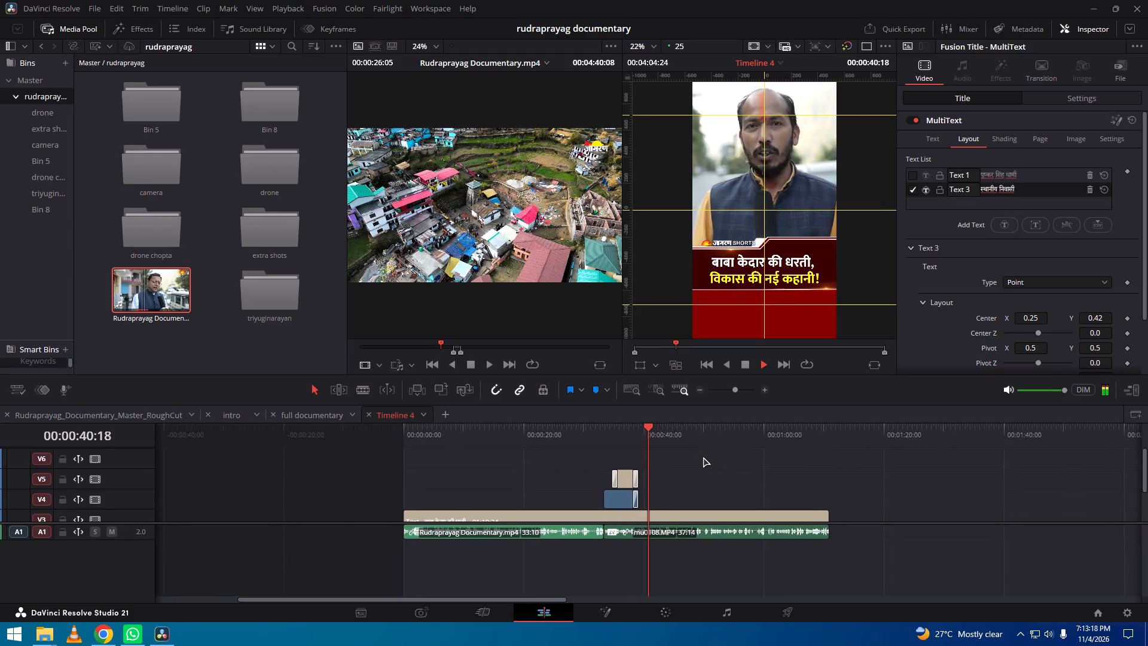